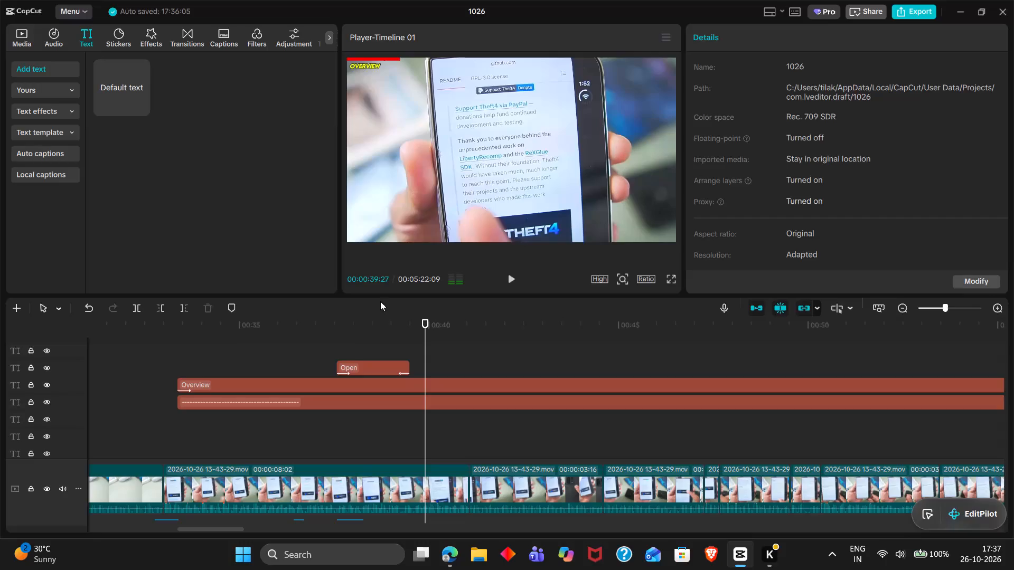
Paste a copy of the Open Source title on the same text track at about 00:00:40:06.
double_click(358, 340)
key("space")
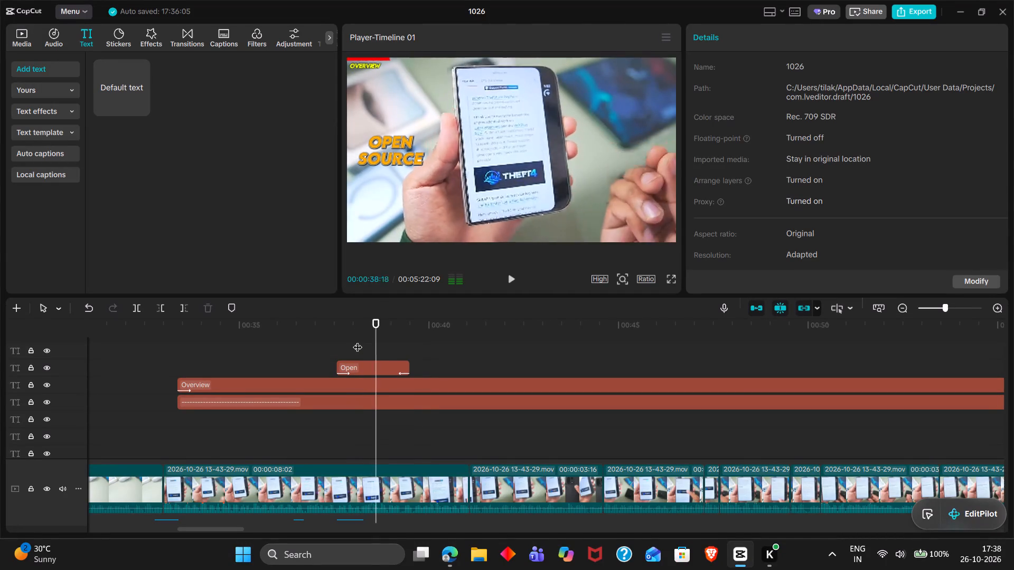
key("space")
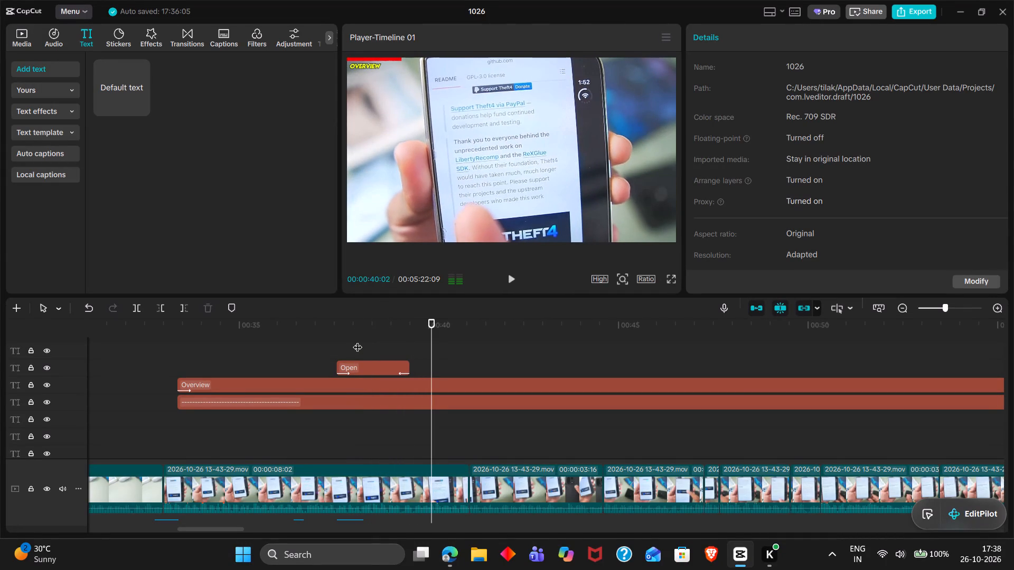
key("space")
key("space")
left_click(370, 373)
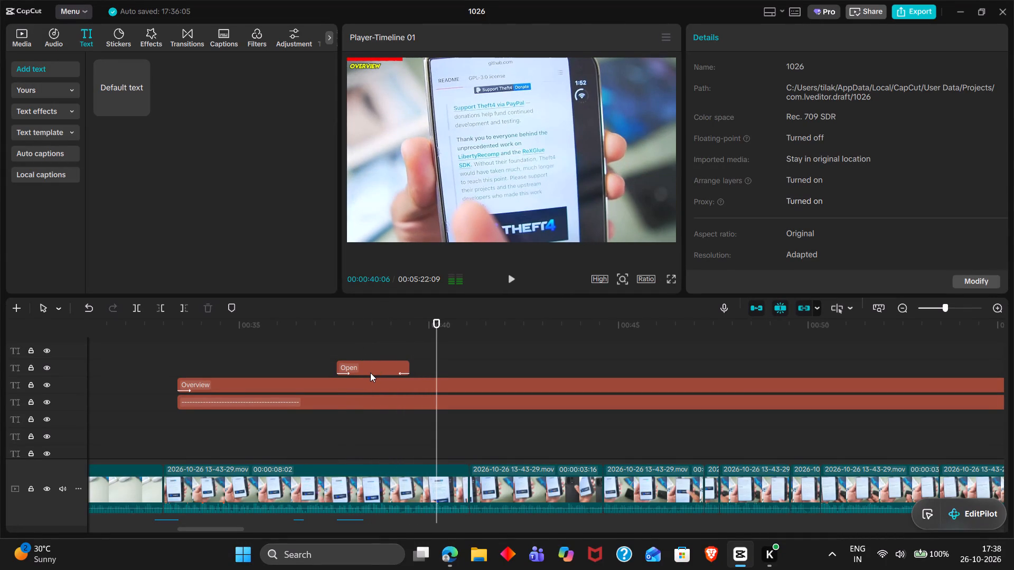
key("ctrl+c")
key("ctrl+v")
Replace the copied title's text with "Liberty" and "Recomp" on two lines.
key("space")
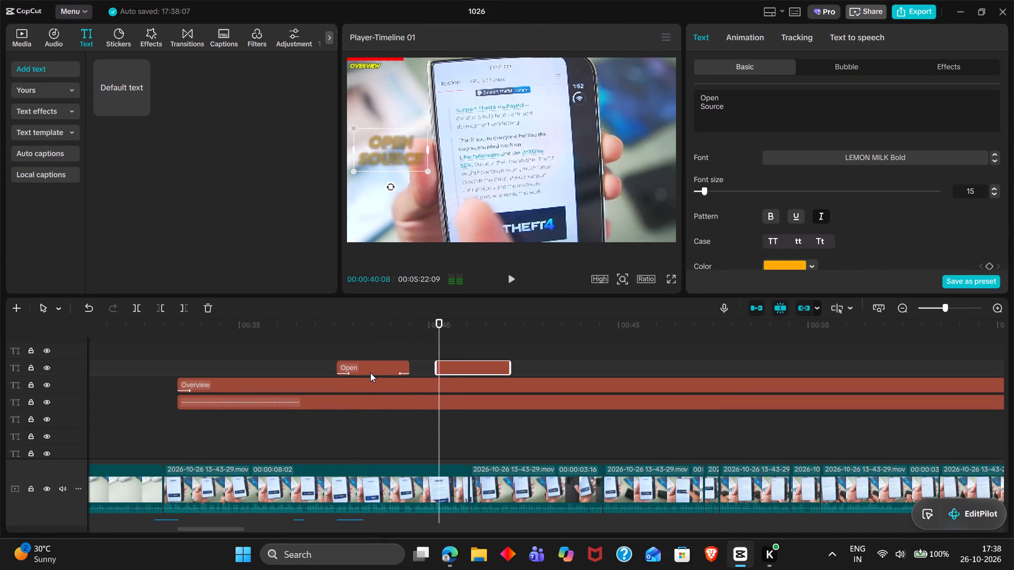
key("space")
triple_click(781, 102)
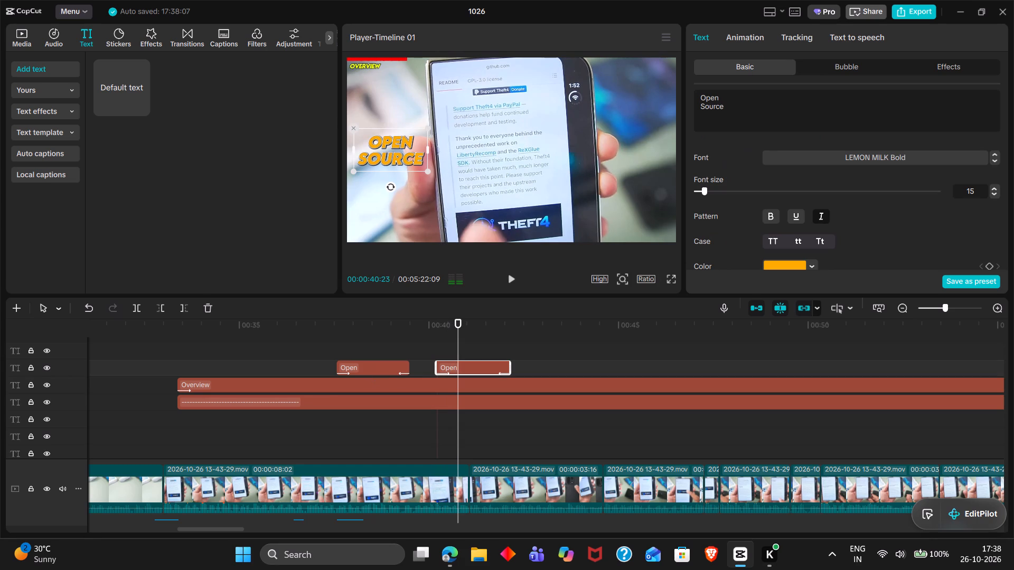
key("ctrl+a")
key("ctrl+a")
type("Li")
type("very")
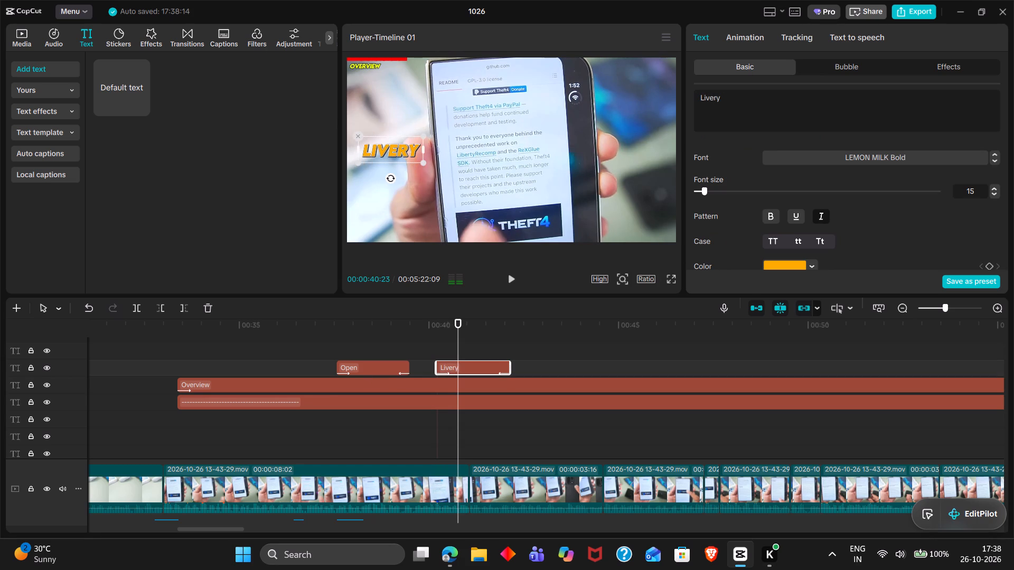
key("BackSpace")
key("BackSpace")
key("BackSpace")
key("BackSpace")
key("v")
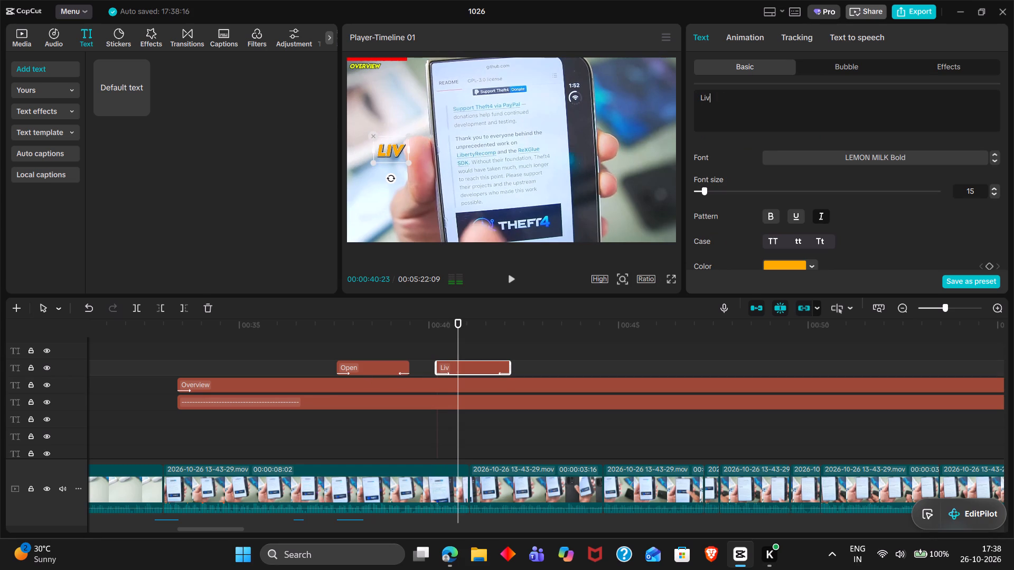
key("BackSpace")
type("berty")
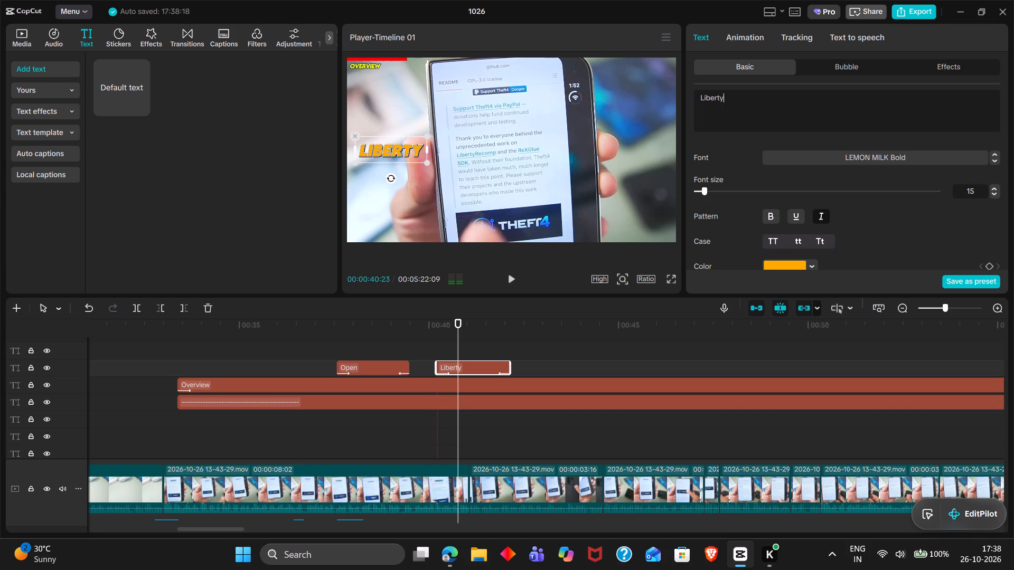
key("Return")
type("Recomp")
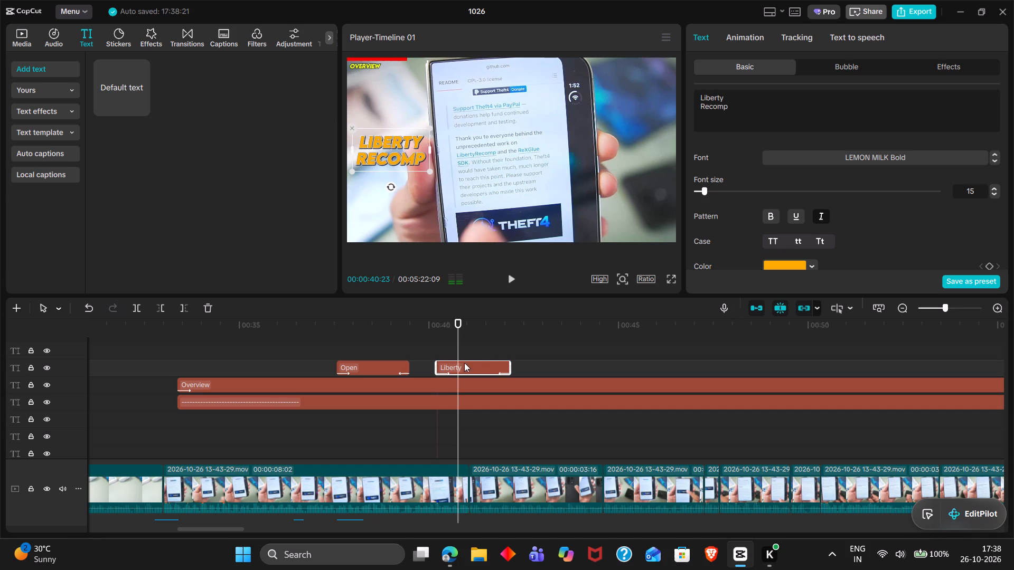
Copy the Enter sound effect under the Open Source title to the start of the Liberty Recomp title at 00:00:40:06.
triple_click(439, 347)
scroll(439, 347, "down", 2)
scroll(444, 450, "down", 1)
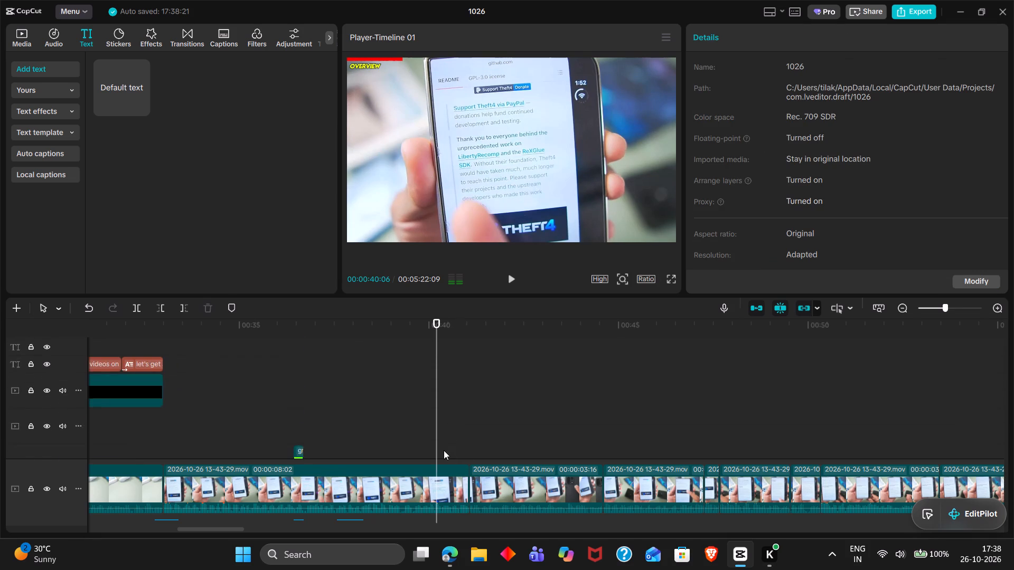
scroll(444, 450, "down", 3)
left_click(354, 436)
key("ctrl+c")
key("ctrl+v")
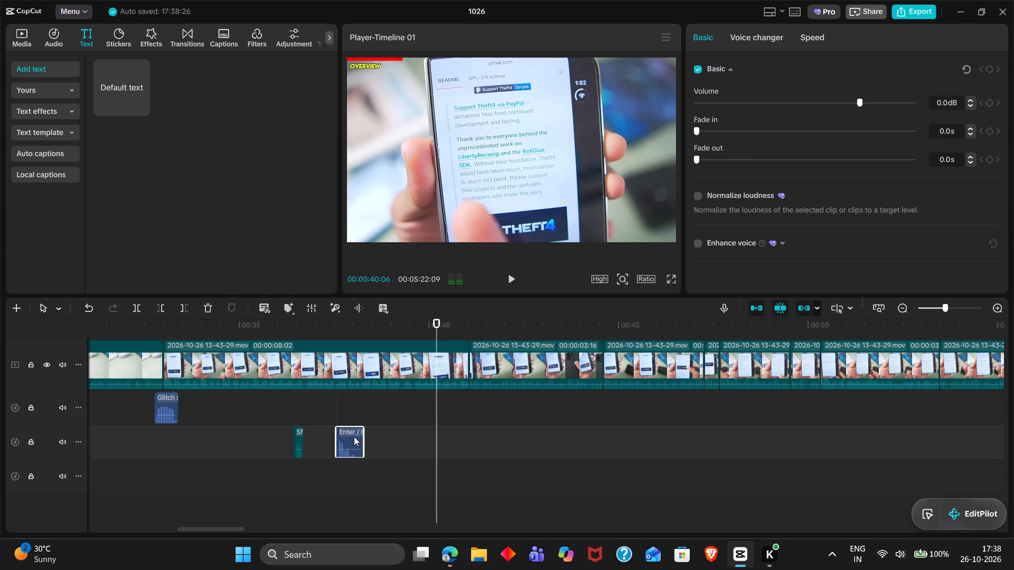
Play back the Liberty Recomp title with its sound effect against the phone footage from about 00:00:40.
double_click(337, 477)
key("space")
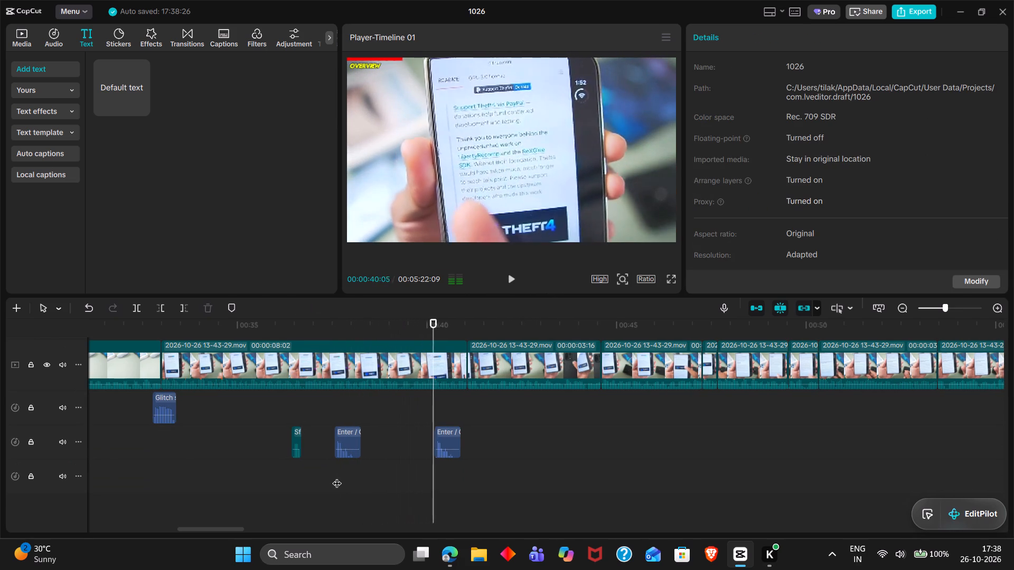
key("space")
scroll(337, 477, "up", 1)
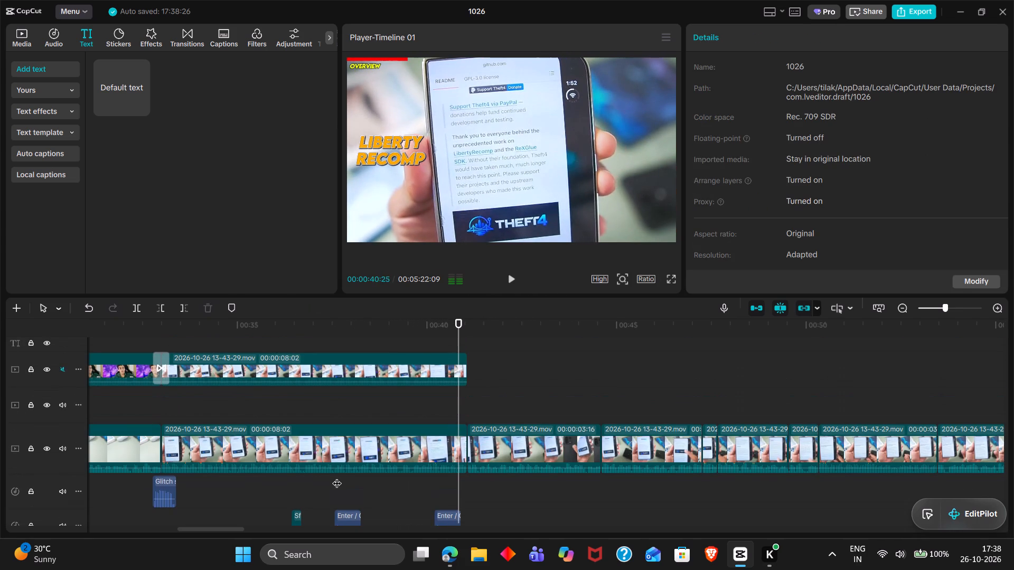
scroll(337, 477, "up", 1)
key("space")
scroll(337, 477, "up", 1)
key("space")
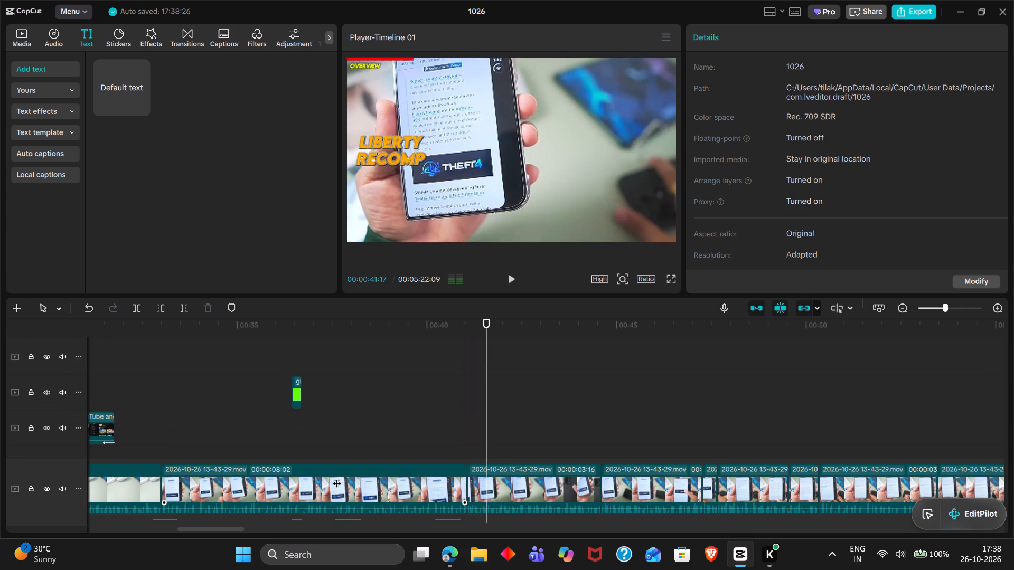
scroll(337, 477, "up", 2)
scroll(388, 374, "up", 2)
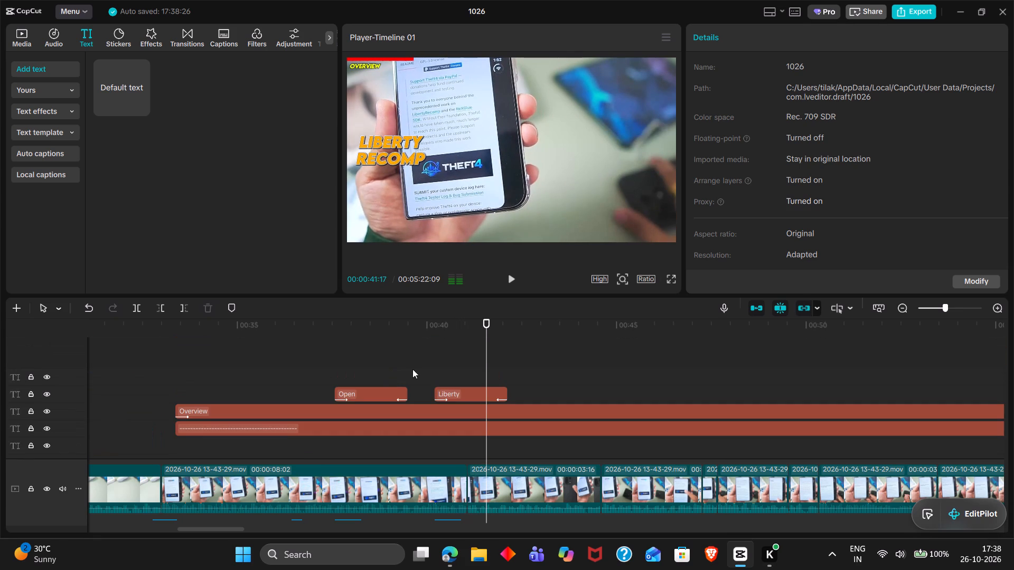
left_click(430, 368)
left_click_drag(430, 368, 438, 369)
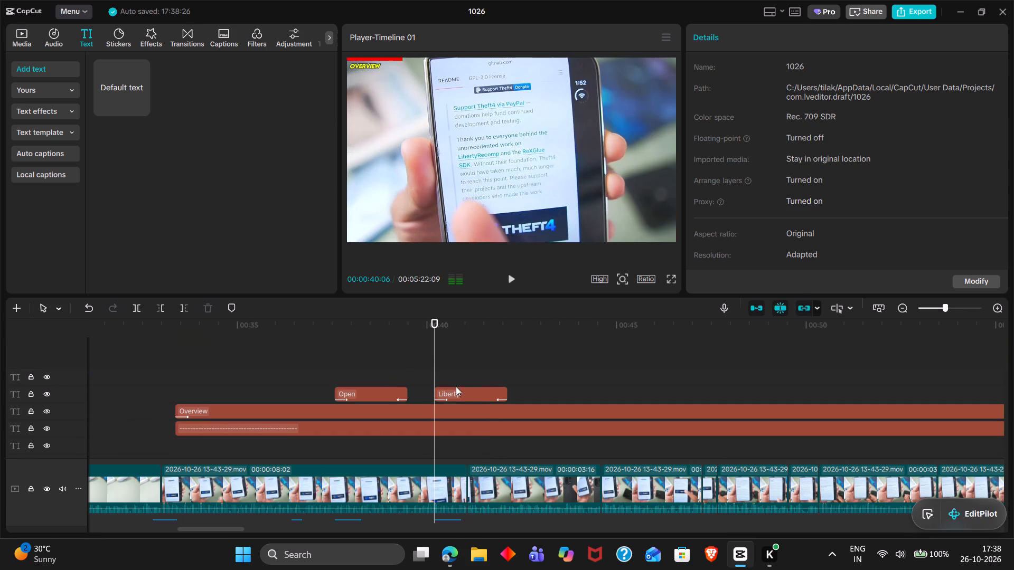
key("space")
key("space")
key("space")
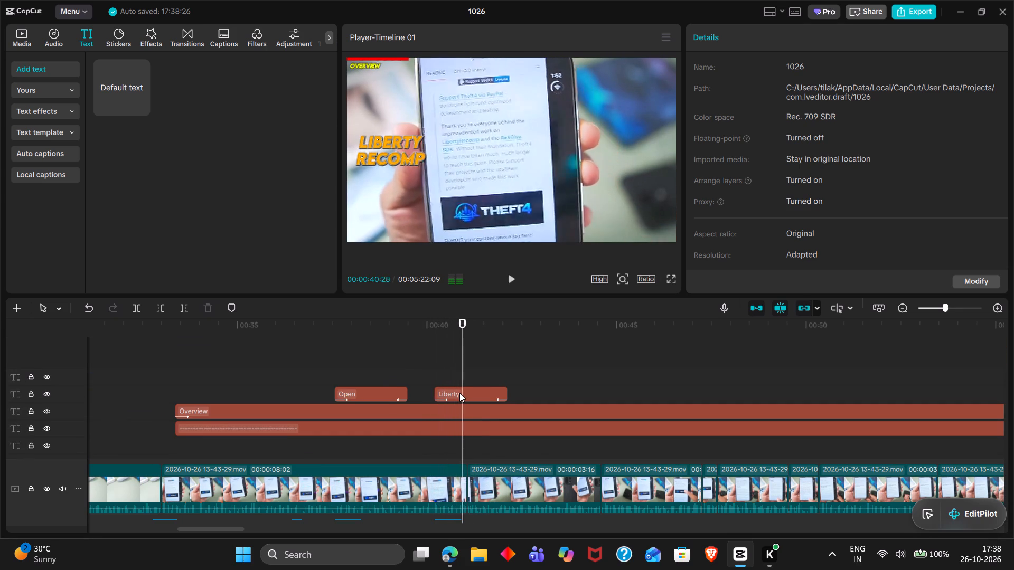
key("space")
Move the Liberty Recomp title into the empty area at the right side of the video frame, clear of the phone.
left_click(462, 396)
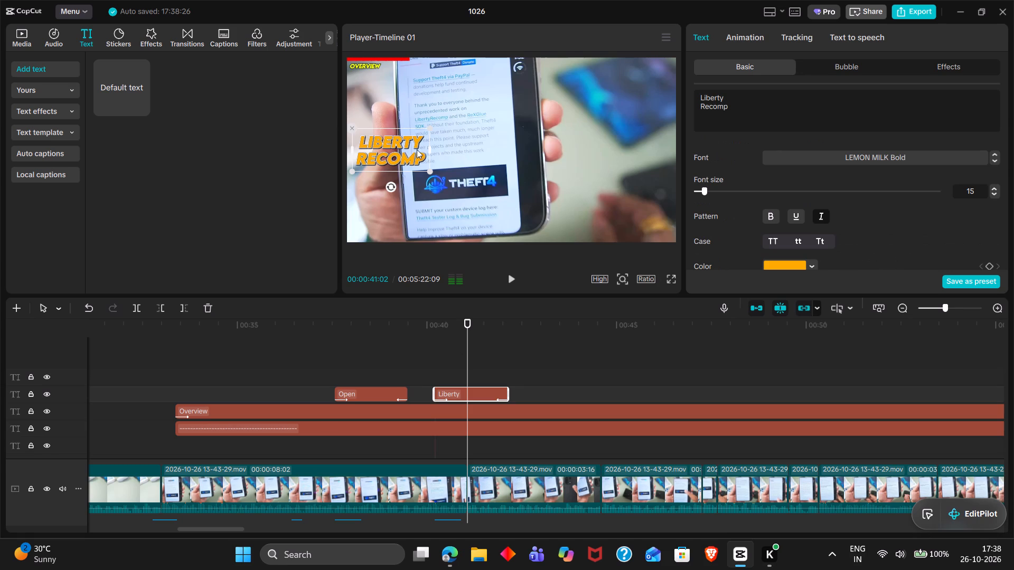
left_click_drag(429, 160, 412, 154)
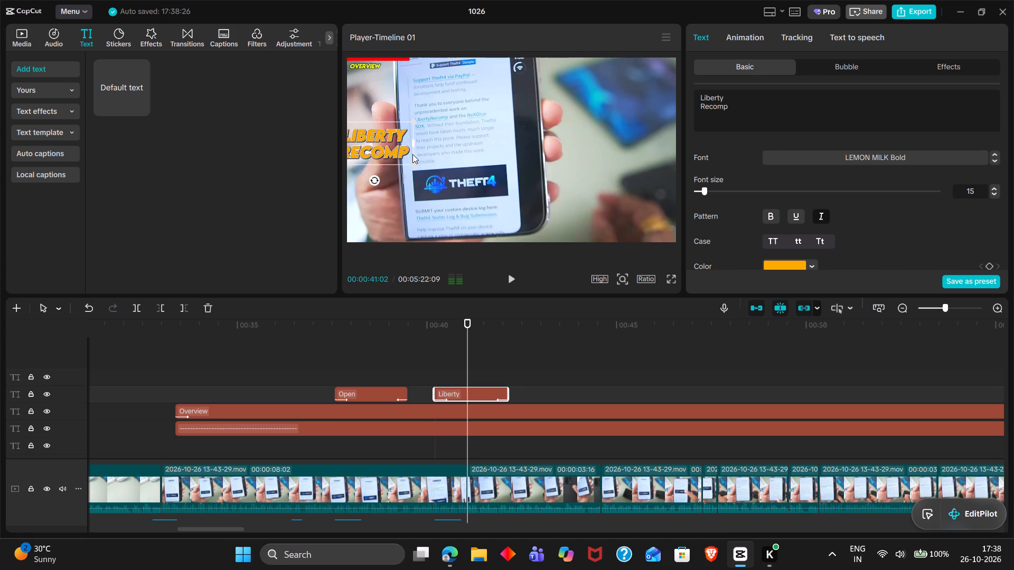
left_click_drag(391, 147, 653, 150)
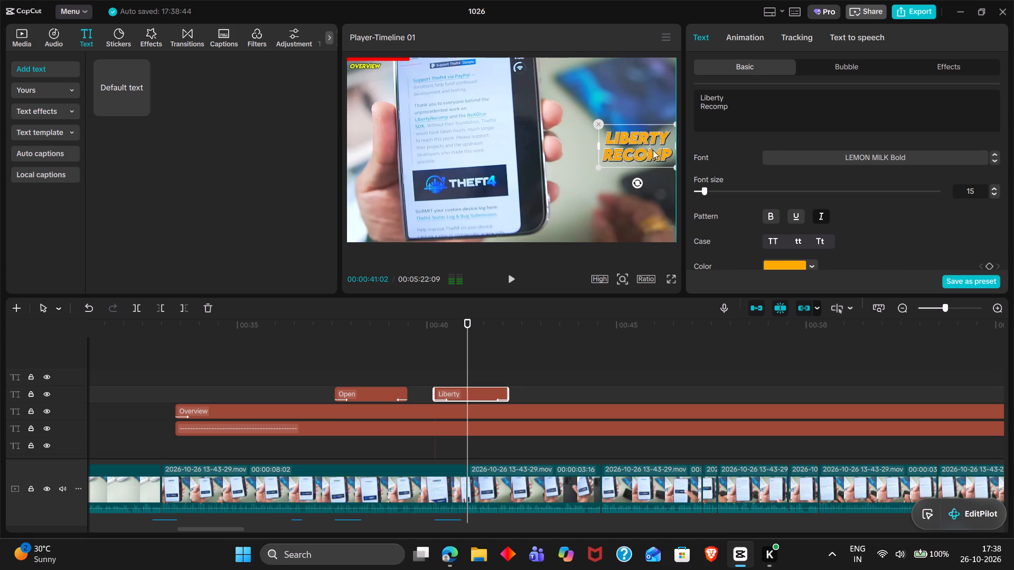
left_click_drag(653, 150, 651, 153)
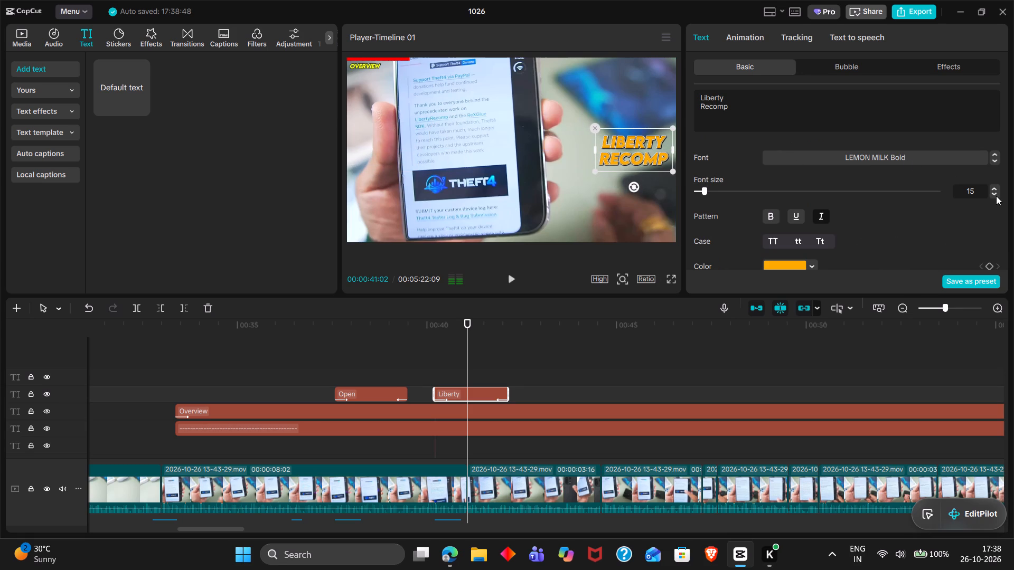
Set the Liberty Recomp title's font size to 13.
double_click(996, 196)
left_click(660, 147)
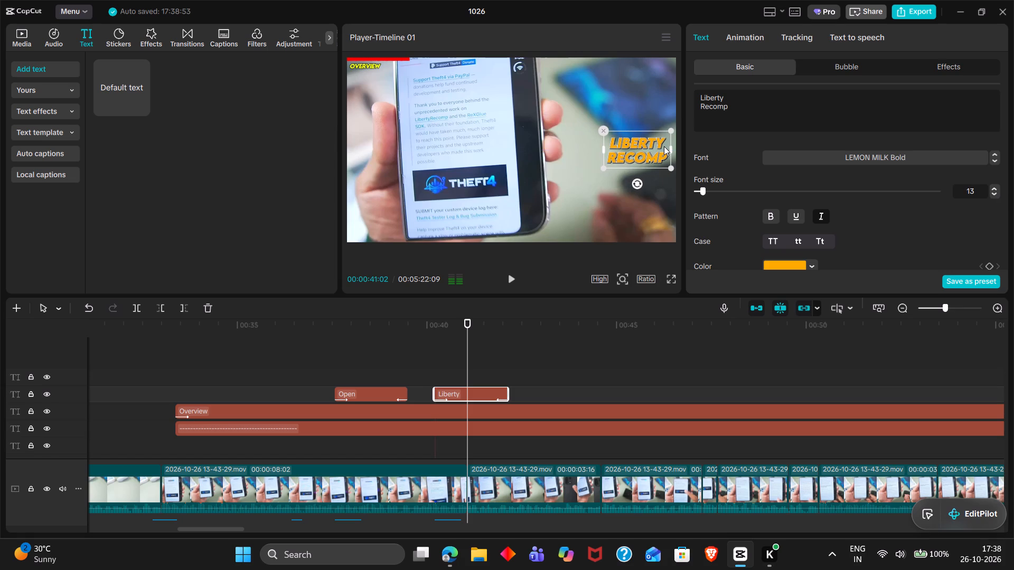
Play back the repositioned Liberty Recomp title and the footage following it, up to about 00:00:43.
double_click(431, 368)
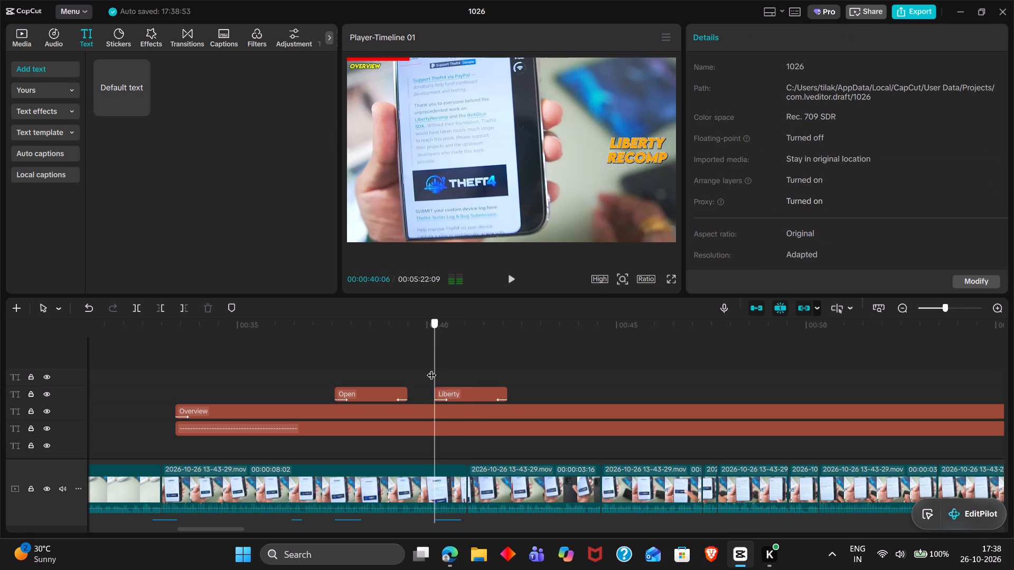
key("space")
scroll(431, 368, "left", 1)
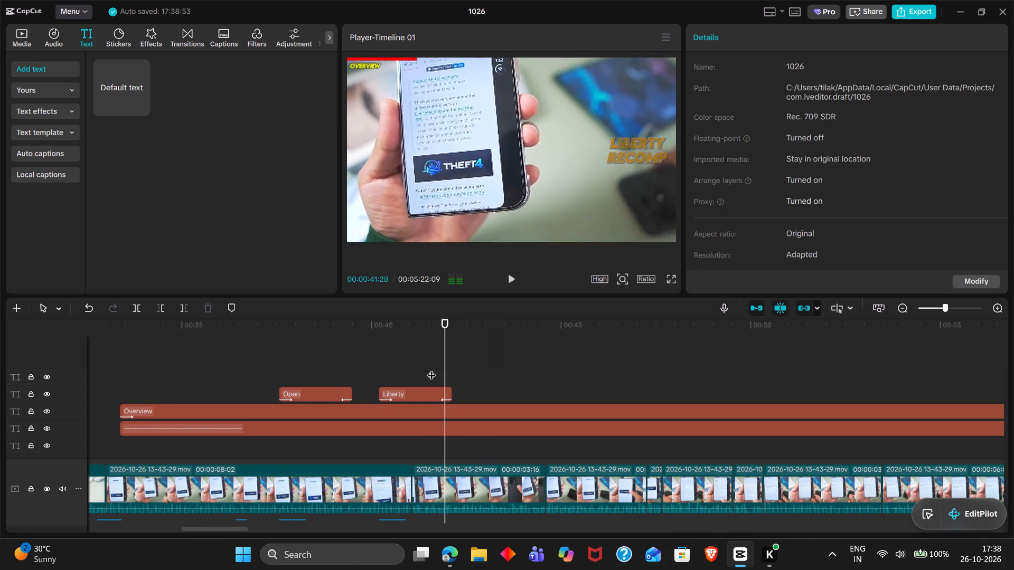
scroll(431, 368, "left", 1)
key("space")
key("space")
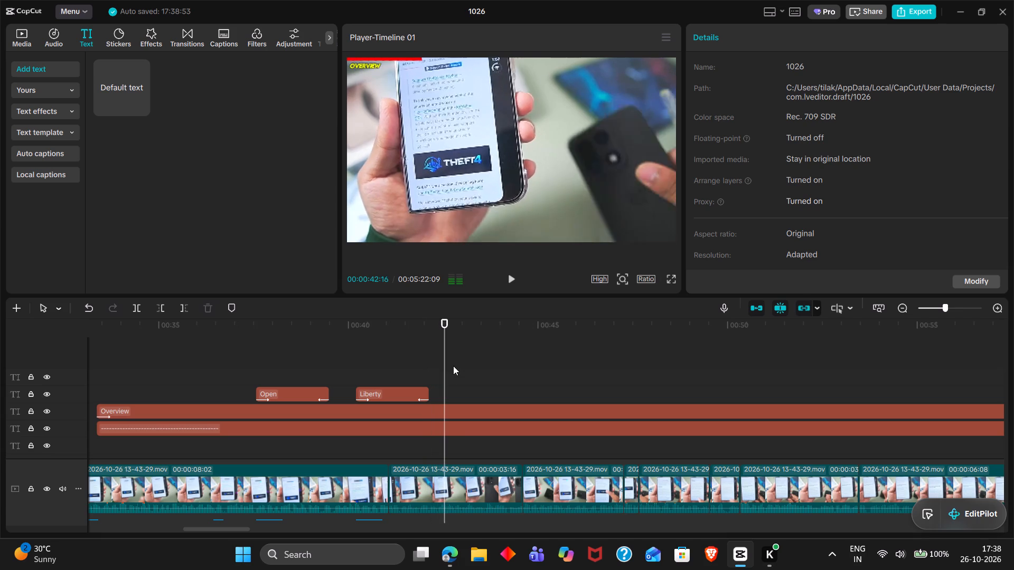
key("space")
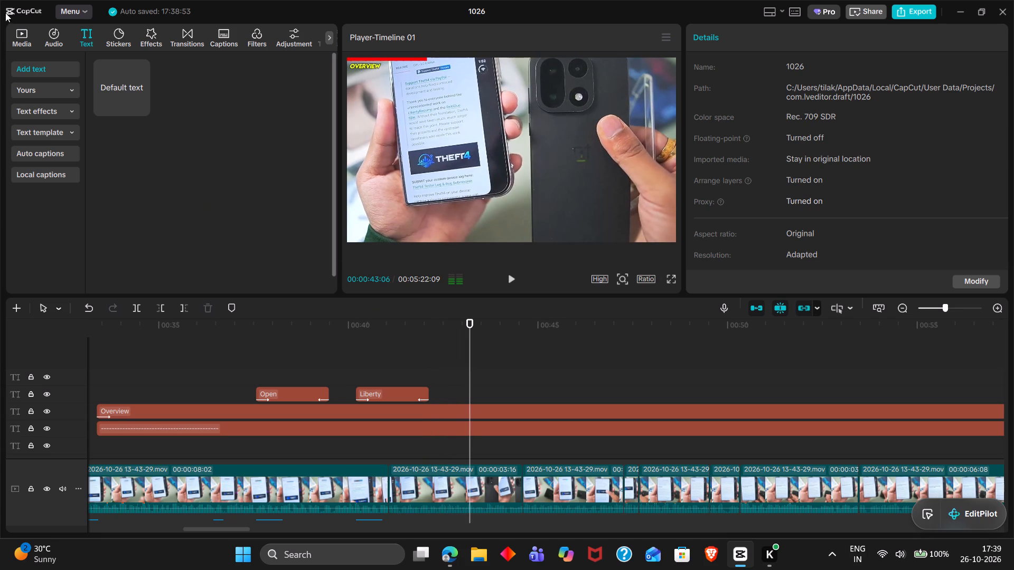
Show the imported media and review the footage between about 00:00:41 and 00:00:44, where the second phone enters the frame.
double_click(21, 36)
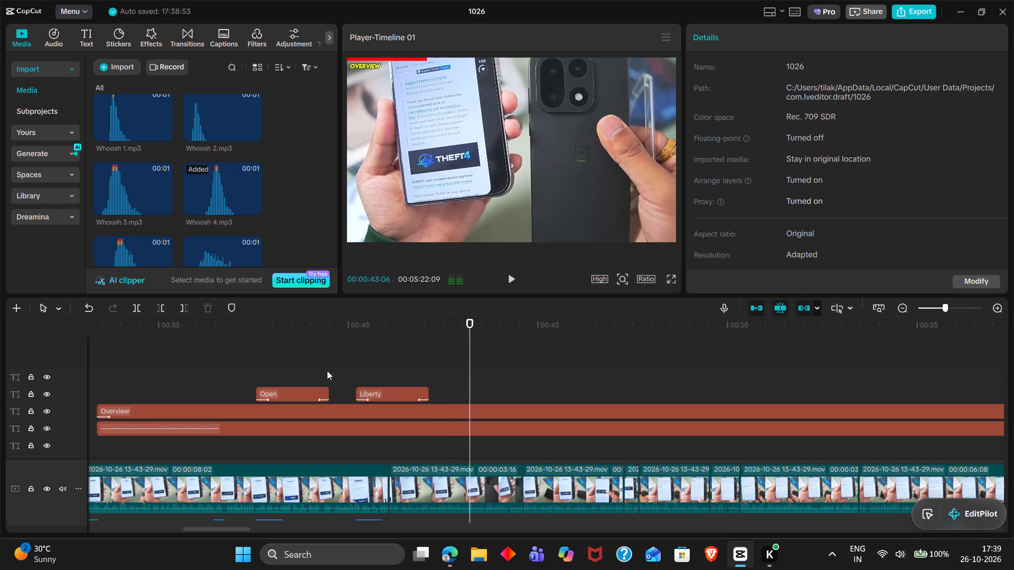
key("space")
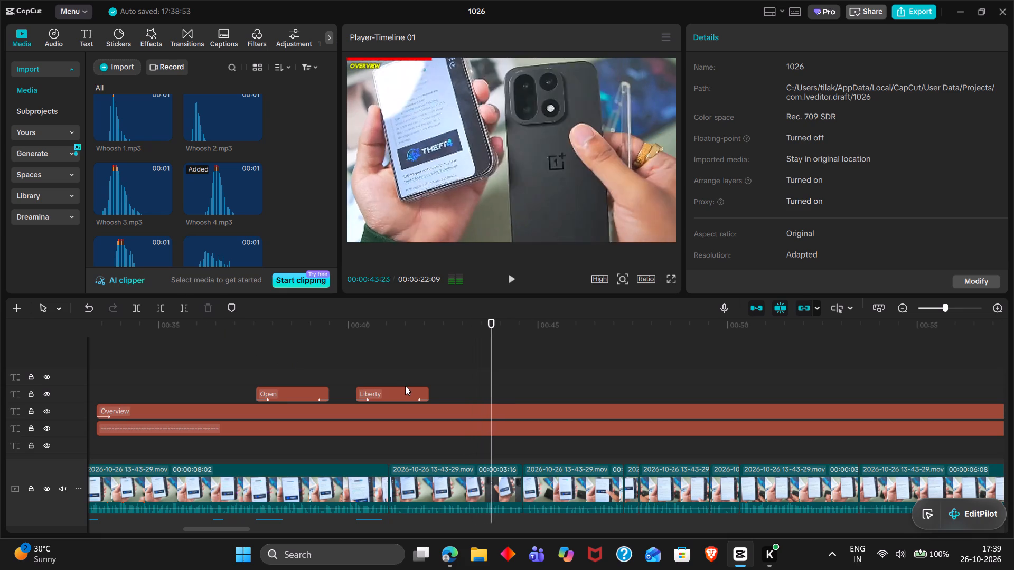
key("space")
key("space")
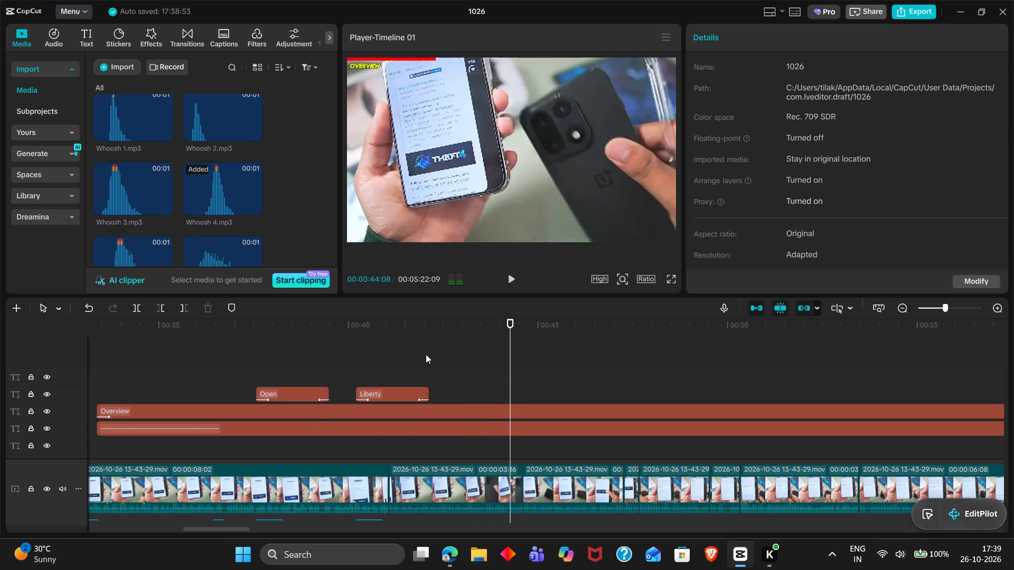
key("space")
left_click(435, 360)
left_click_drag(435, 360, 448, 361)
key("space")
key("space")
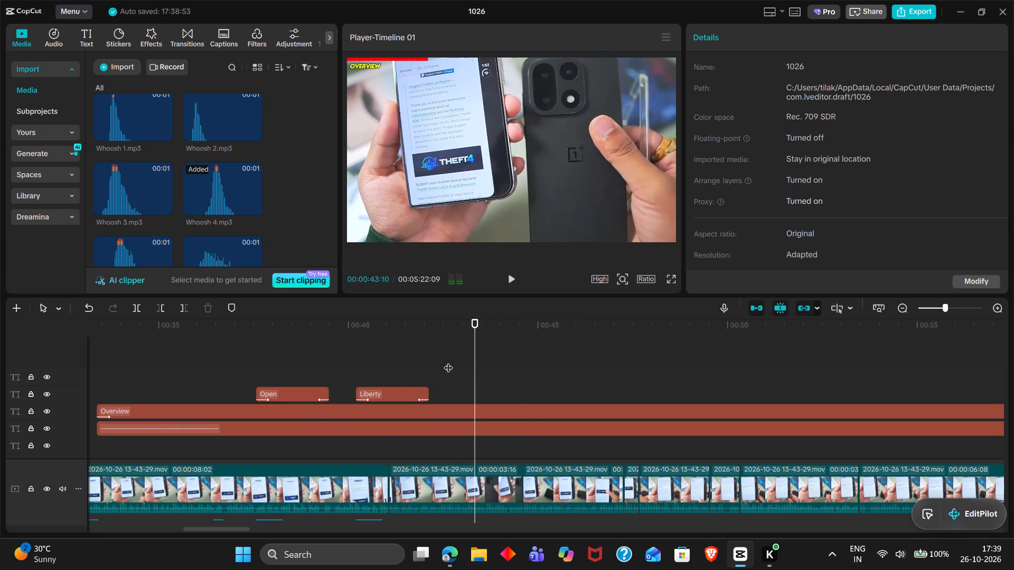
double_click(332, 346)
left_click_drag(332, 346, 362, 346)
key("space")
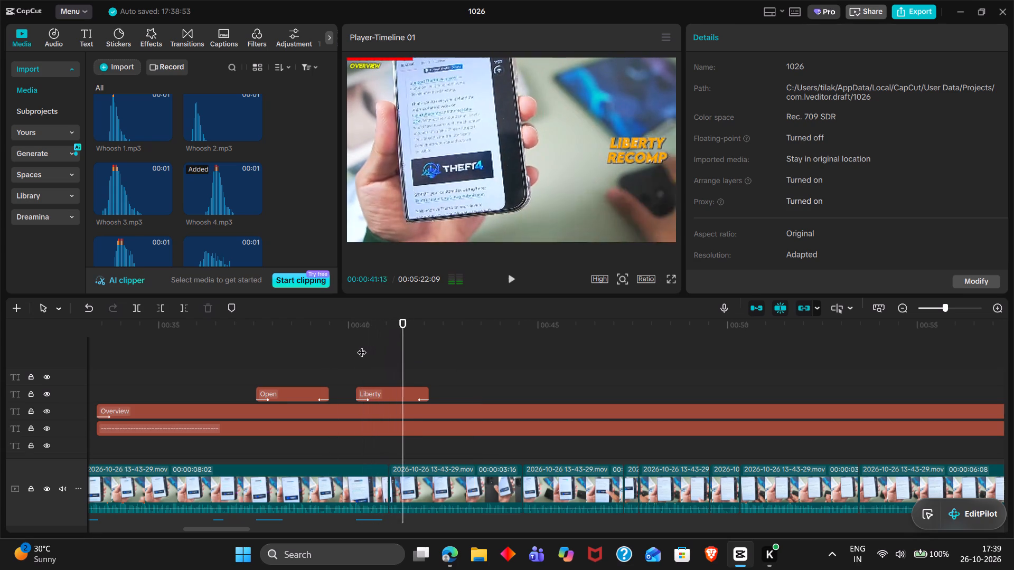
key("space")
key("space")
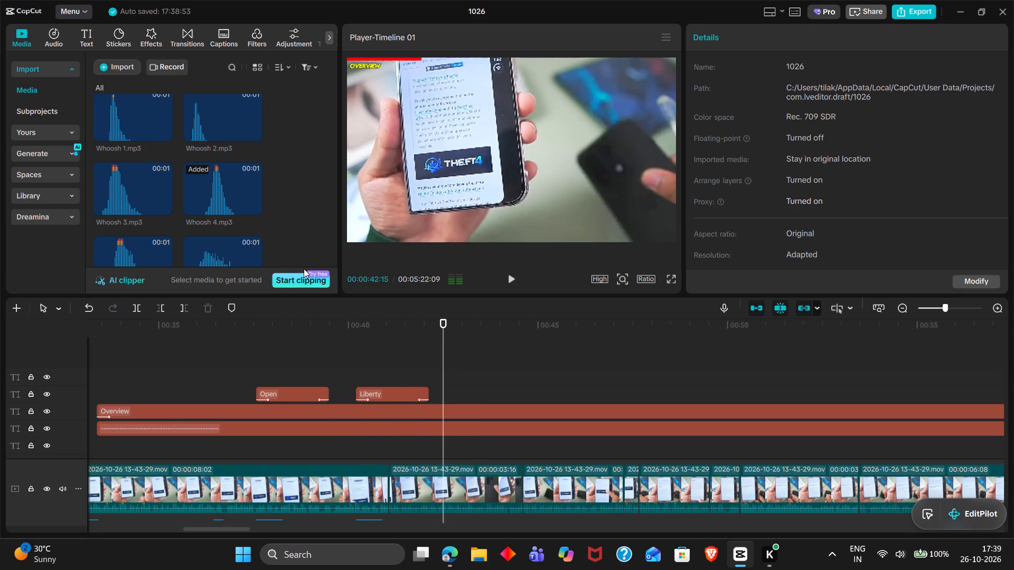
key("space")
Start importing media at about 00:00:43 and browse to the Downloads folder.
scroll(219, 175, "left", 1)
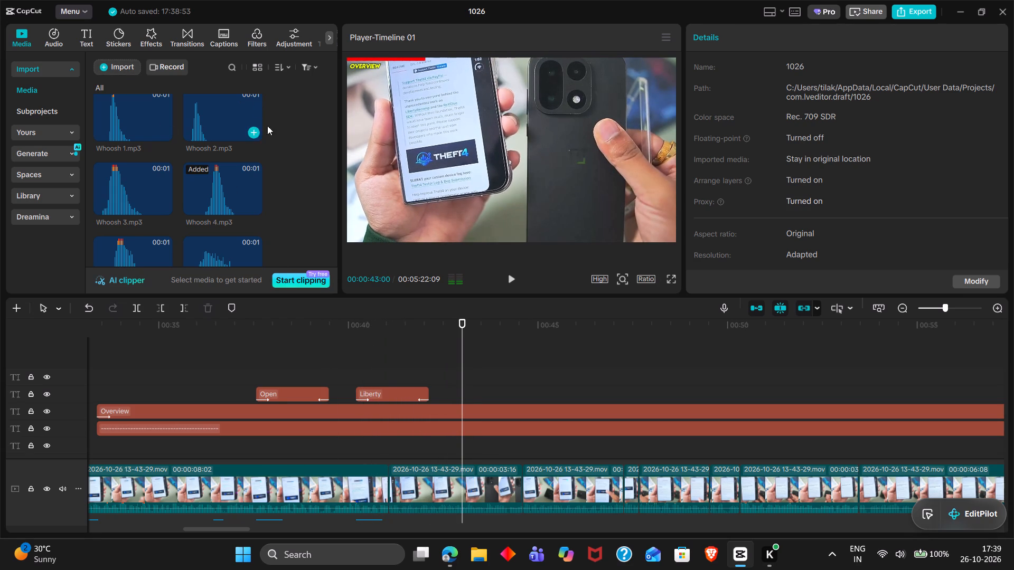
scroll(317, 249, "down", 3)
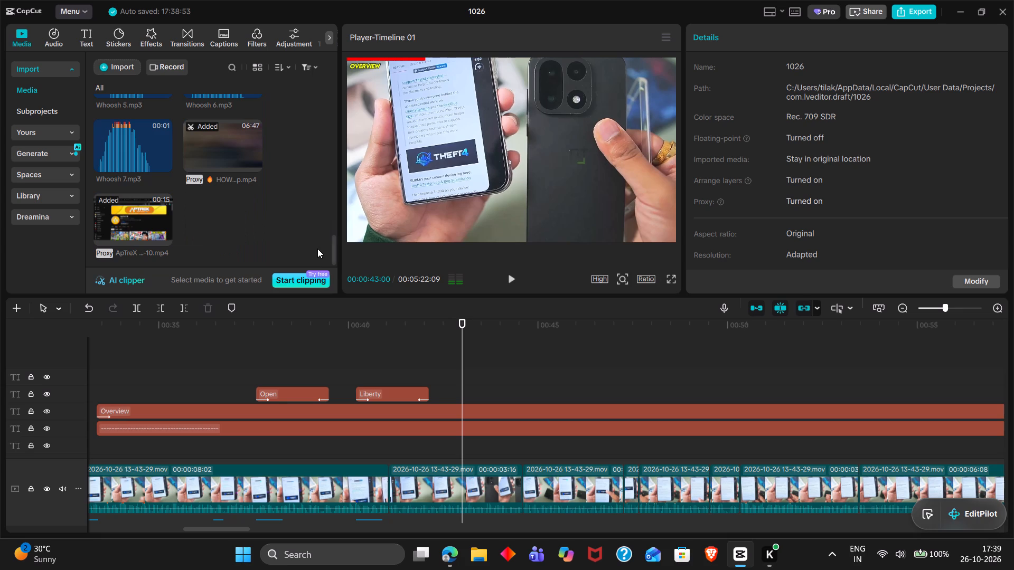
scroll(268, 216, "up", 4)
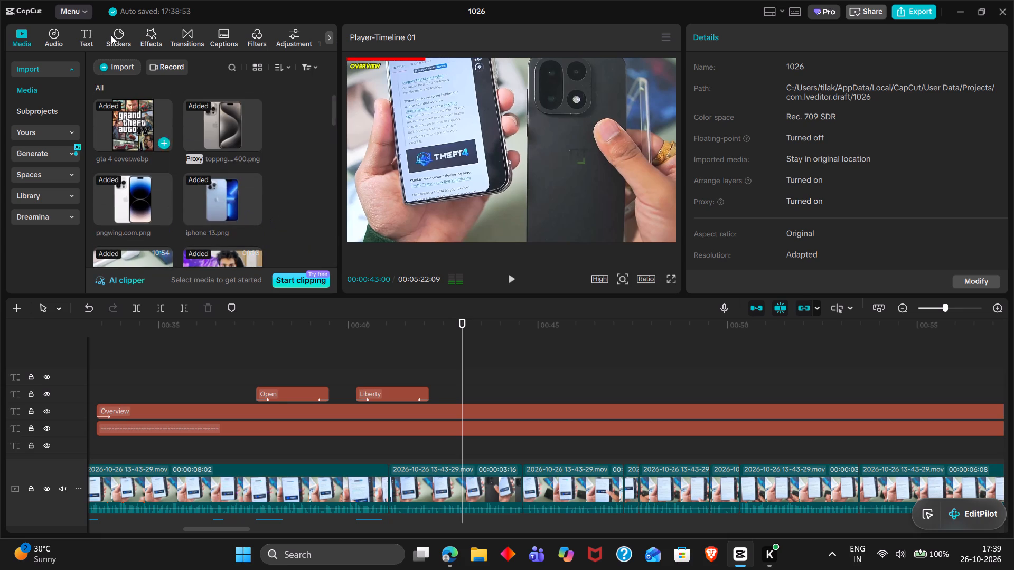
left_click(116, 56)
left_click(119, 62)
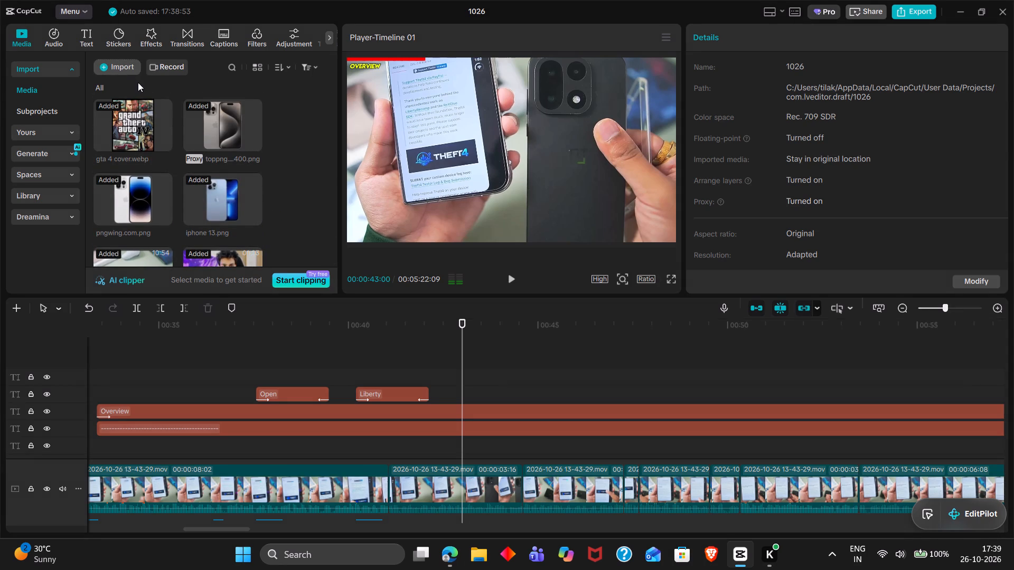
left_click(141, 87)
type("ann")
key("BackSpace")
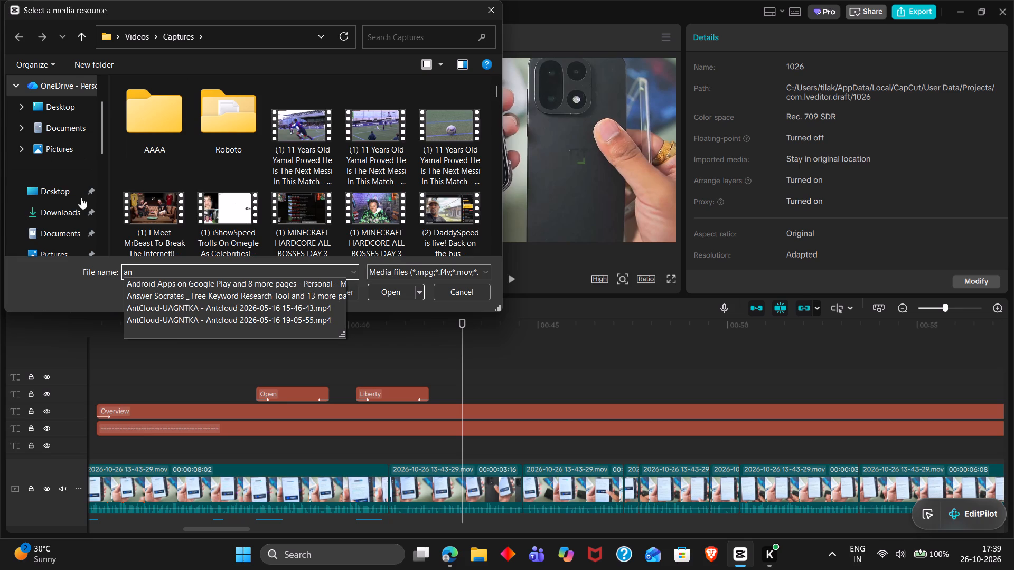
left_click(77, 209)
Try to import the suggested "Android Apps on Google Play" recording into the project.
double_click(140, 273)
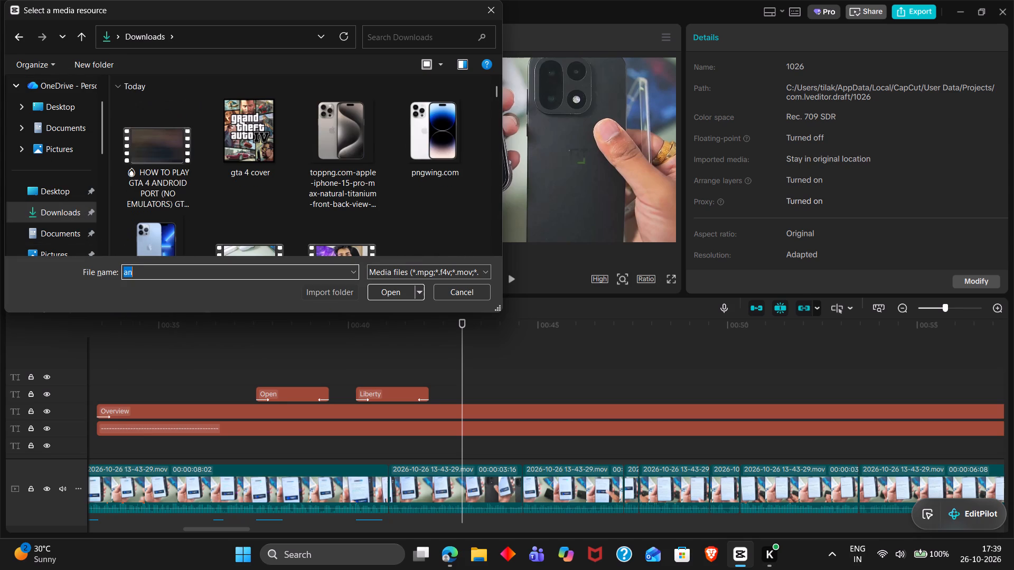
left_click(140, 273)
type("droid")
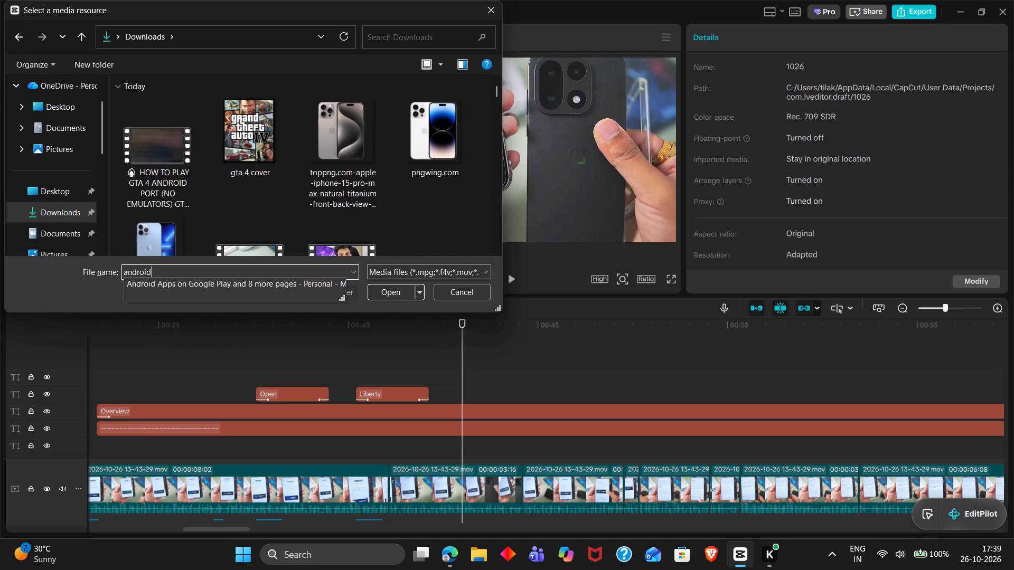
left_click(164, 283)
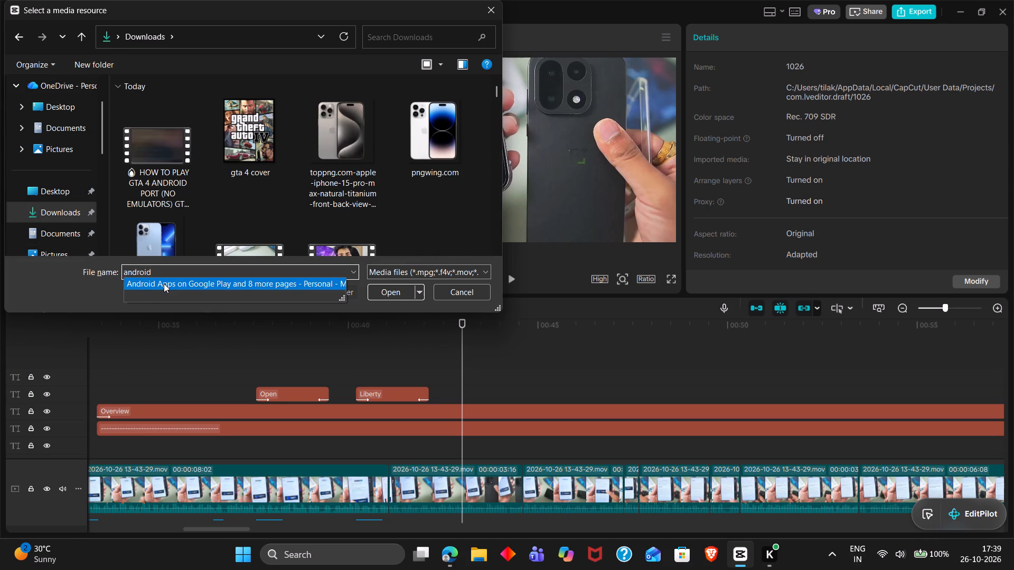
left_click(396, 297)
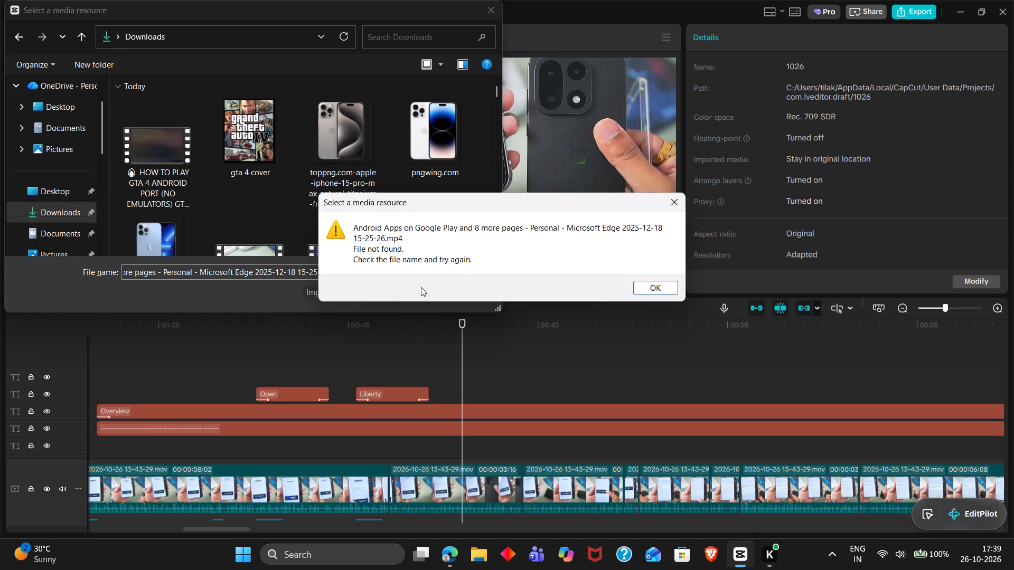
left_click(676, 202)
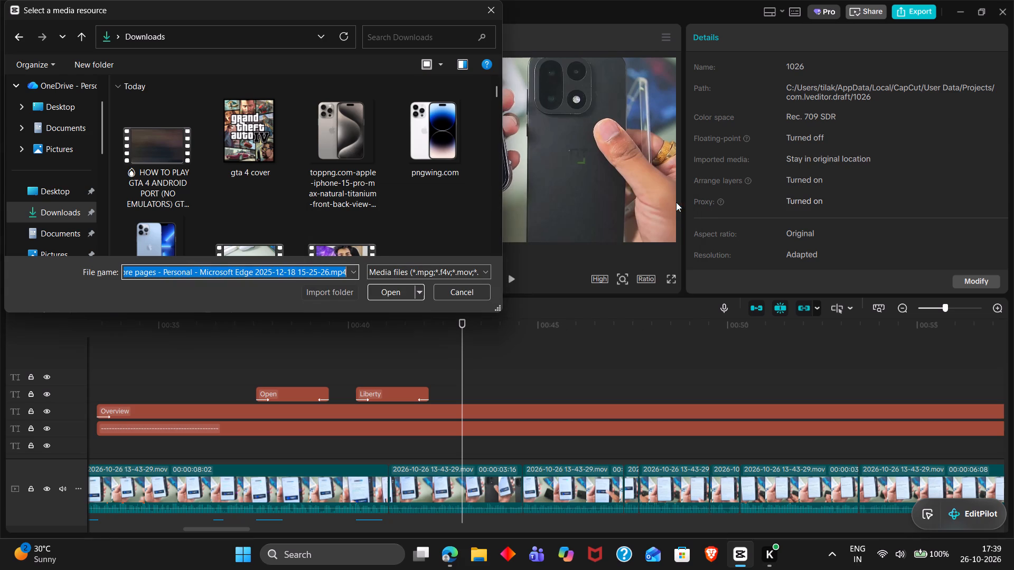
Import android.png from the Downloads folder into the project's media.
triple_click(286, 271)
key("a")
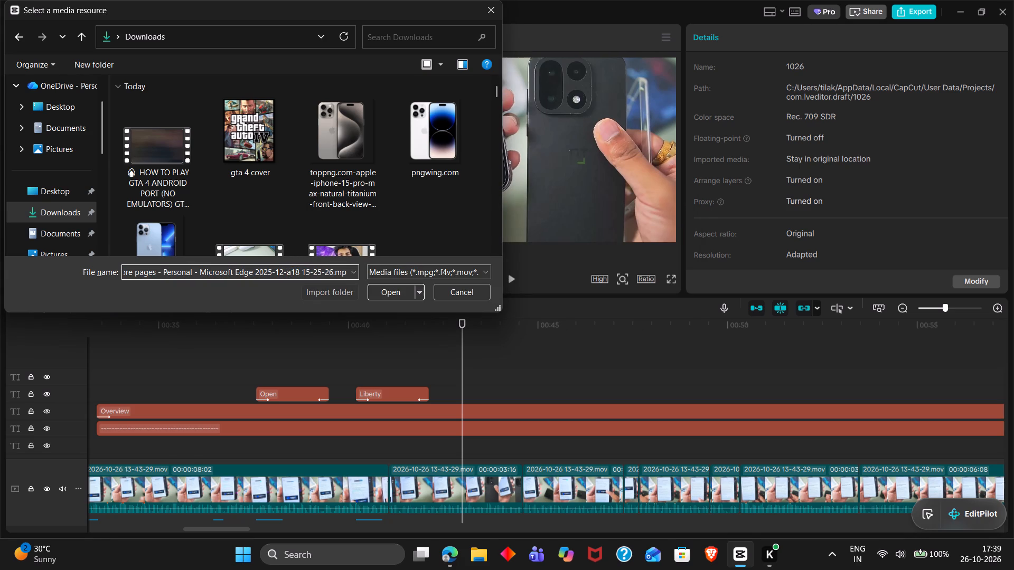
key("ctrl+a")
type("an")
key("Down")
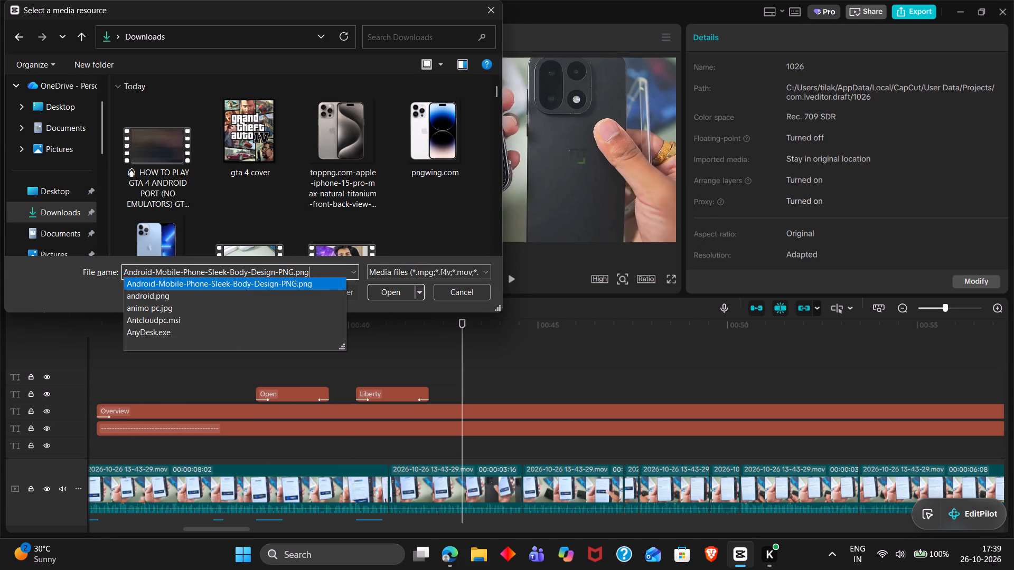
key("Down")
key("Return")
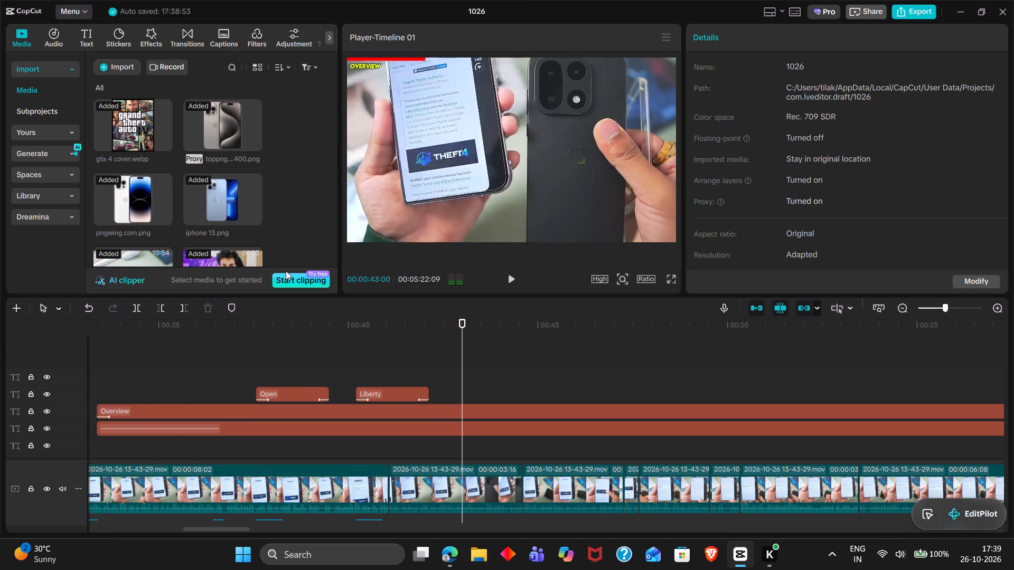
Place android.png on a new track above the title clips, starting at 00:00:43:00.
left_click_drag(226, 204, 471, 394)
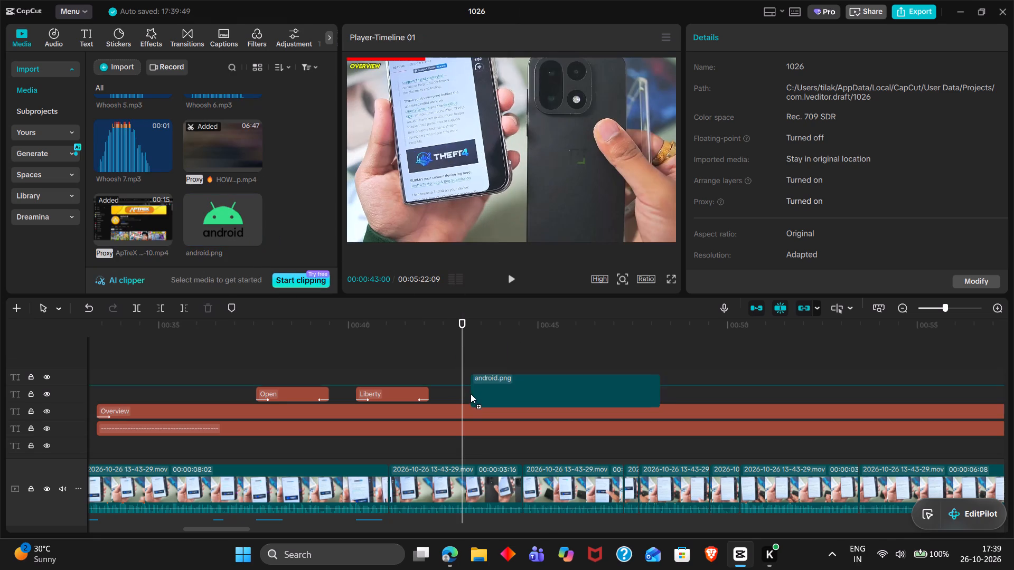
left_click_drag(471, 394, 465, 369)
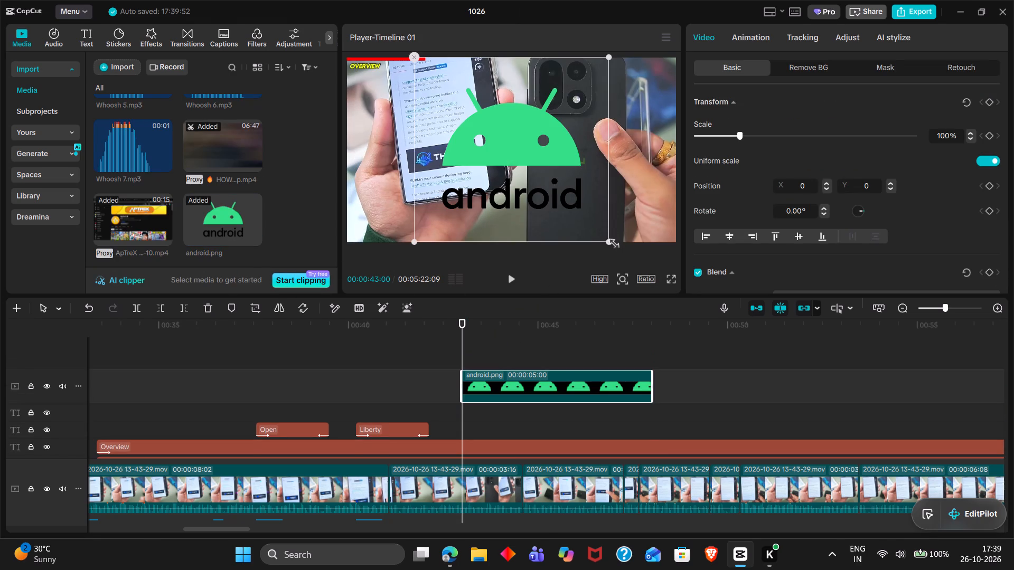
Fit the Android logo onto the back of the black phone at 32% scale, rotated 2.5°, at position X 701, Y -131.
left_click_drag(610, 239, 512, 162)
left_click_drag(512, 162, 566, 169)
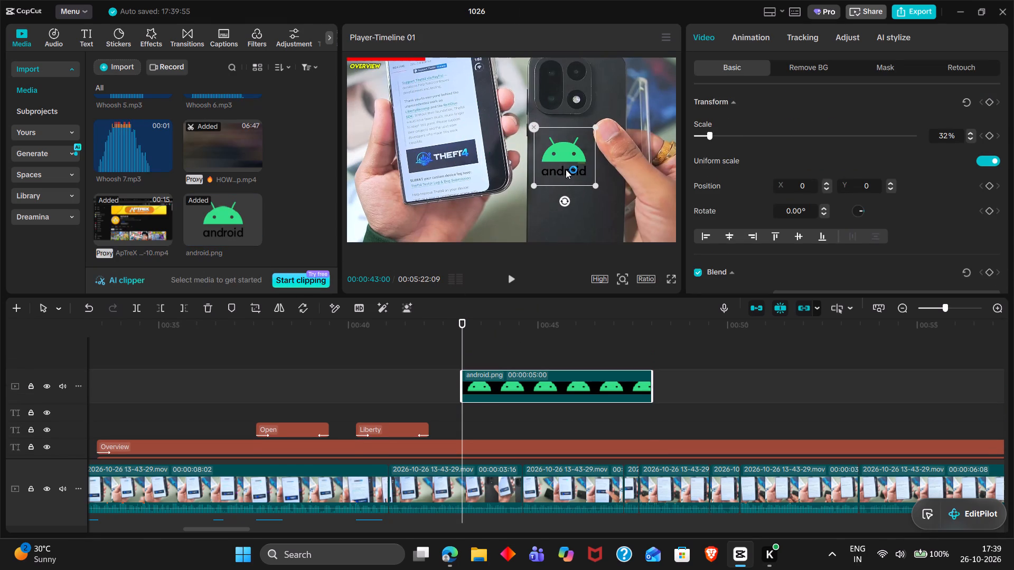
left_click_drag(566, 169, 569, 169)
left_click_drag(569, 198, 562, 197)
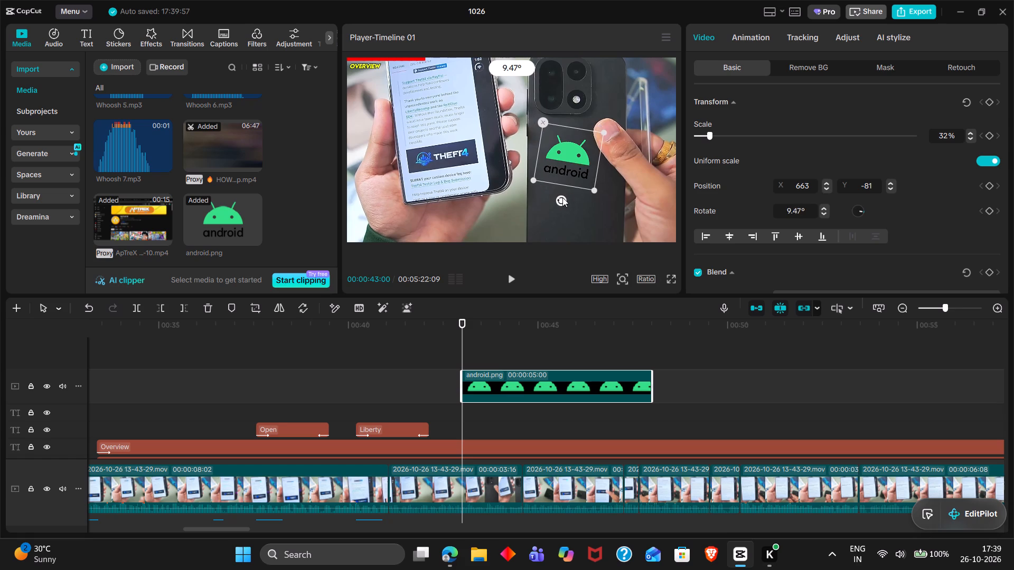
left_click_drag(562, 197, 563, 195)
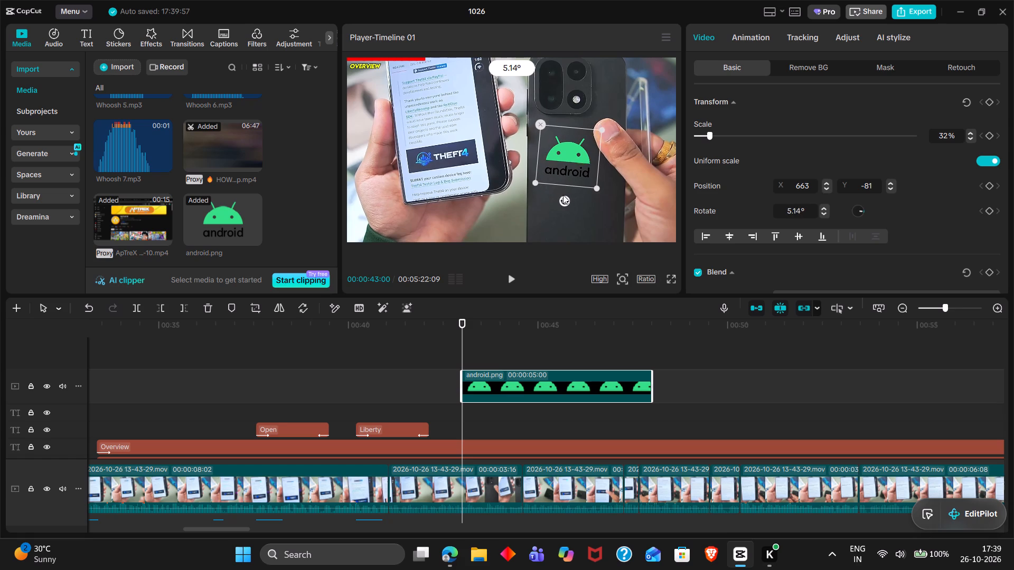
left_click_drag(563, 195, 565, 194)
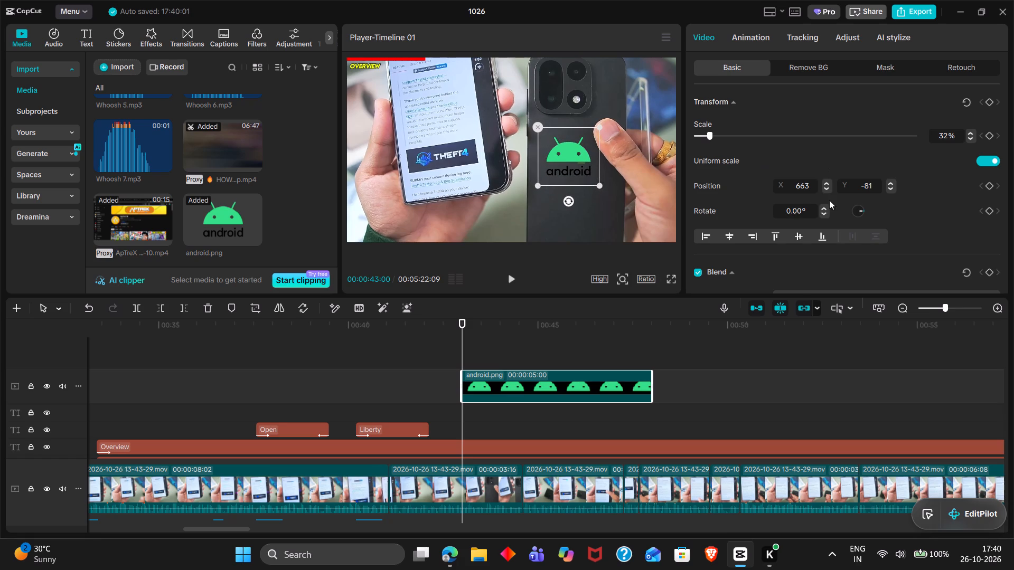
left_click(827, 213)
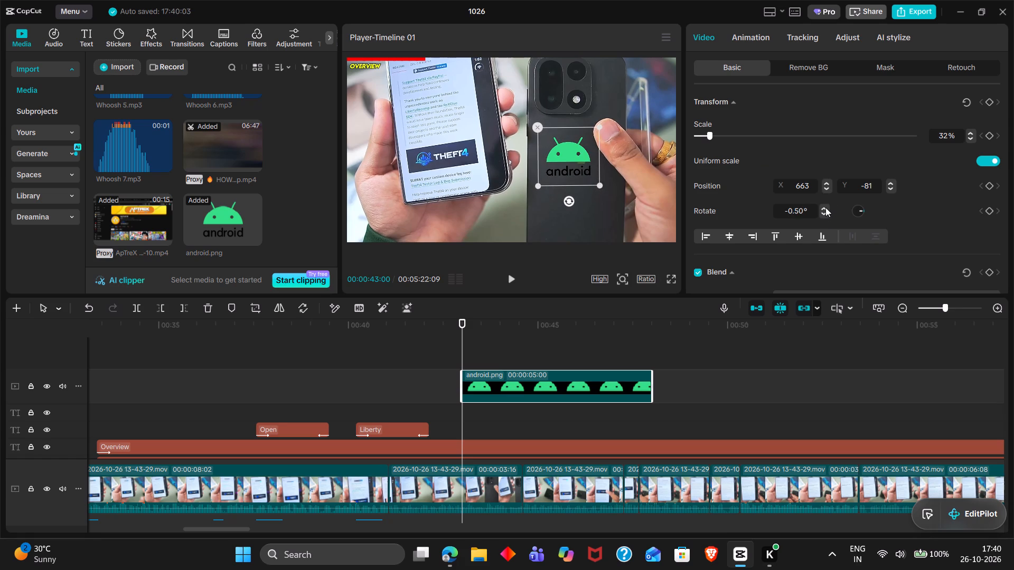
triple_click(825, 207)
triple_click(825, 207)
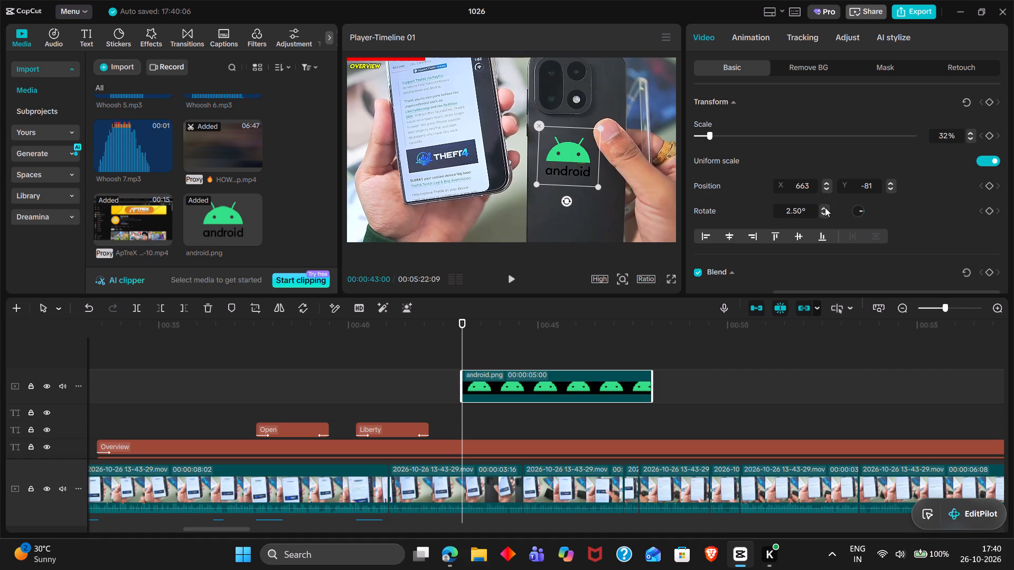
left_click_drag(595, 165, 599, 169)
left_click(603, 190)
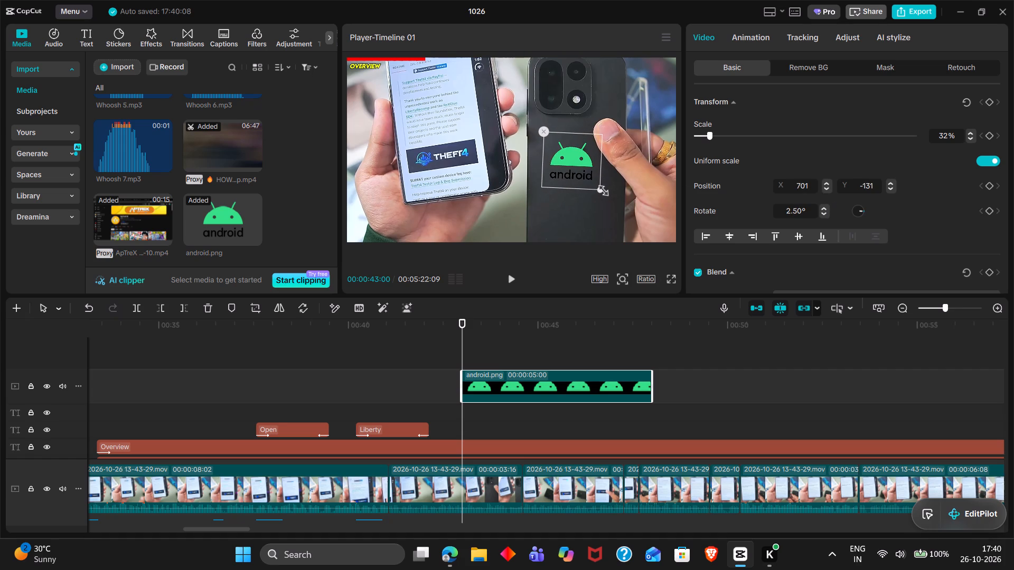
Give the Android logo the Fade In entrance animation with a duration of 0.2 s.
double_click(739, 40)
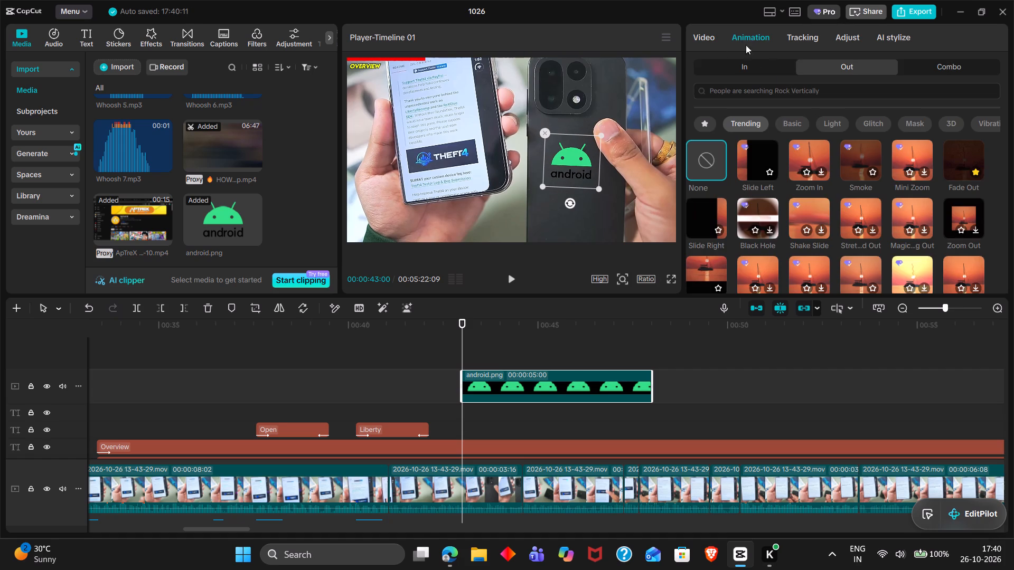
double_click(757, 70)
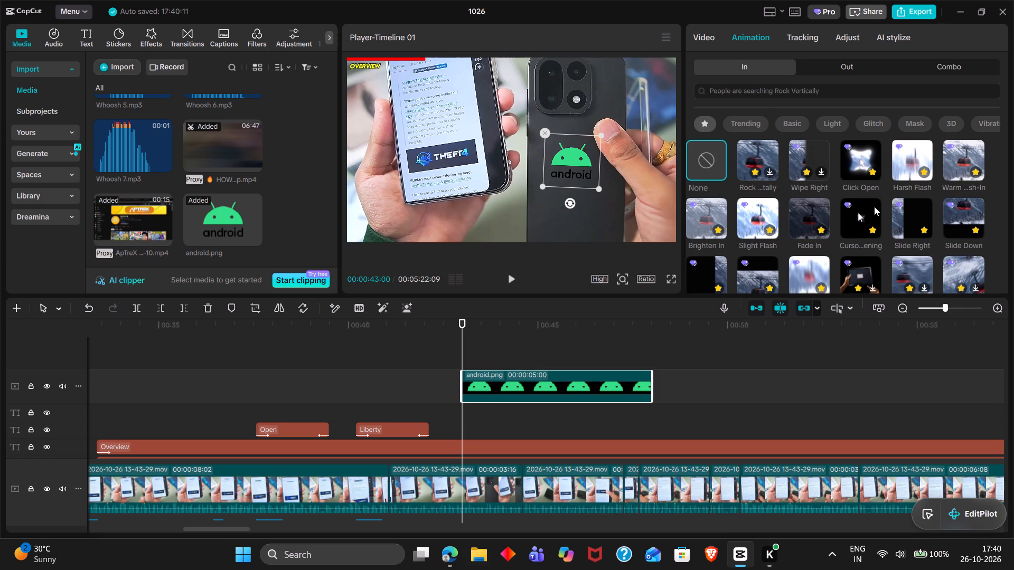
double_click(808, 204)
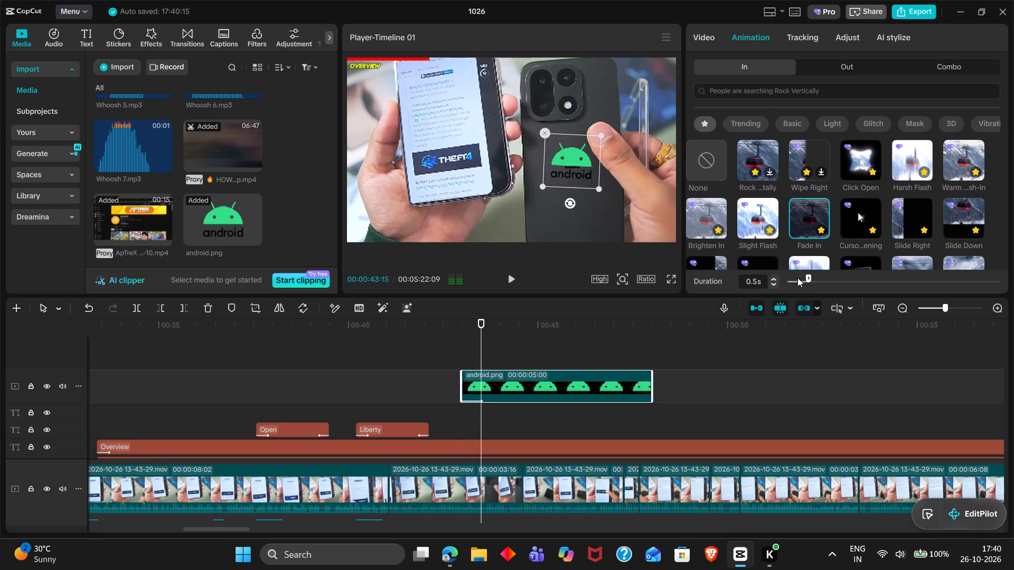
left_click(797, 278)
Search the sound effects for "pop" and place "pop! (tapping the mouth with a hand)" at 00:00:43:00 on the existing upper sound-effect track.
left_click_drag(468, 350, 465, 349)
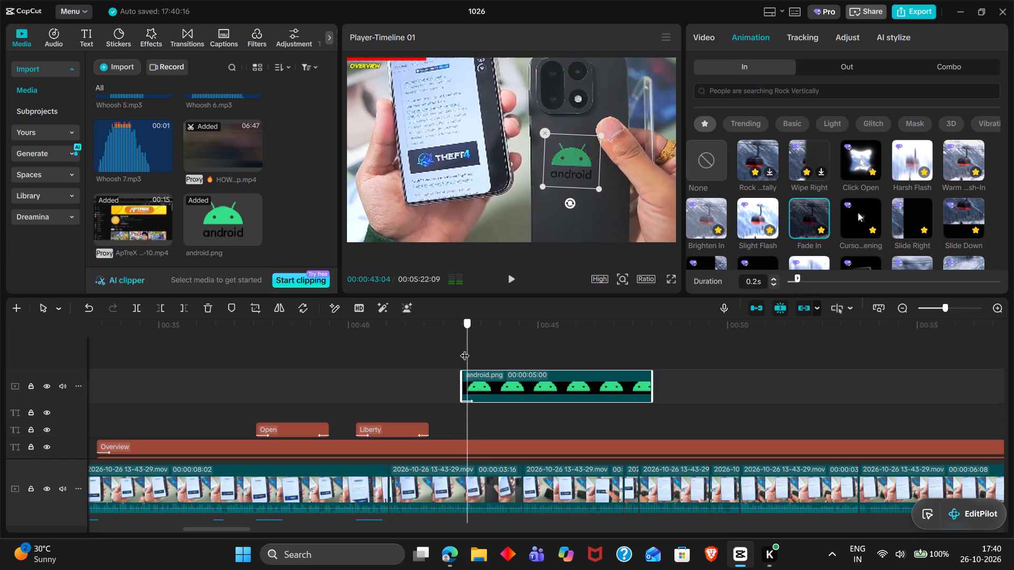
left_click_drag(465, 349, 463, 348)
double_click(50, 34)
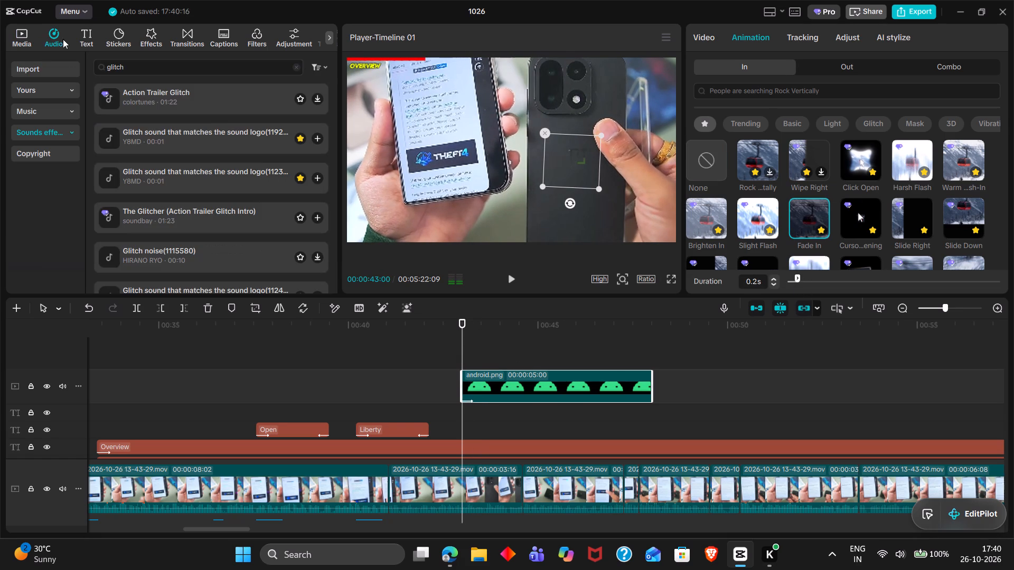
triple_click(138, 70)
type("pop")
key("Return")
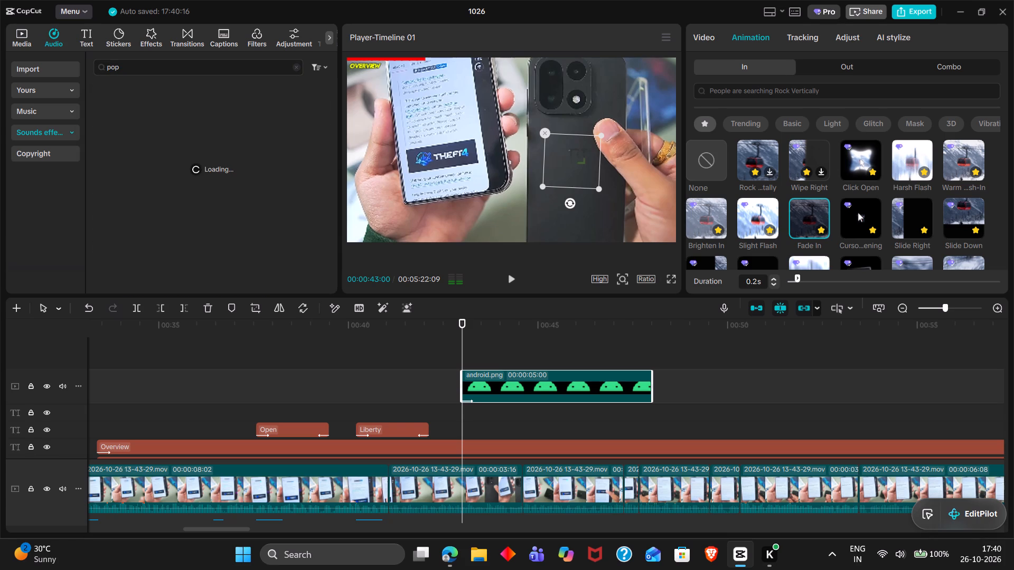
double_click(260, 103)
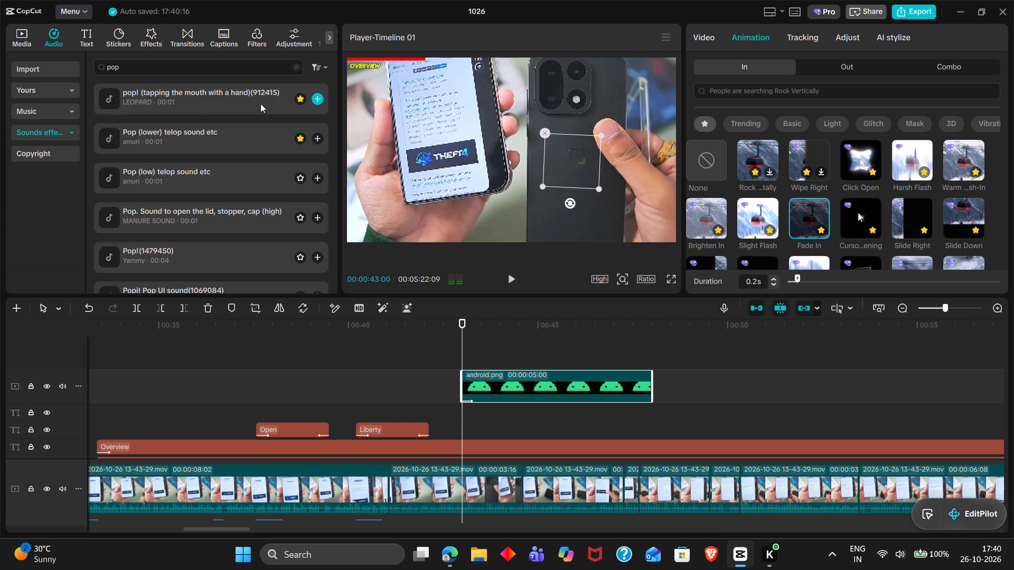
left_click_drag(260, 103, 465, 422)
scroll(465, 422, "down", 1)
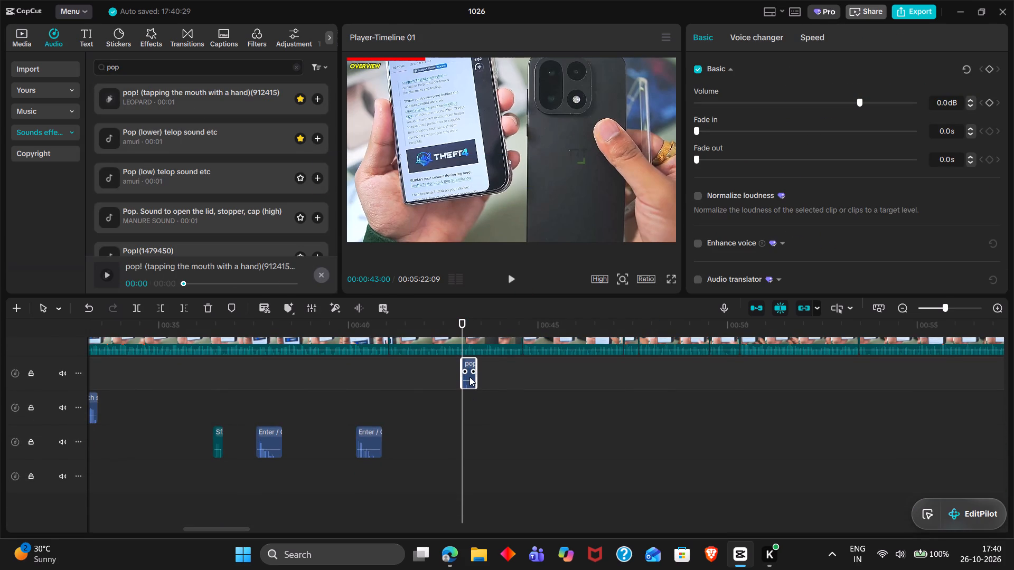
left_click_drag(470, 377, 469, 404)
Play back the Android logo's entrance with its pop sound, from just before 00:00:43 to about 00:00:44.
double_click(458, 454)
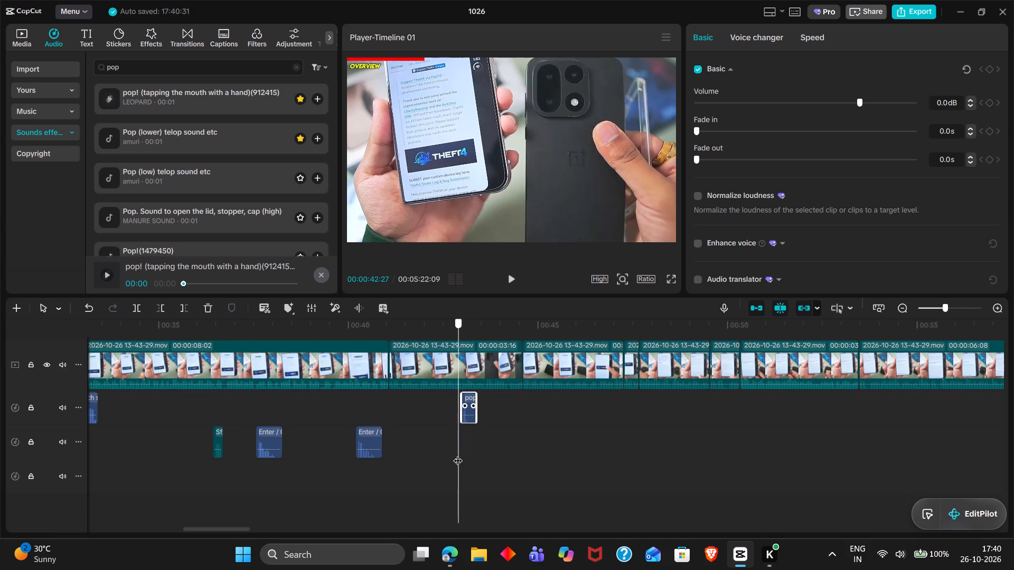
key("space")
key("space")
Move the Android logo off the thumb, onto the clear area of the black phone's back.
scroll(458, 454, "up", 1)
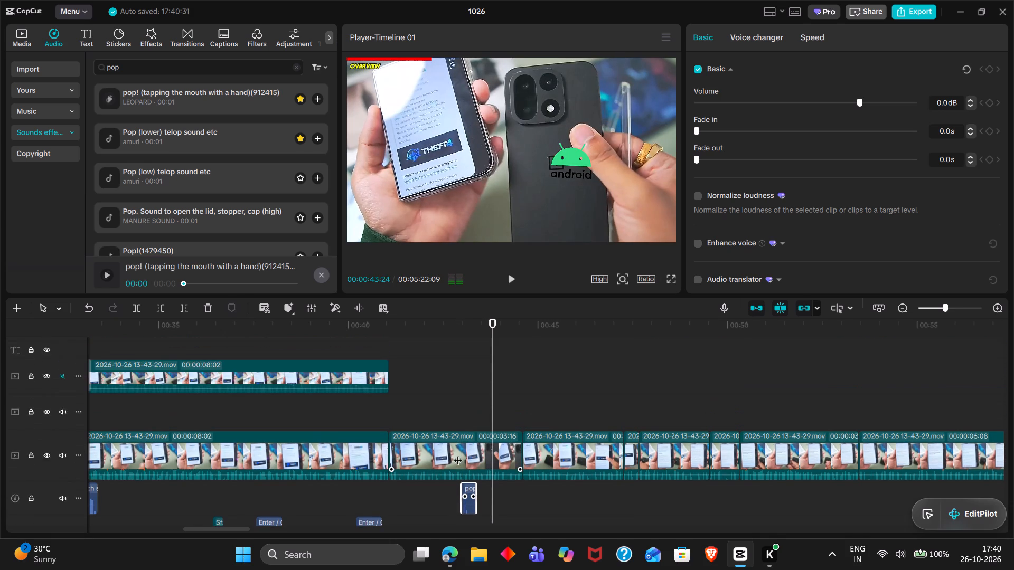
scroll(458, 454, "up", 4)
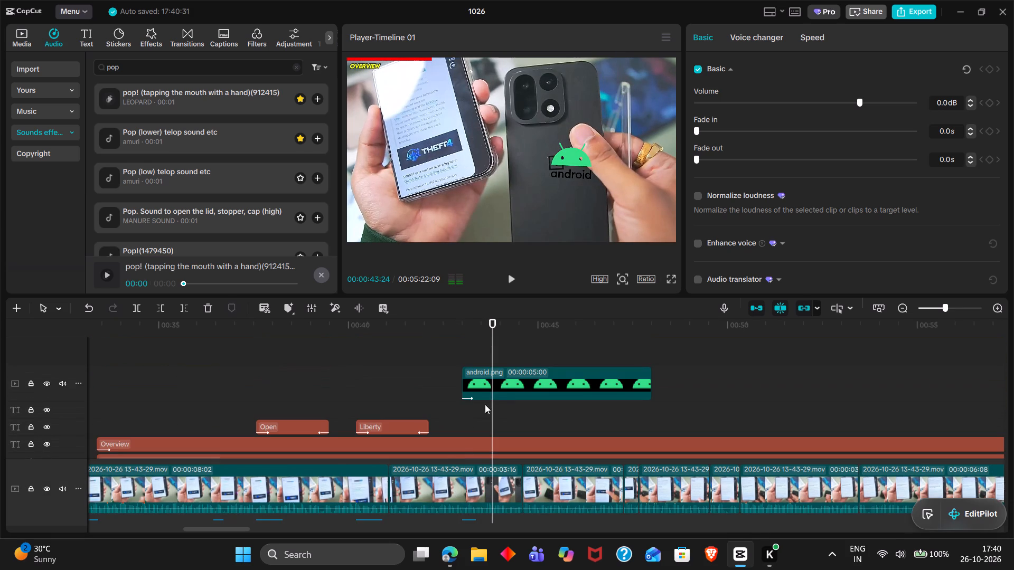
left_click(494, 383)
left_click_drag(581, 146, 562, 154)
Play back the repositioned Android logo from 00:00:43:00 to about 00:00:44.
double_click(459, 351)
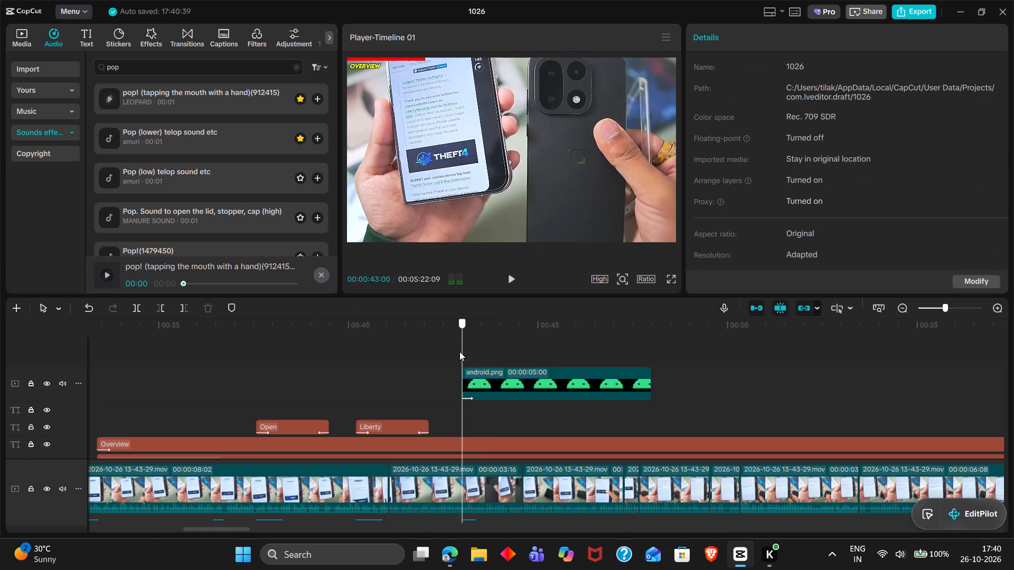
key("space")
key("space")
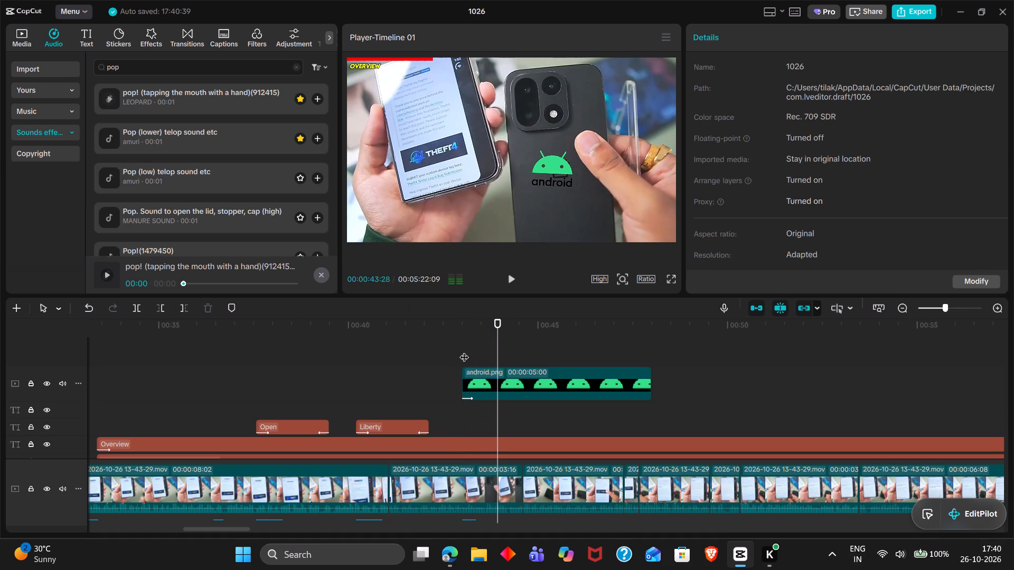
Delete the android.png logo overlay that starts at 00:00:43 on the timeline.
left_click(521, 385)
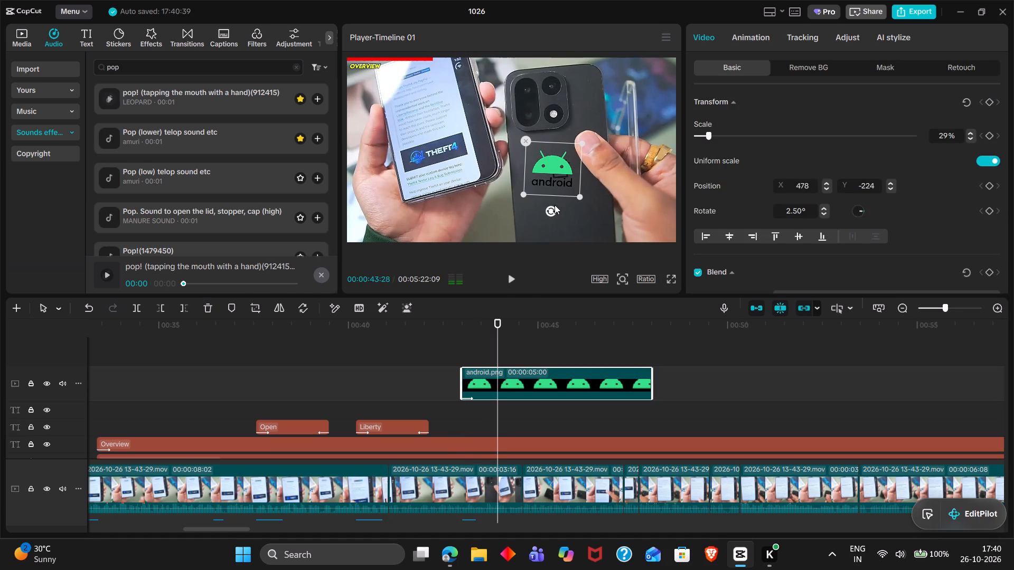
left_click_drag(544, 170, 549, 61)
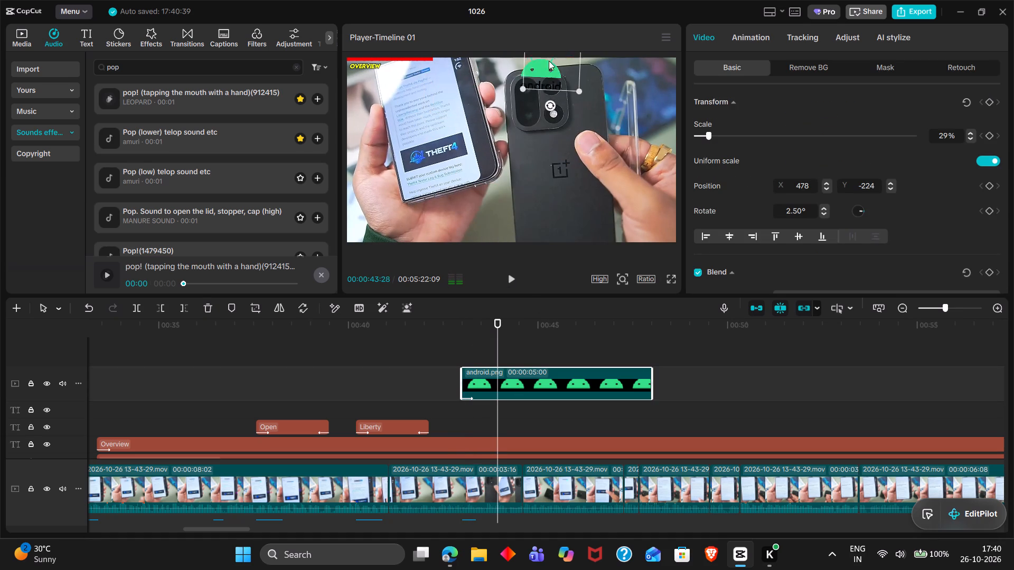
left_click_drag(549, 61, 521, 341)
key("BackSpace")
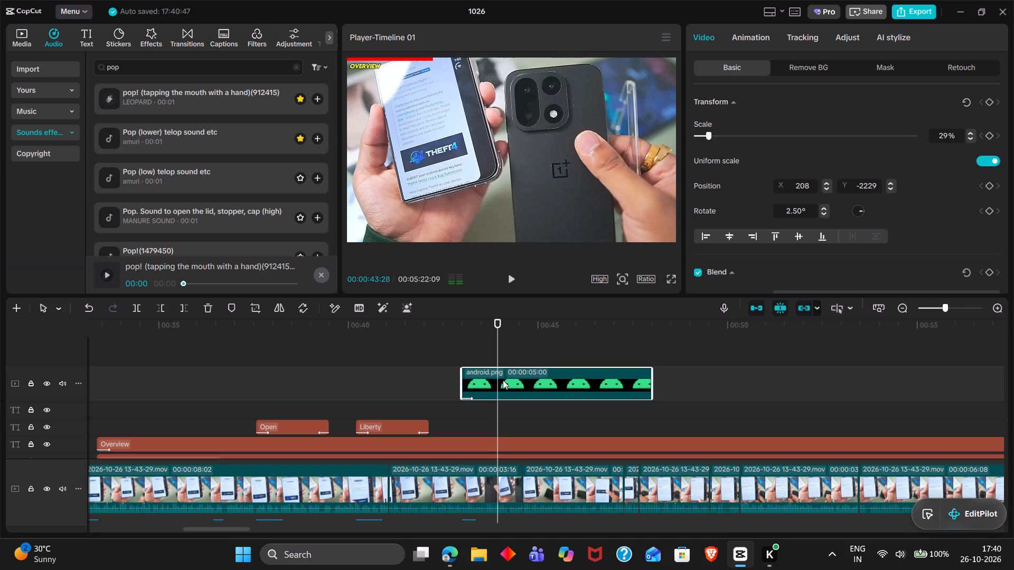
Delete the pop sound effect placed at 00:00:43 on the upper sound-effect track.
scroll(503, 380, "down", 2)
scroll(484, 482, "down", 2)
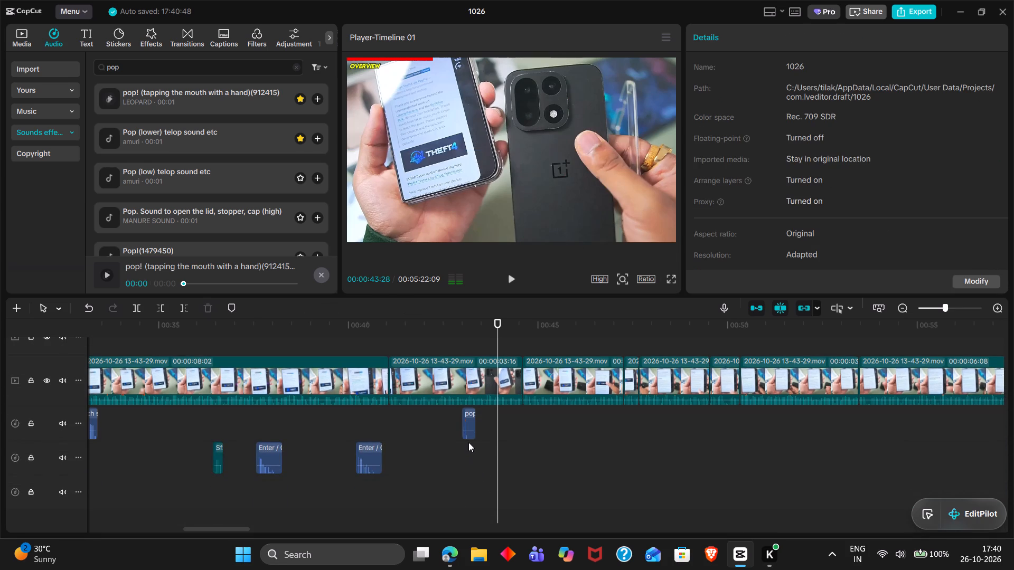
left_click(468, 440)
left_click(471, 430)
key("BackSpace")
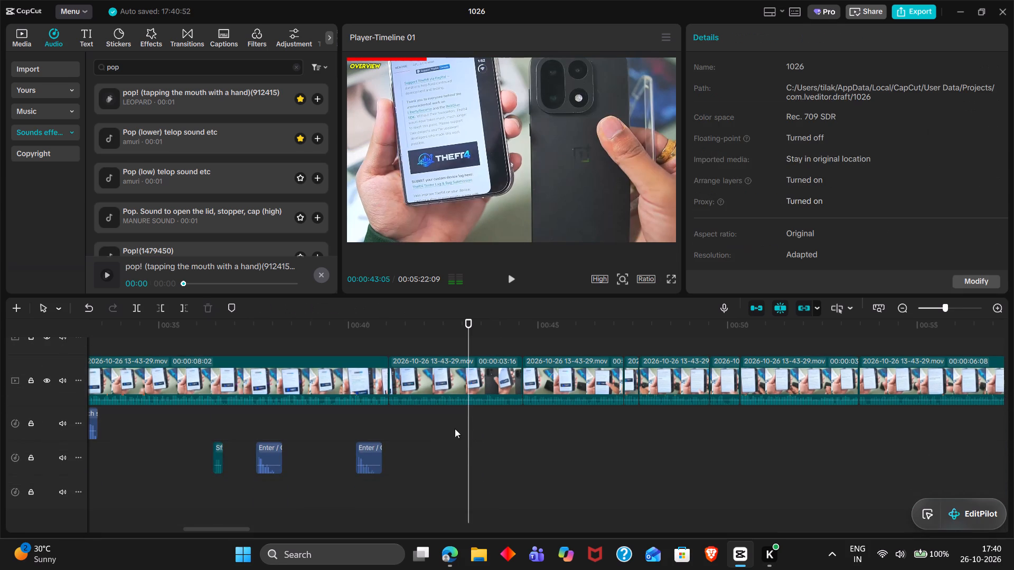
Play back the footage without the logo twice, from about 00:00:40 to about 00:00:44.
double_click(355, 424)
key("space")
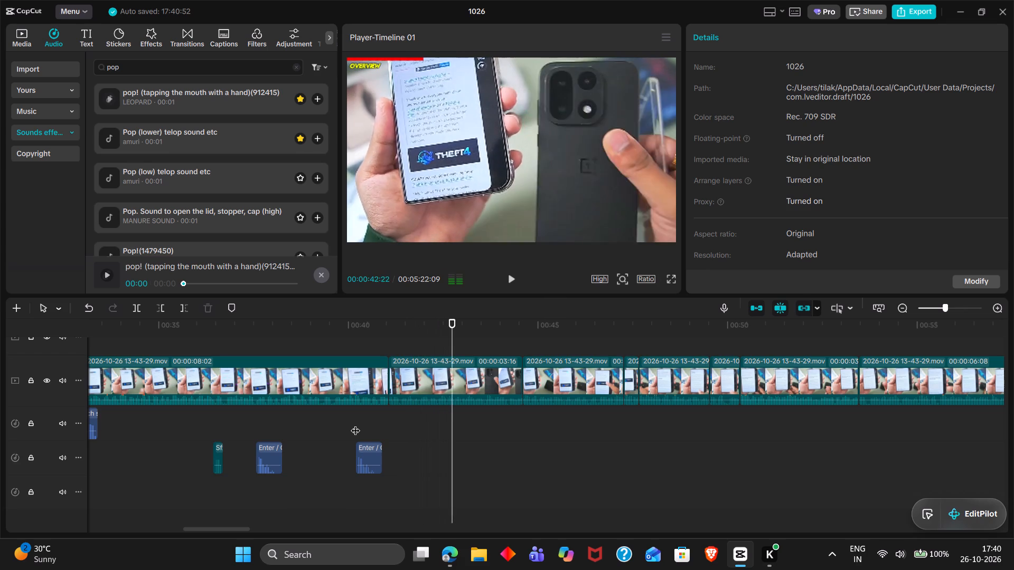
key("space")
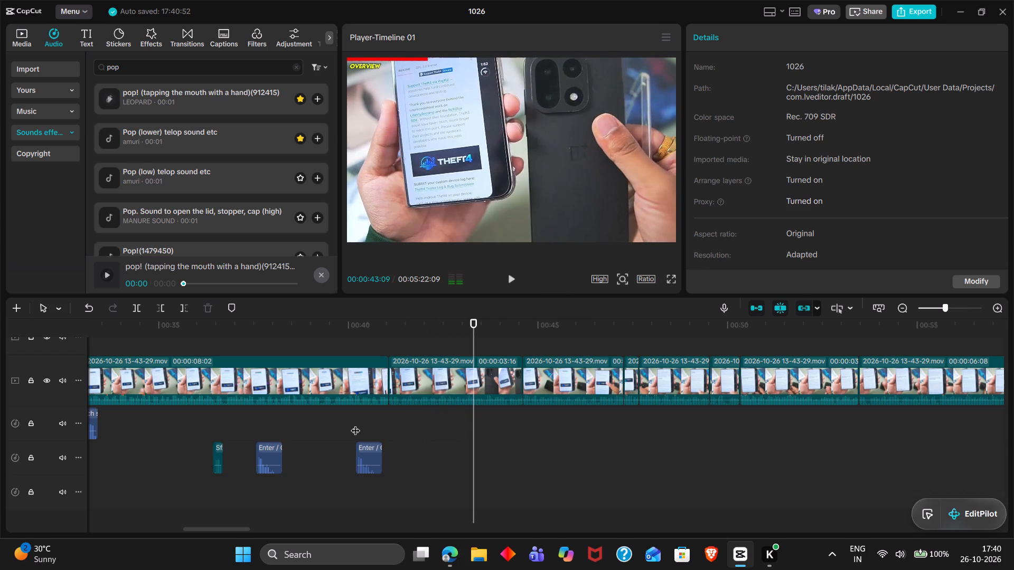
key("space")
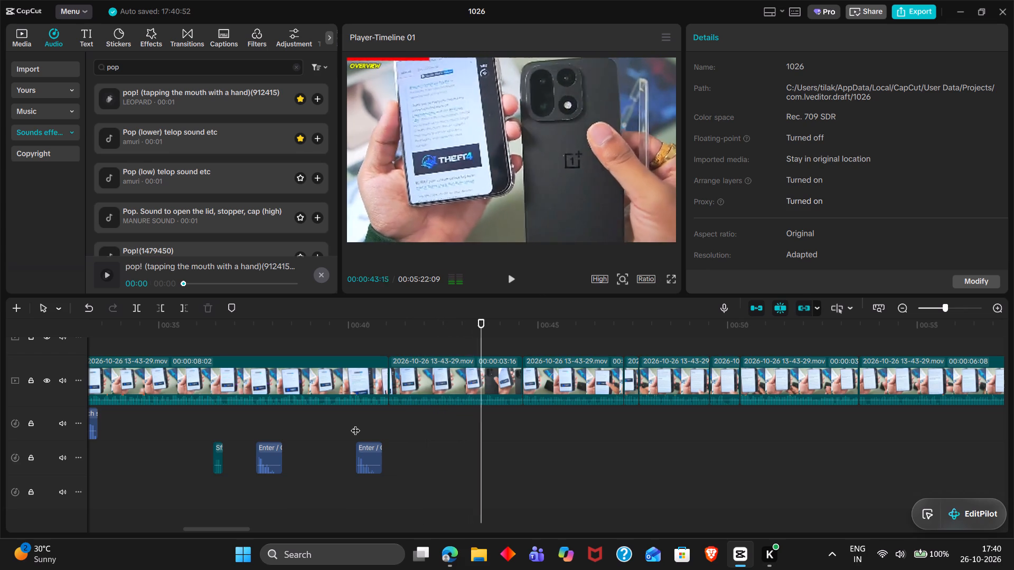
key("space")
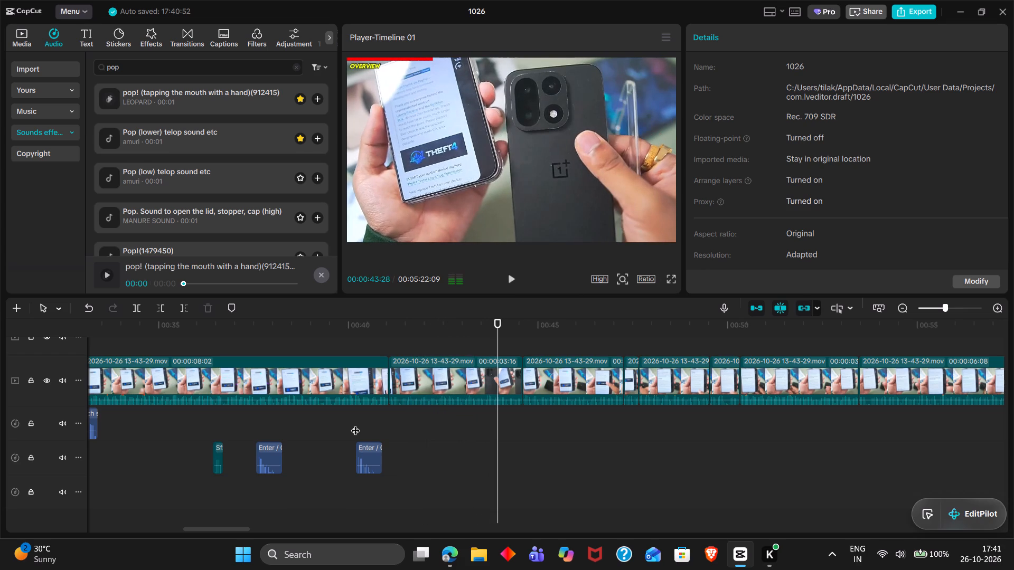
double_click(339, 428)
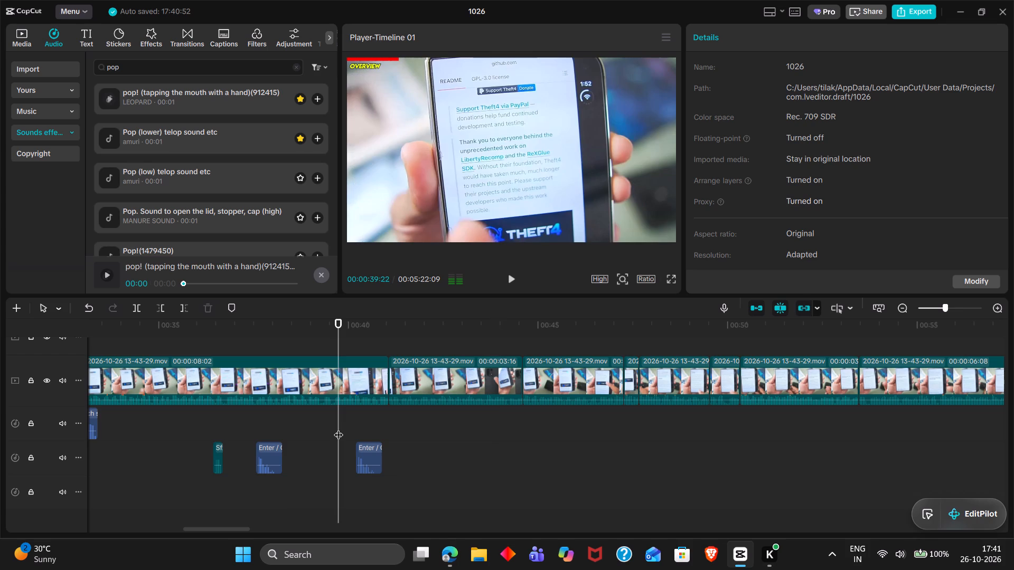
key("space")
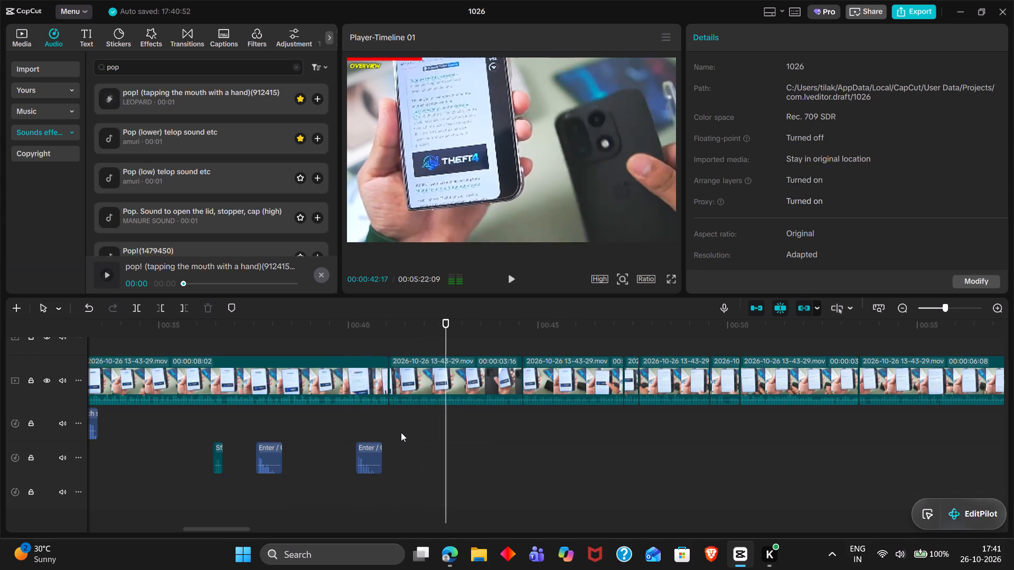
key("space")
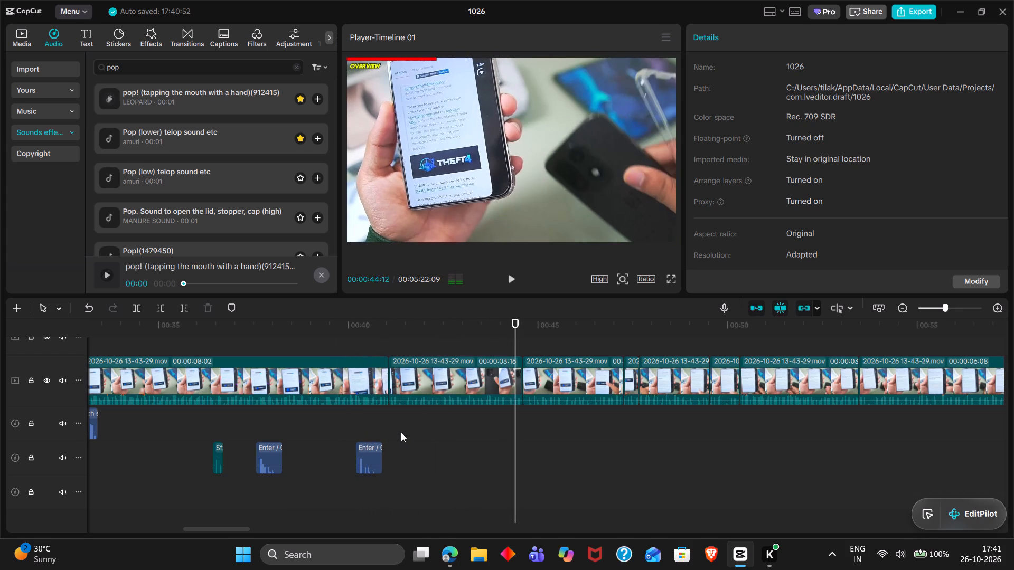
Review the phone footage from about 00:00:44 through about 00:00:53, replaying from the cut near 00:00:44:18, for further callout moments.
left_click(503, 434)
left_click_drag(503, 434, 493, 432)
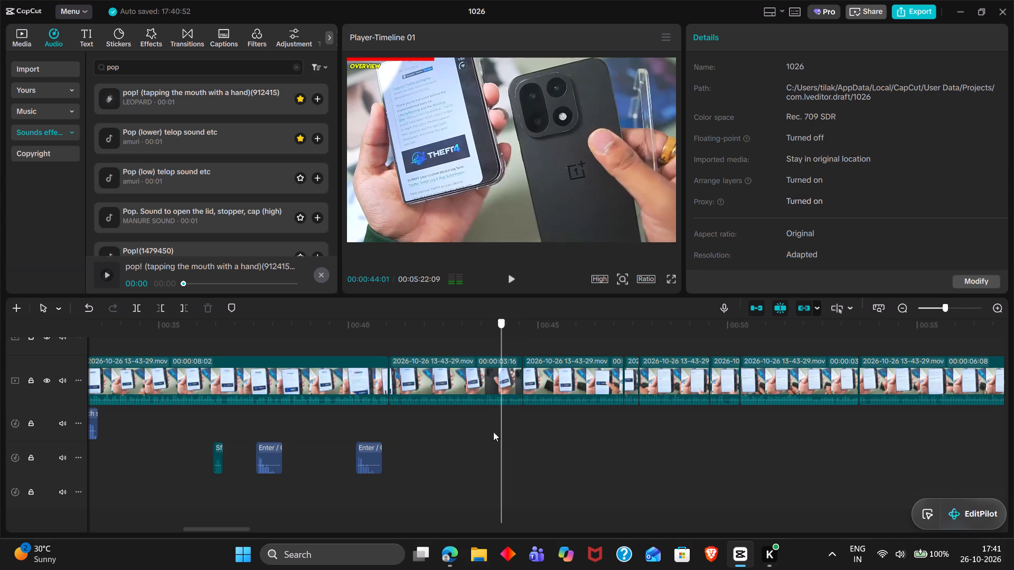
left_click_drag(493, 432, 493, 431)
key("space")
scroll(493, 431, "left", 1)
left_click(493, 431)
scroll(493, 431, "up", 1)
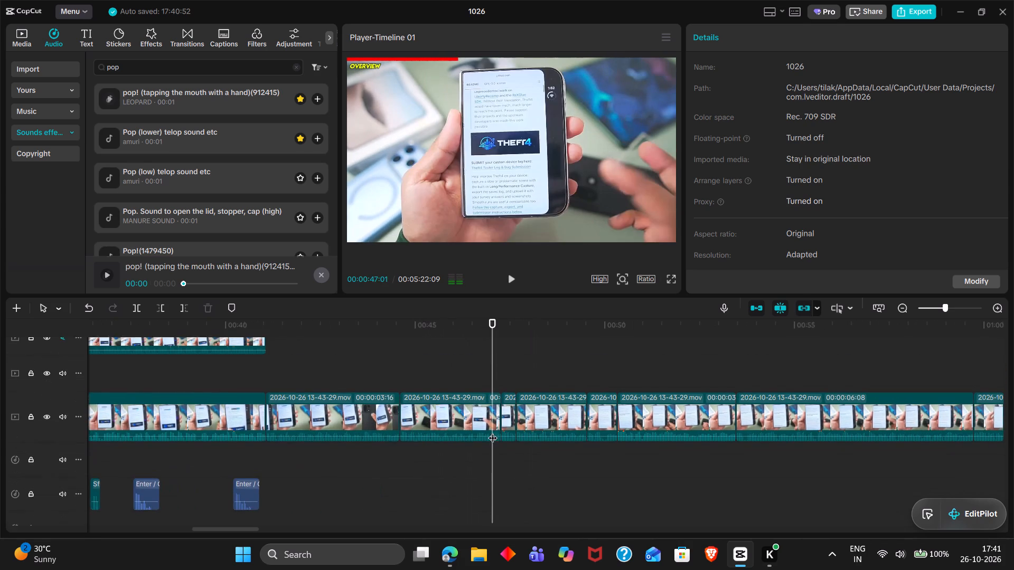
scroll(493, 431, "up", 1)
double_click(398, 366)
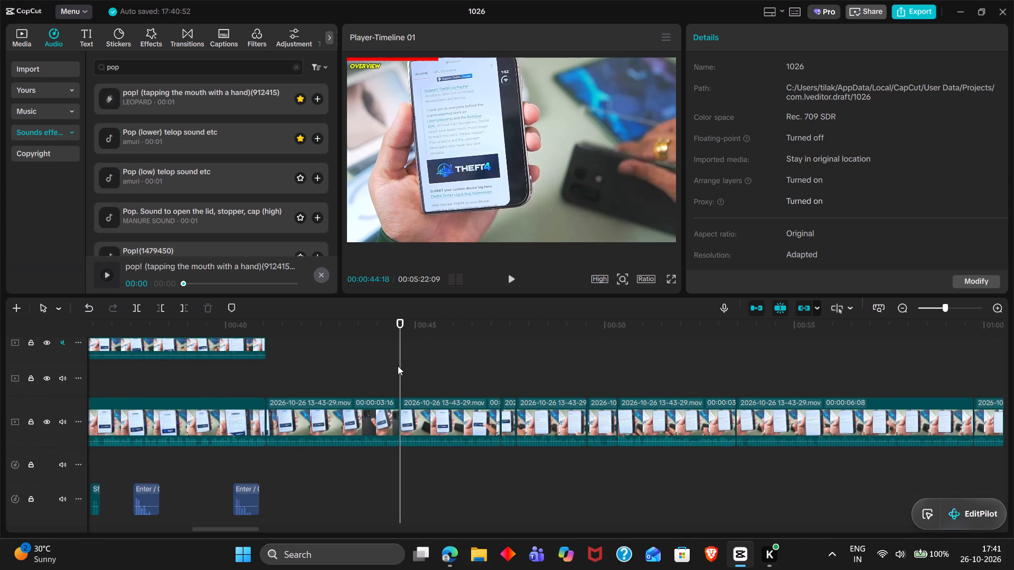
key("space")
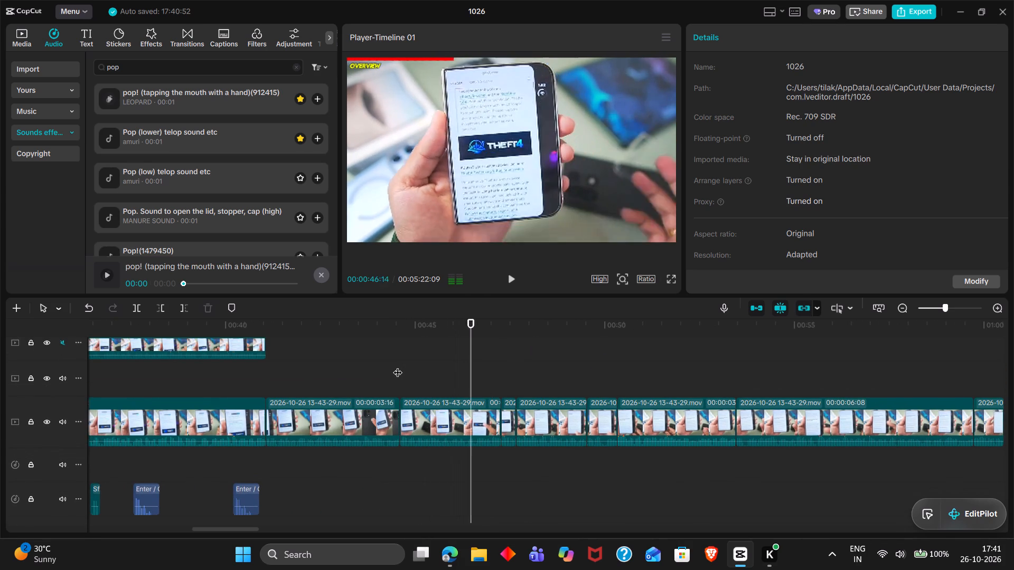
key("space")
triple_click(402, 370)
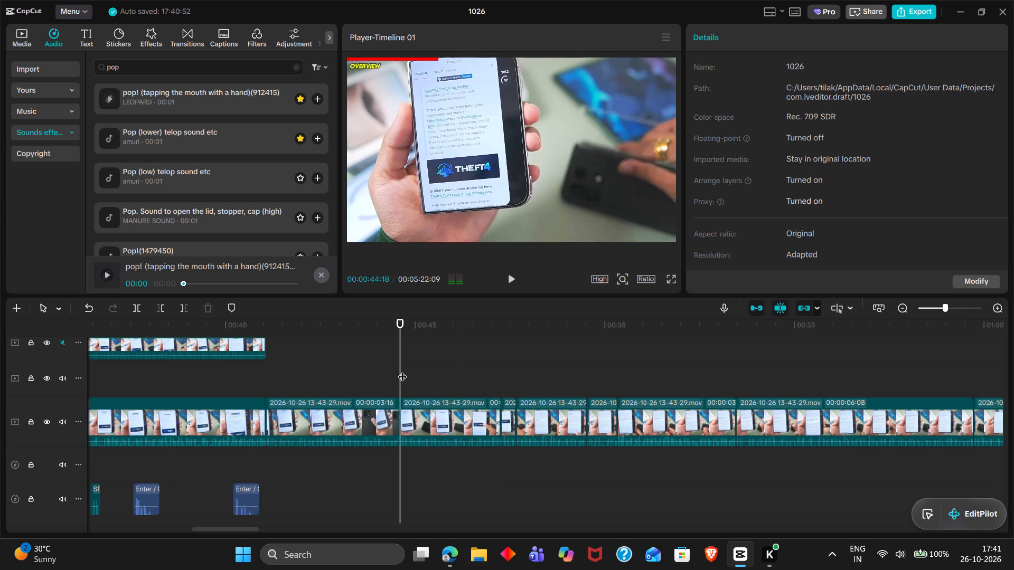
key("space")
key("space")
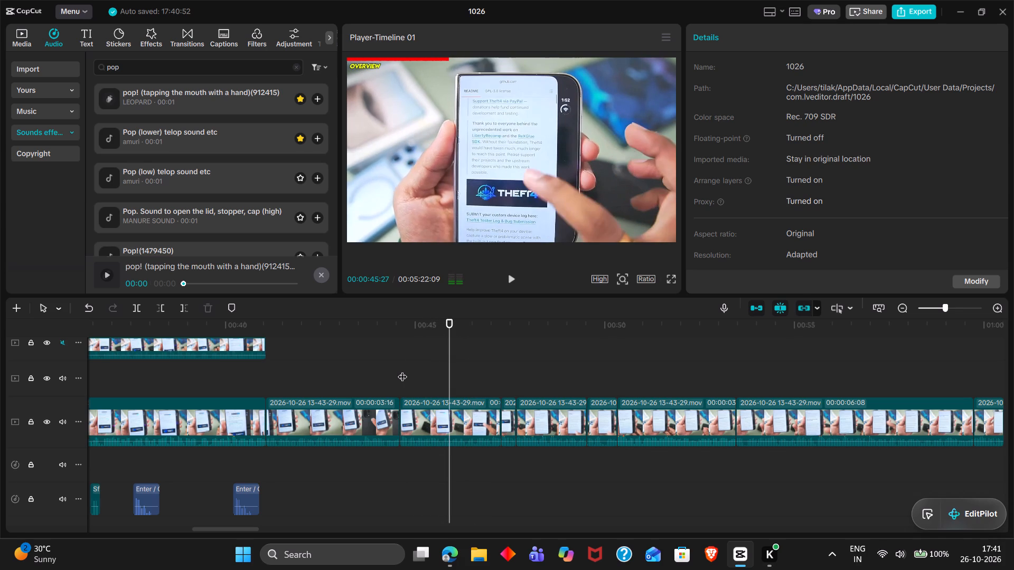
key("space")
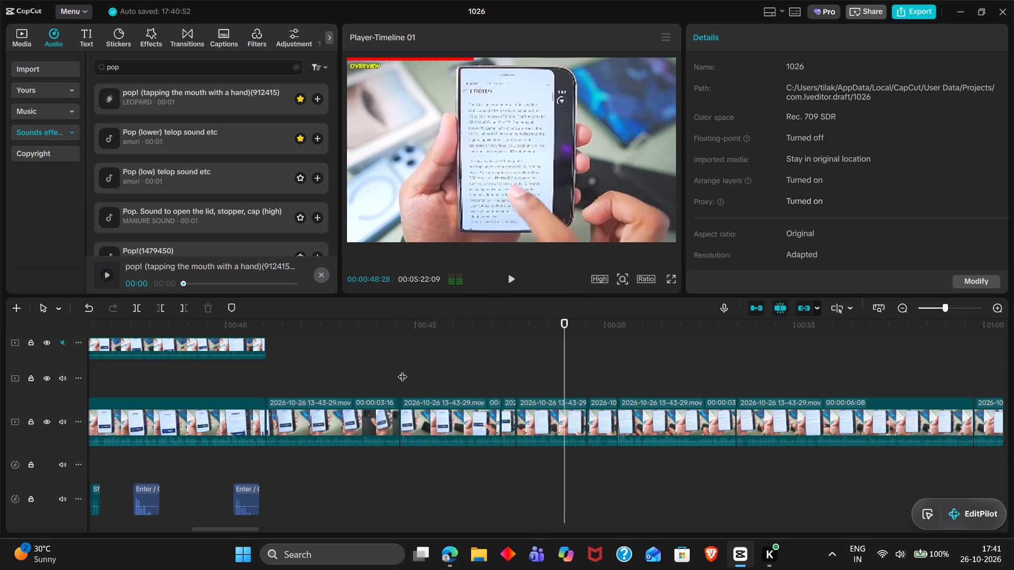
key("space")
key("space")
key("space")
key("space")
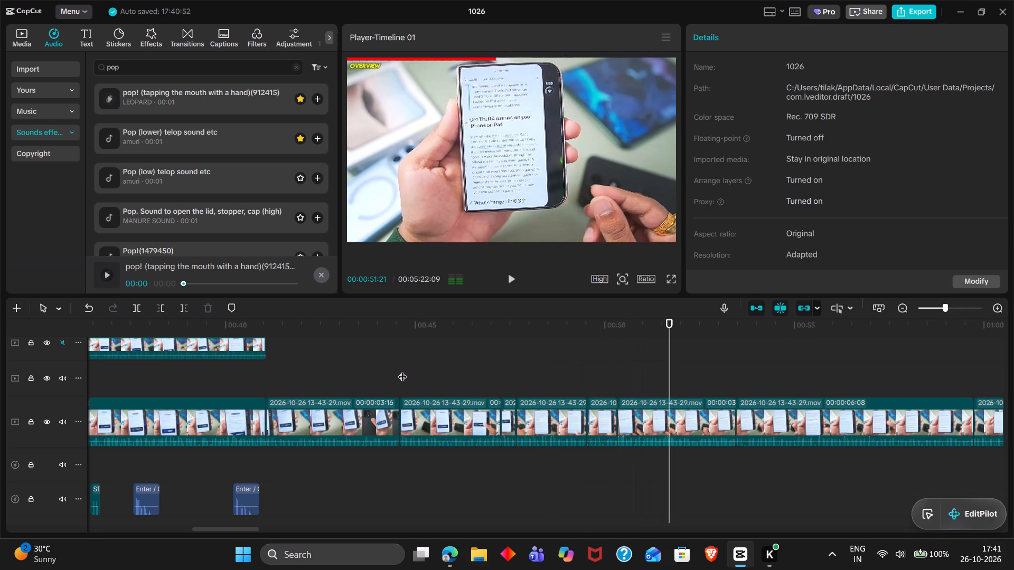
key("space")
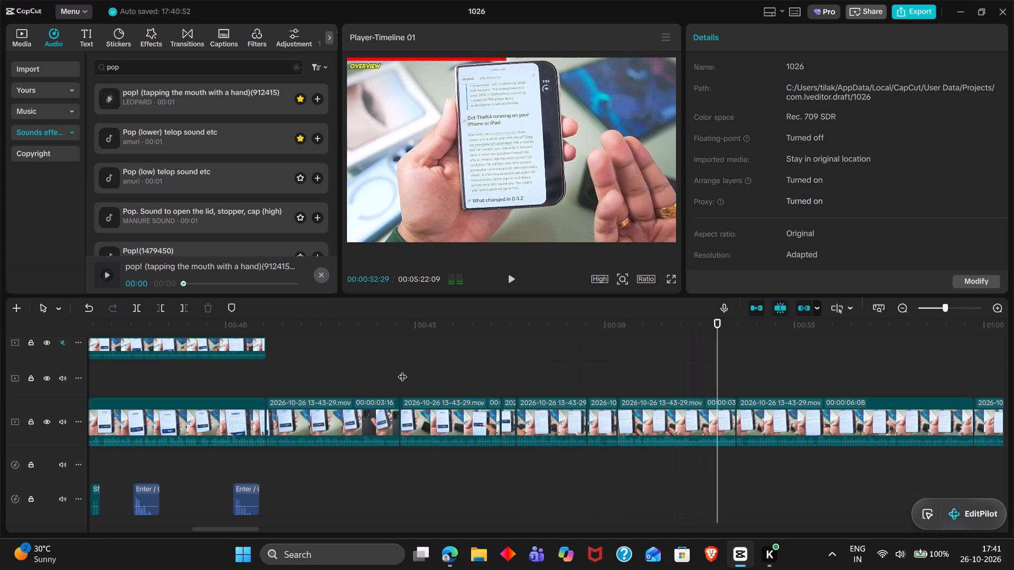
key("space")
key("space")
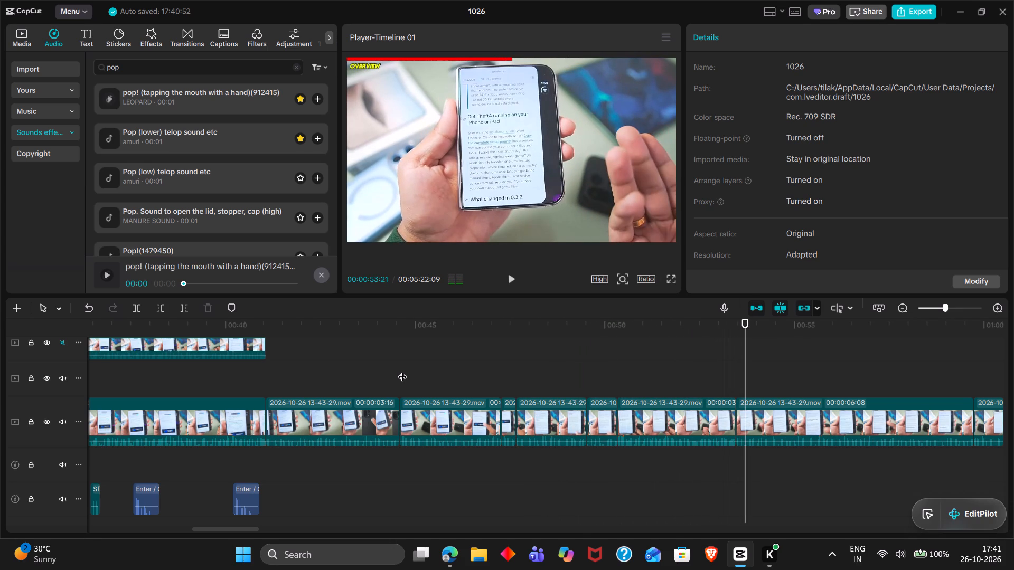
Play back the Liberty Recomp callout and the following black phone shot from 00:00:40:06 to about 00:00:43:21.
double_click(230, 389)
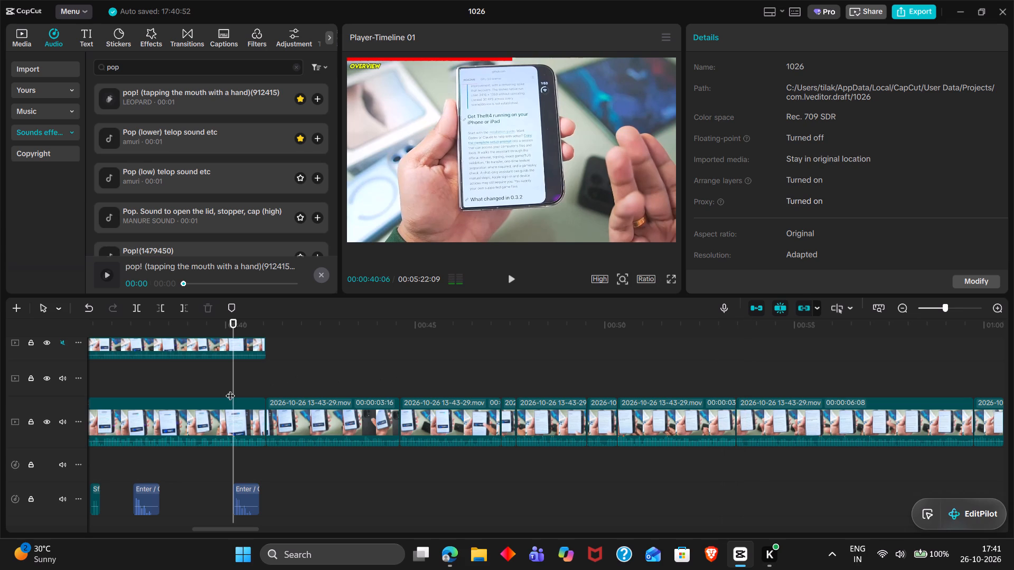
key("space")
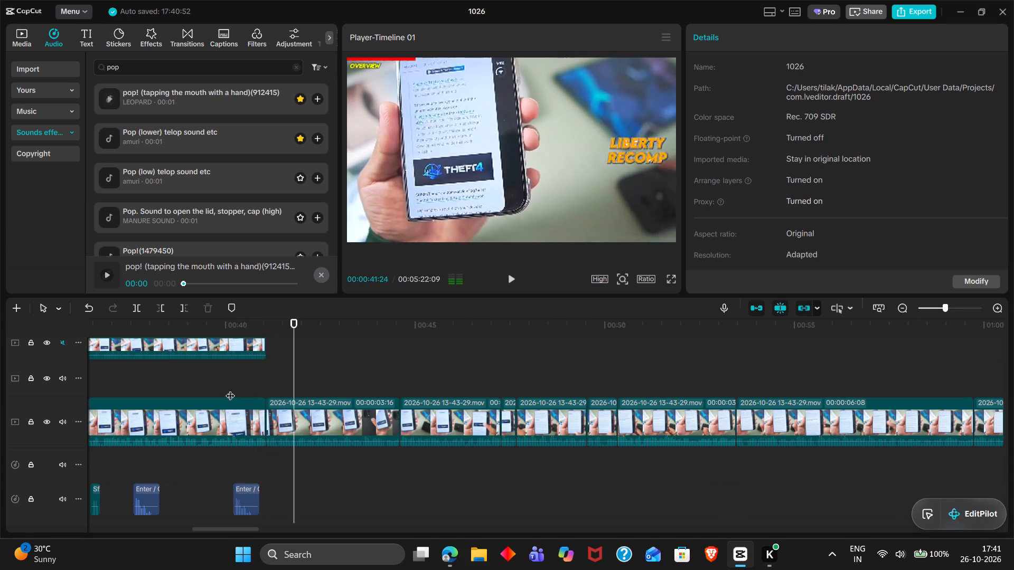
key("space")
key("space")
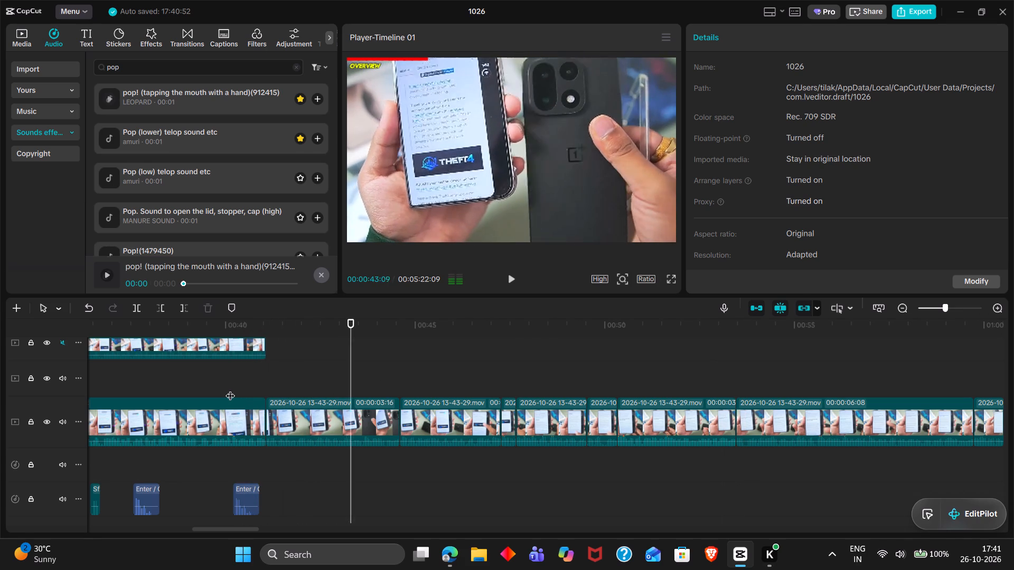
key("space")
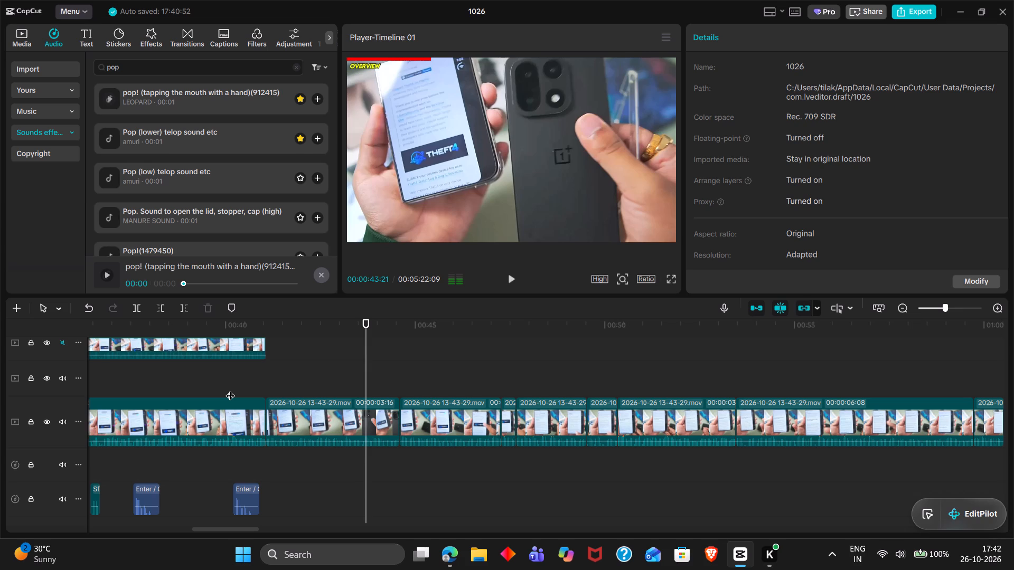
Play back the phone footage from 00:00:35:24 to about 00:00:46:20, pausing along the way to look for the next callout moment.
scroll(185, 392, "right", 1)
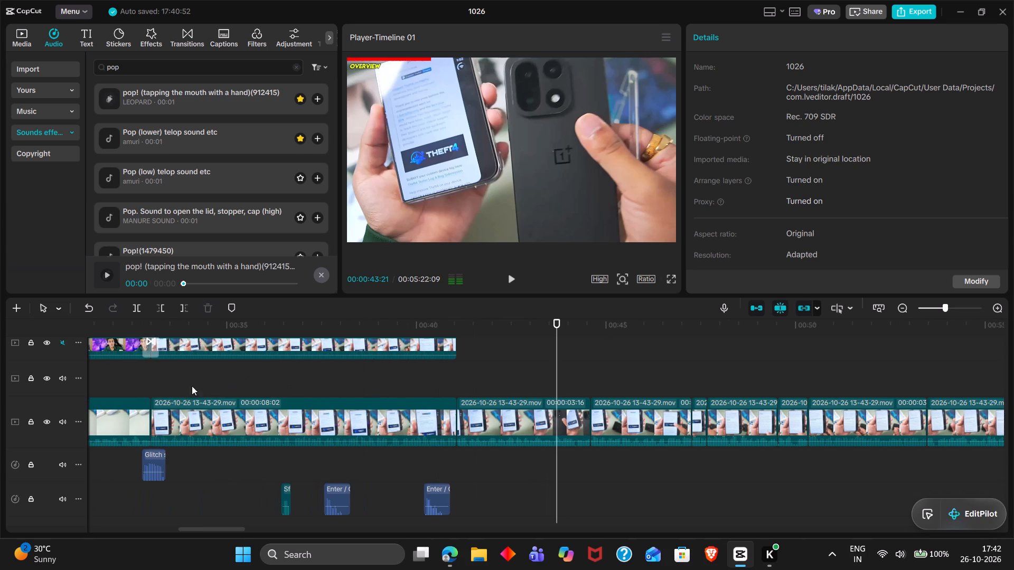
left_click(249, 388)
left_click_drag(249, 388, 258, 381)
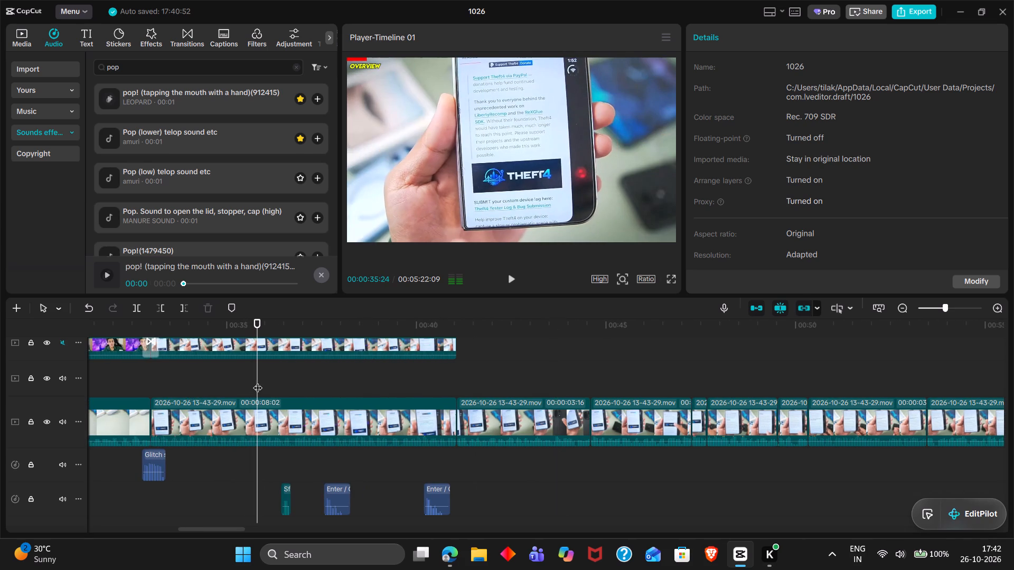
key("space")
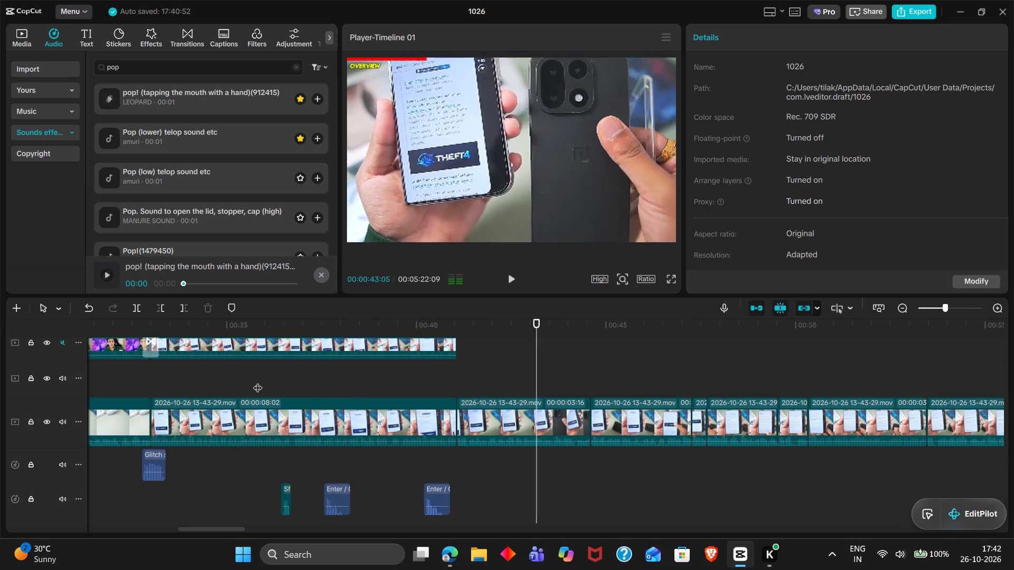
key("space")
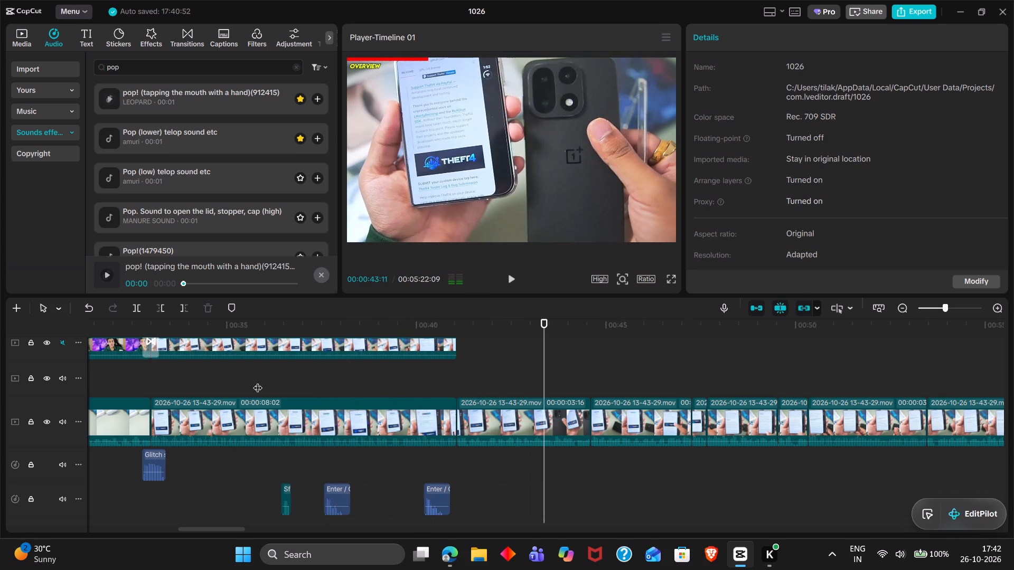
scroll(258, 381, "right", 1)
key("space")
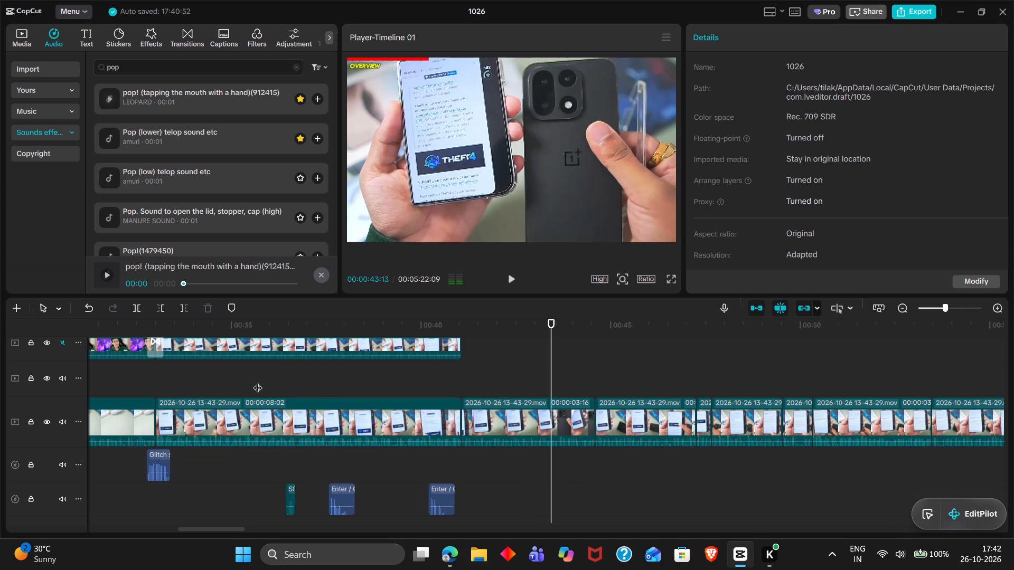
key("space")
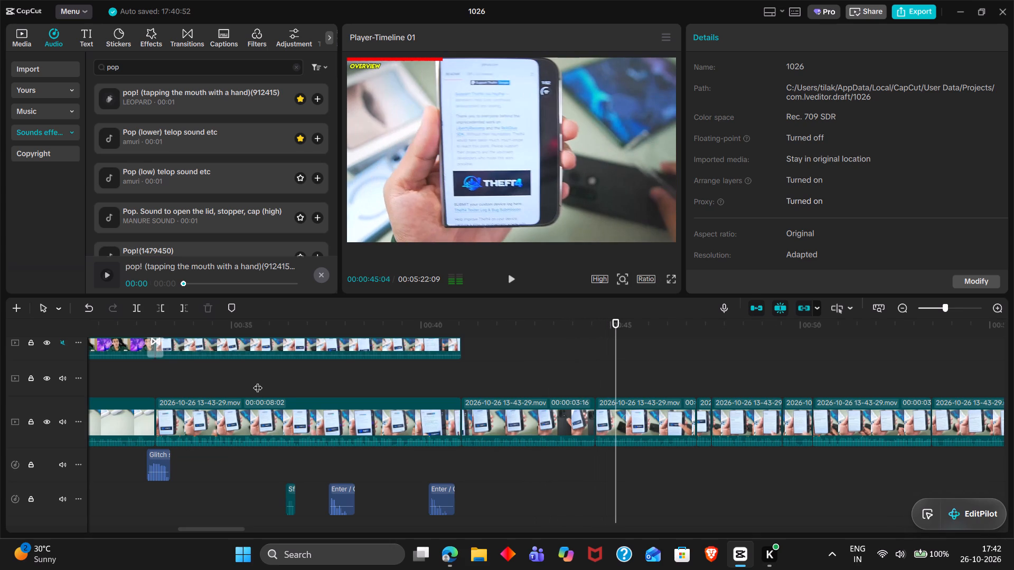
key("space")
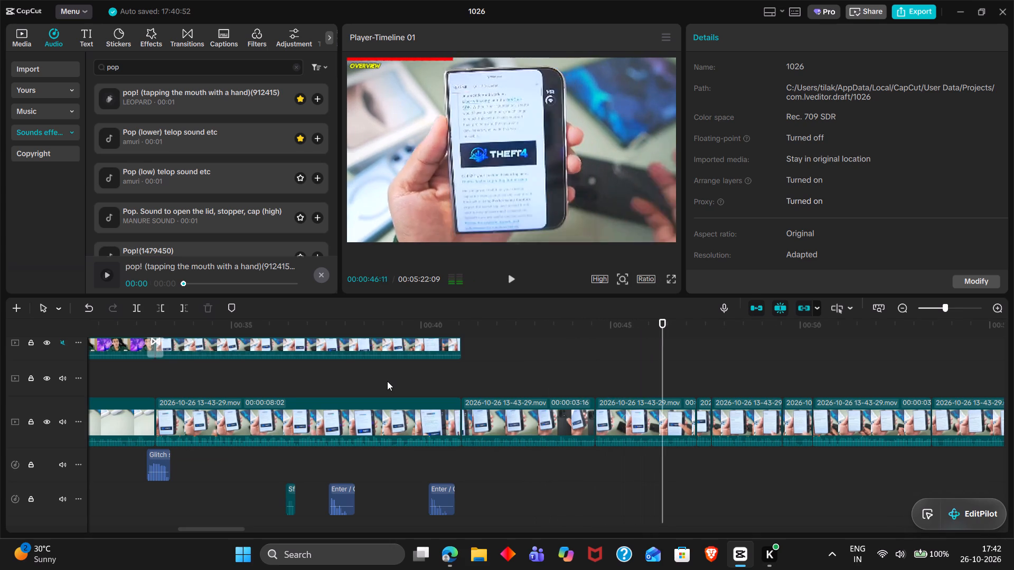
key("space")
triple_click(599, 360)
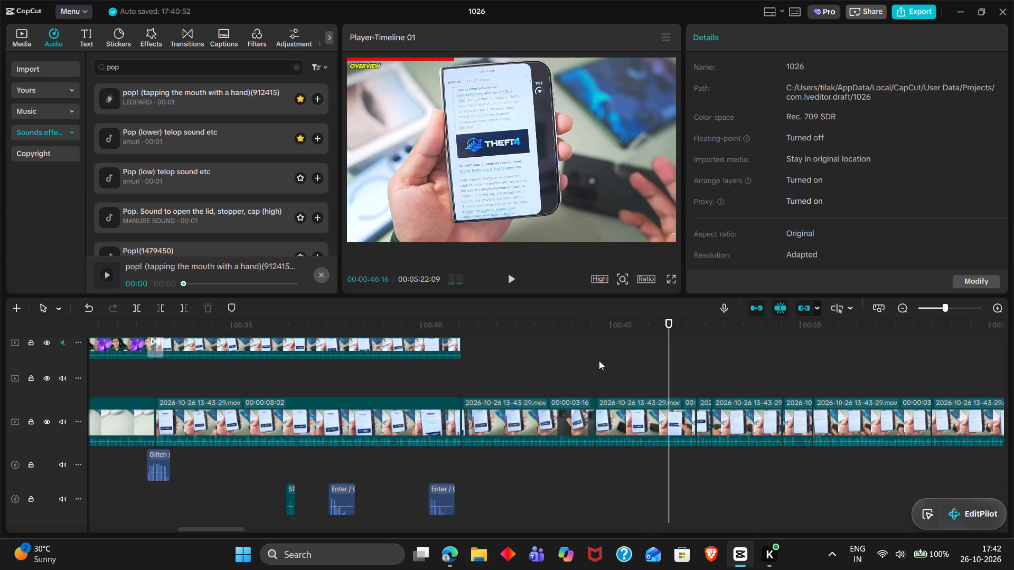
key("space")
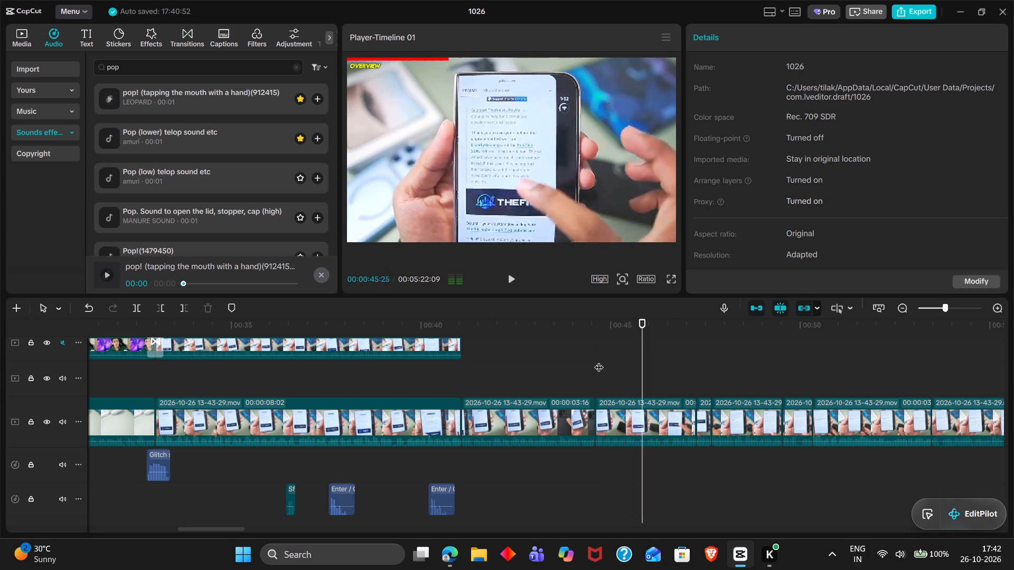
key("space")
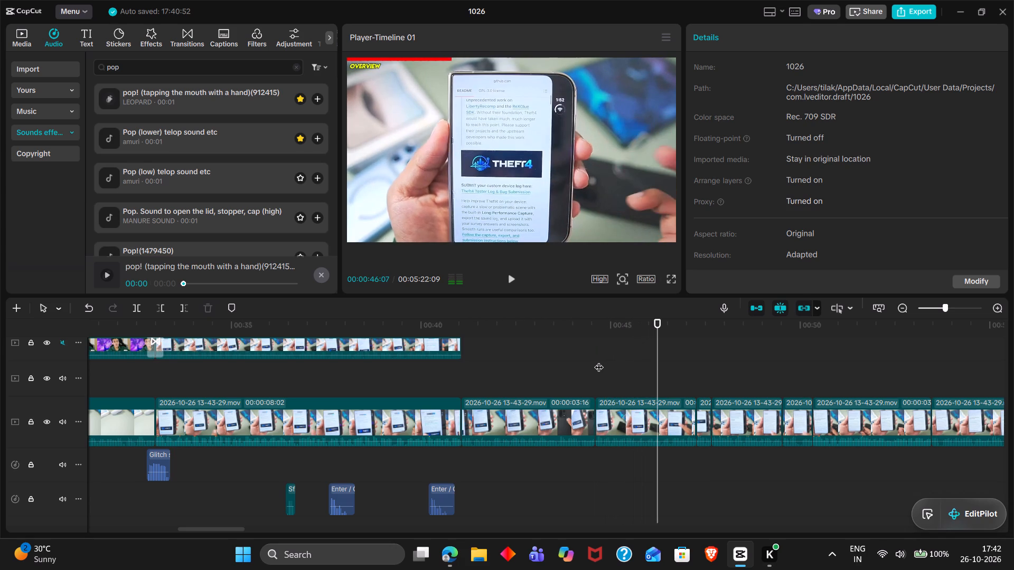
key("space")
key("space")
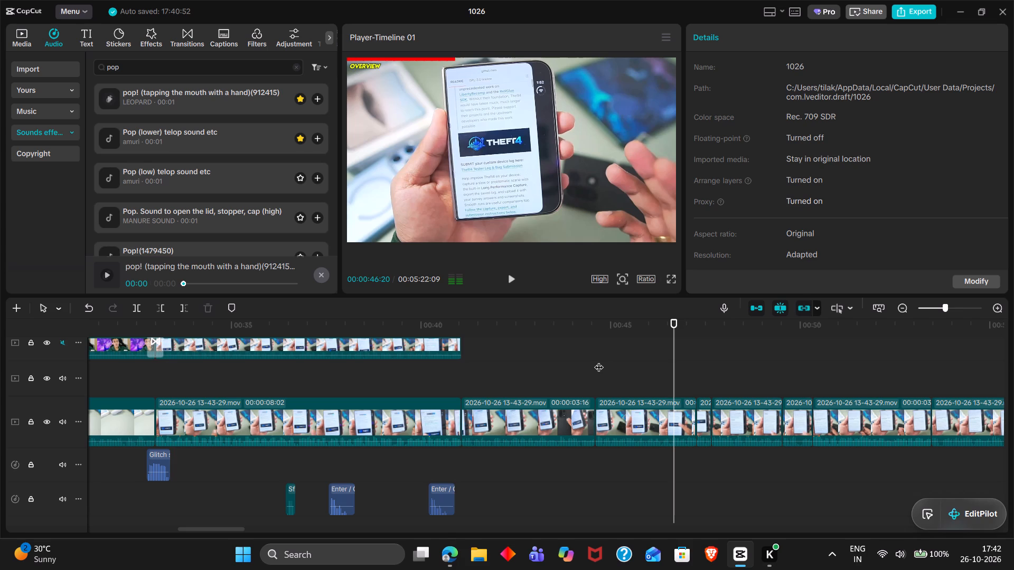
Replay the phone footage from 00:00:39:13 to about 00:00:46, and again from 00:00:42:05 to about 00:00:45:12.
double_click(399, 374)
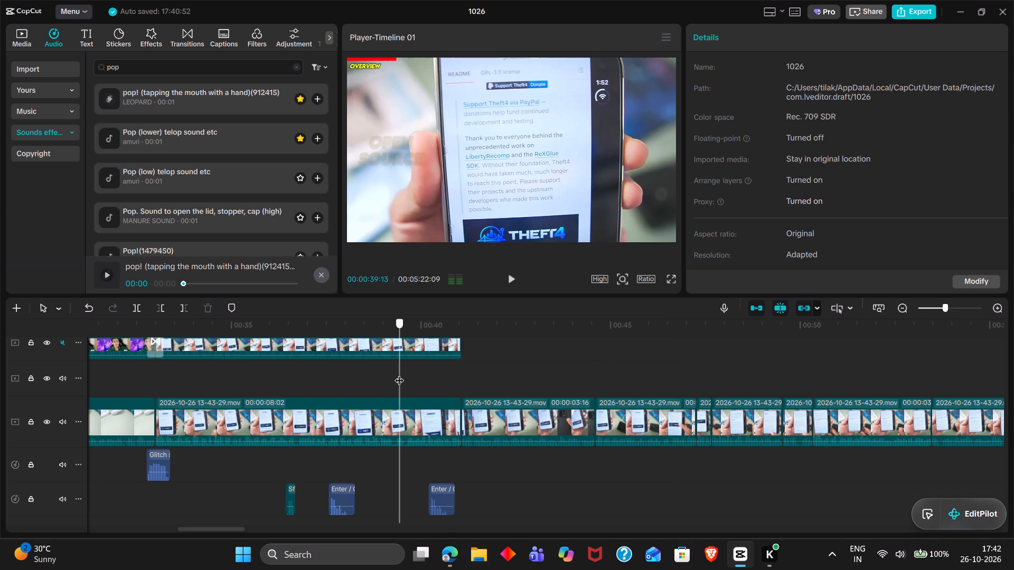
key("space")
key("space")
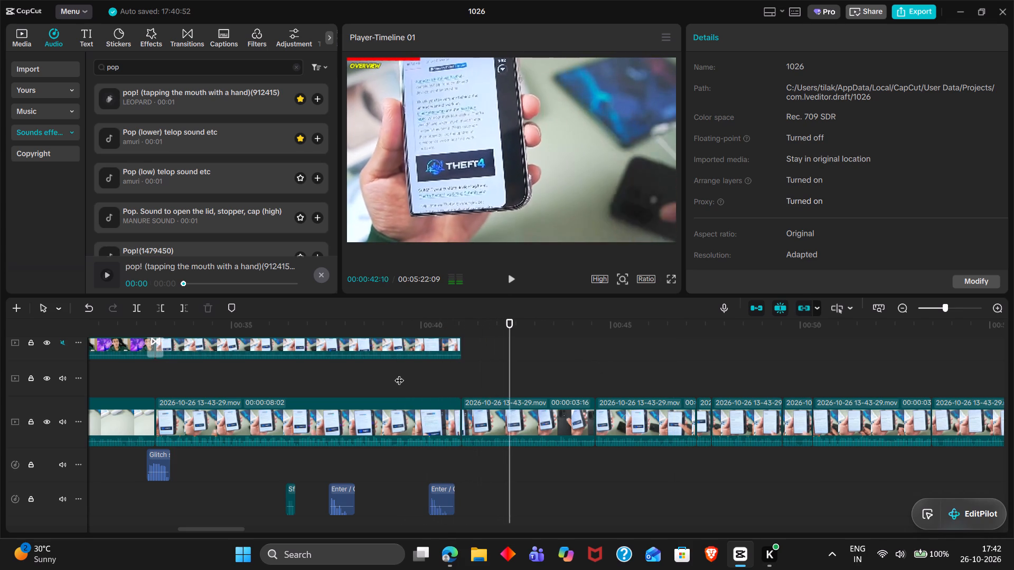
key("space")
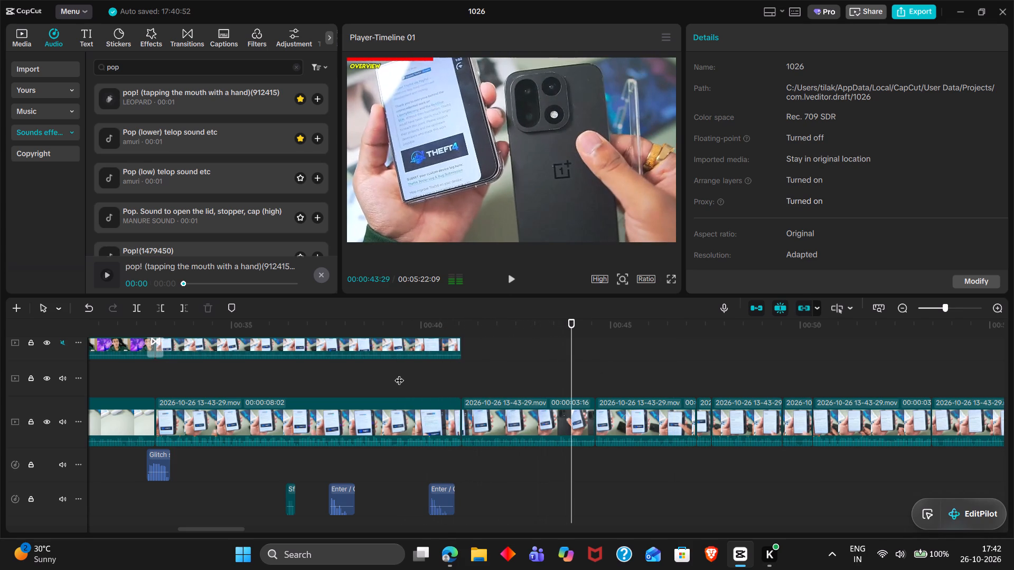
scroll(399, 374, "up", 1)
key("space")
key("space")
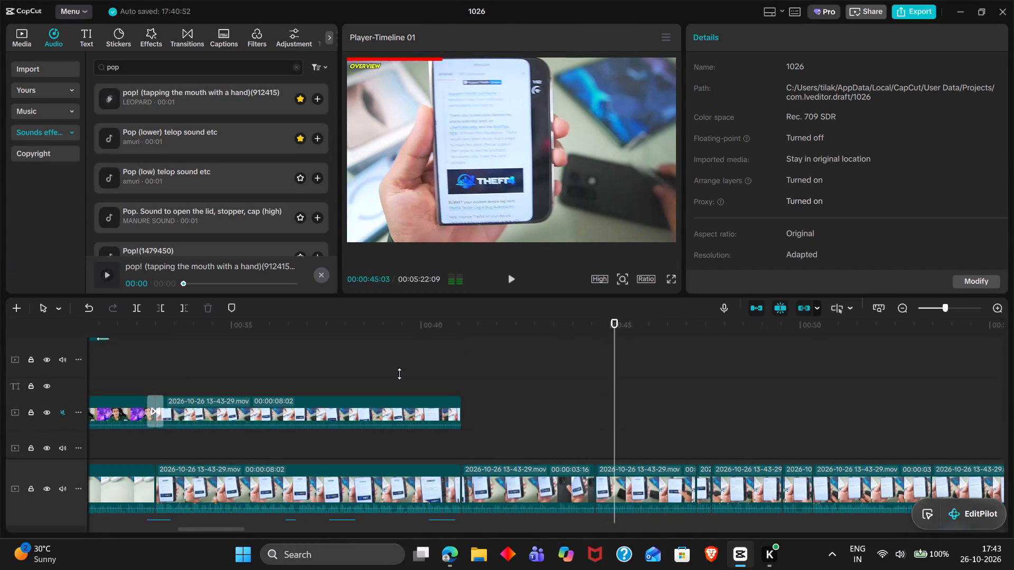
scroll(399, 374, "up", 3)
key("space")
scroll(399, 374, "up", 1)
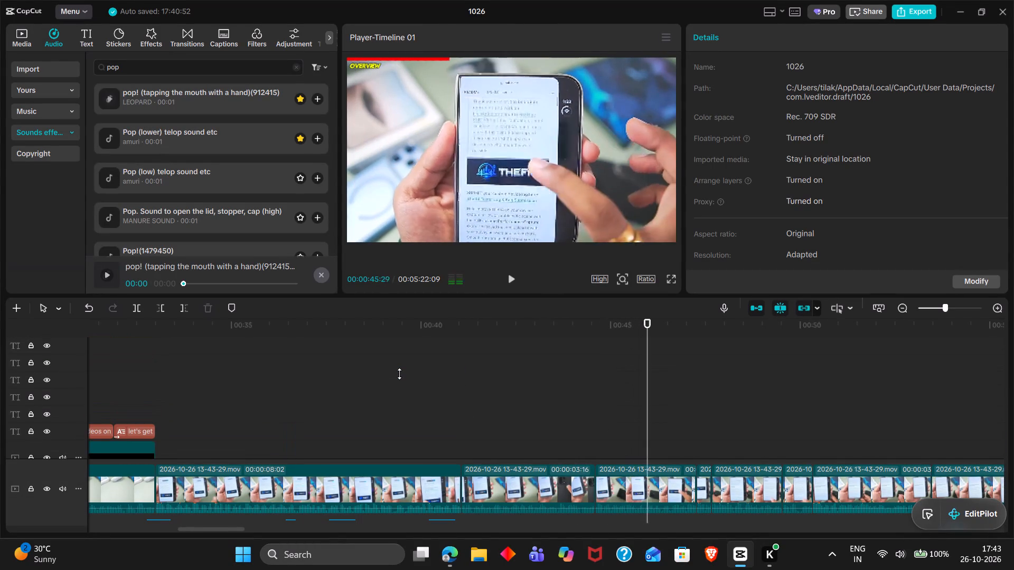
key("space")
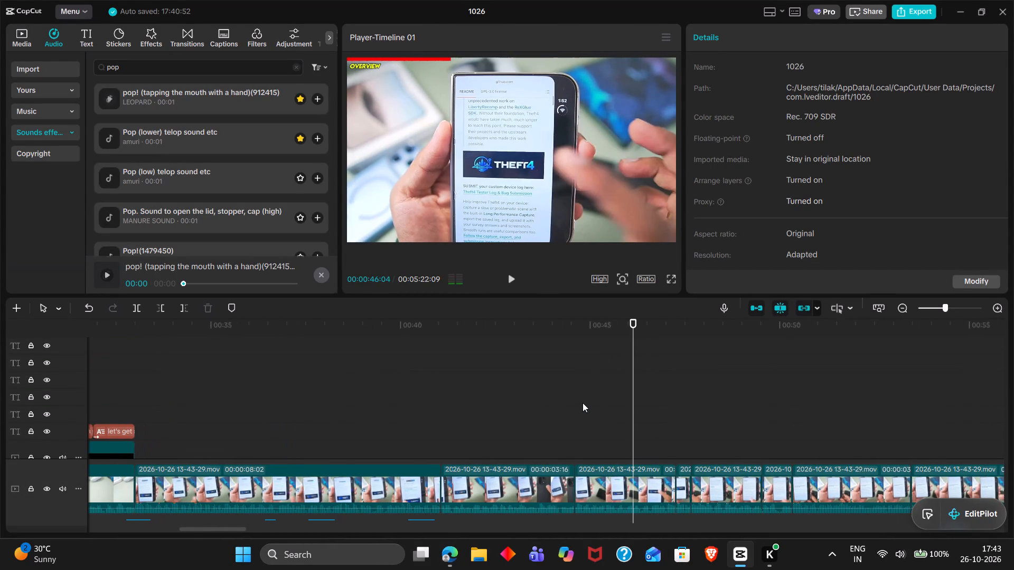
double_click(481, 436)
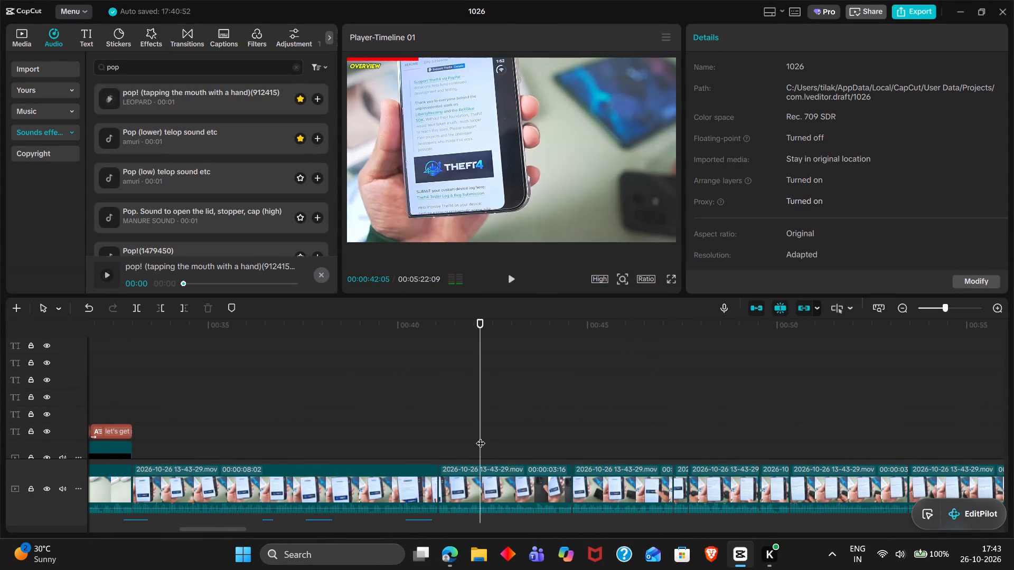
key("space")
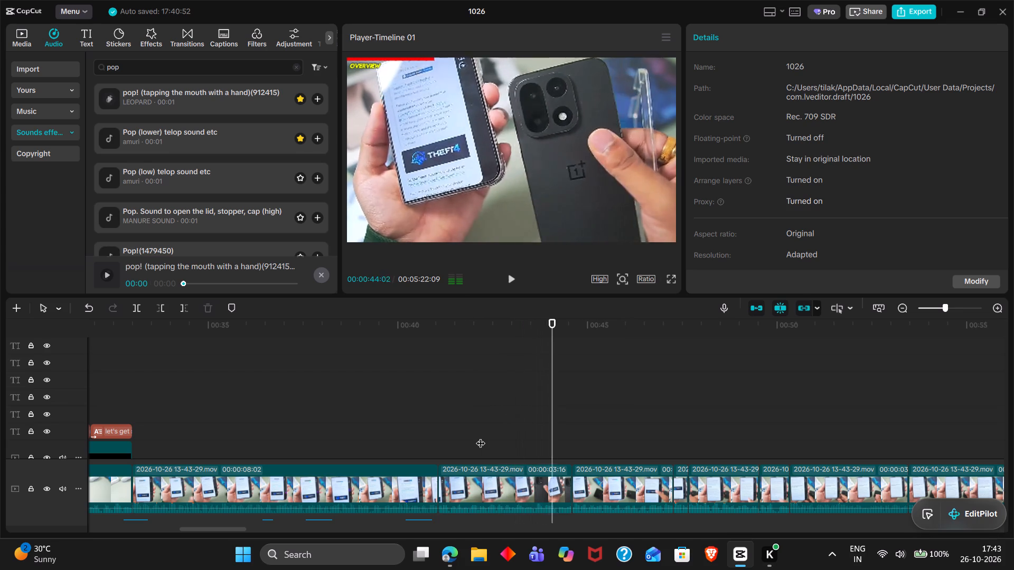
key("space")
scroll(481, 436, "down", 1)
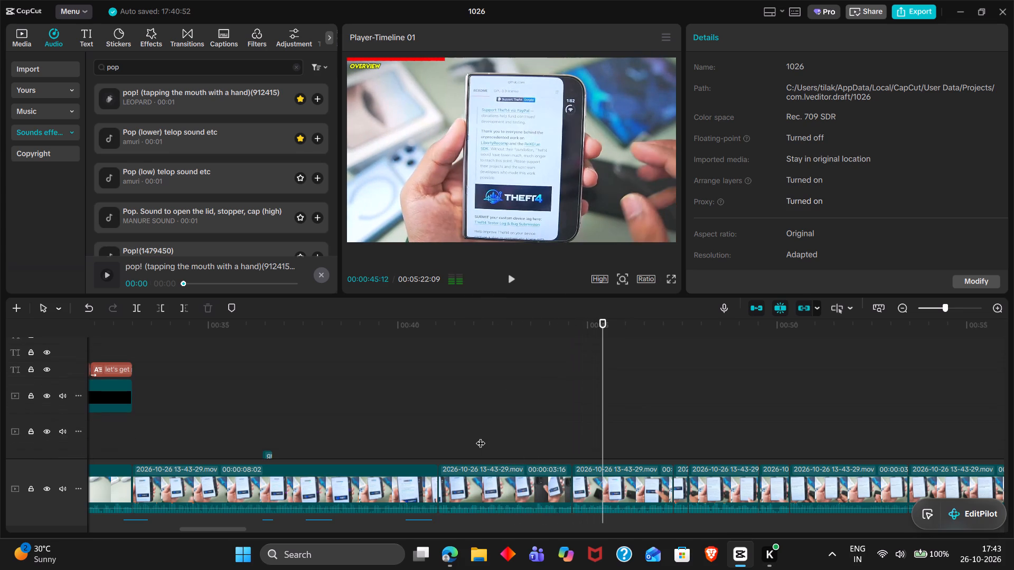
Review the clip starting at the 00:00:44:18 cut and examine its frame at 00:00:45:11 in full-screen preview.
left_click(580, 416)
left_click_drag(580, 416, 561, 412)
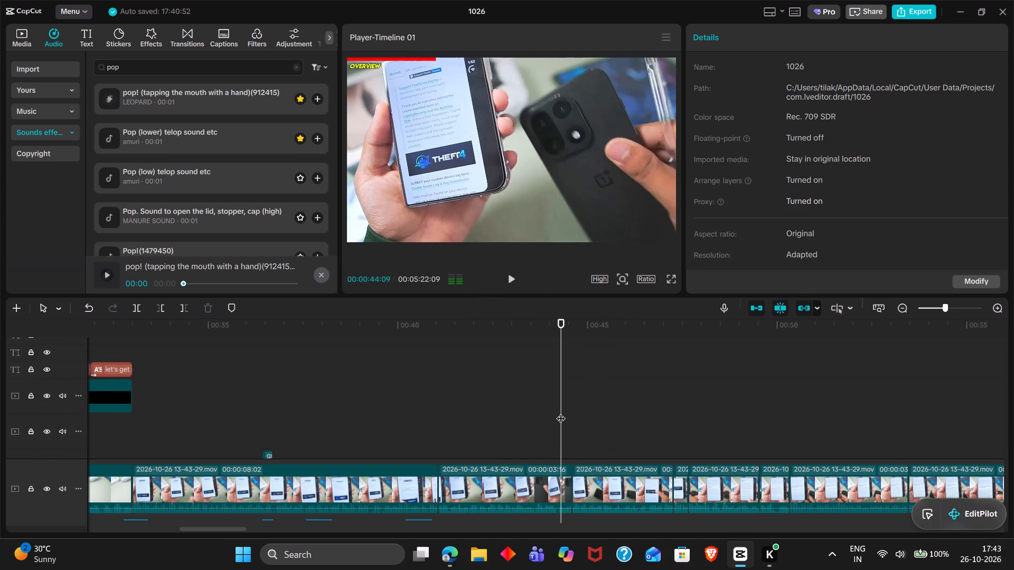
left_click_drag(561, 412, 574, 422)
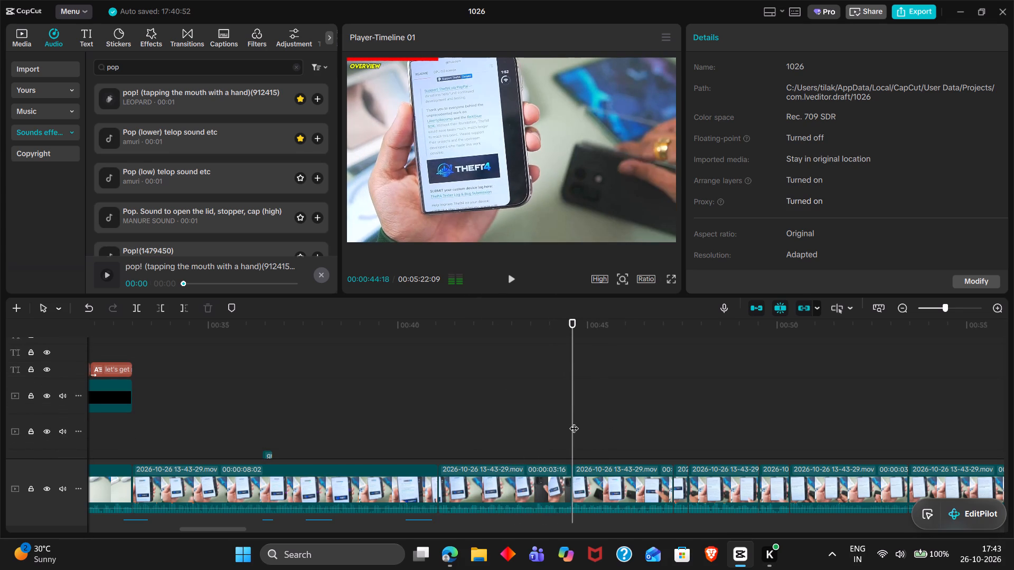
key("space")
key("space")
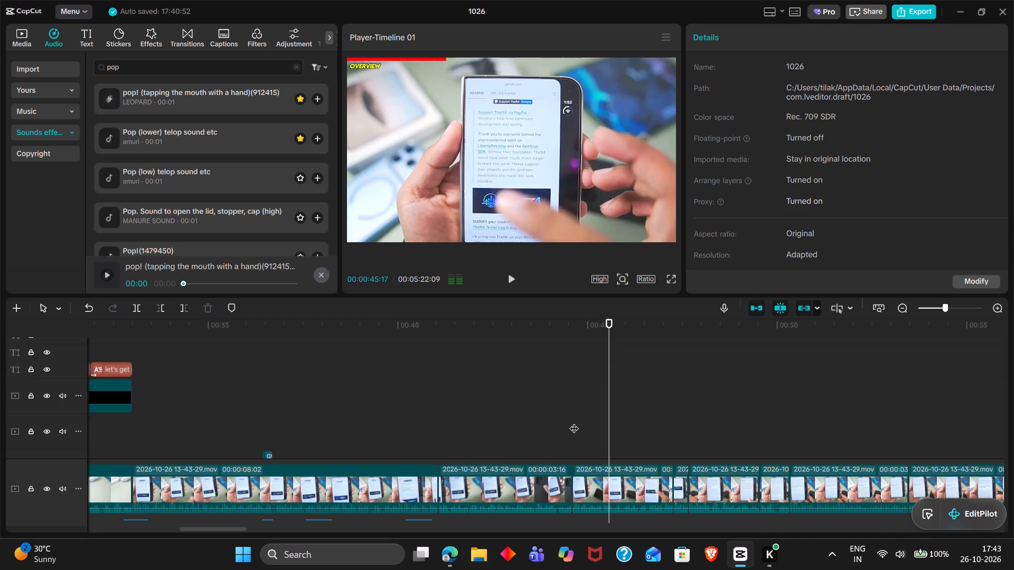
triple_click(574, 422)
left_click(574, 422)
key("space")
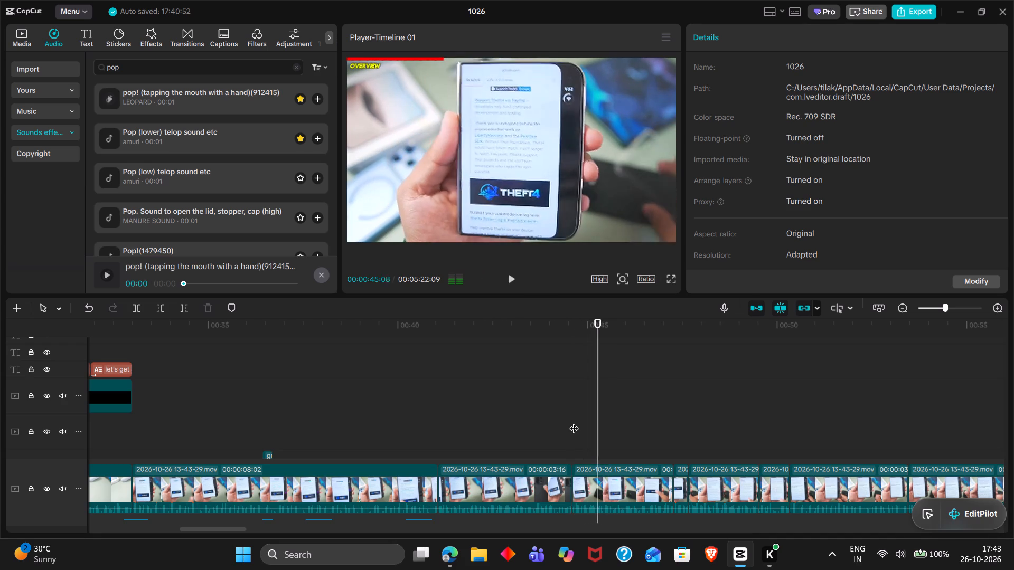
key("space")
left_click(665, 280)
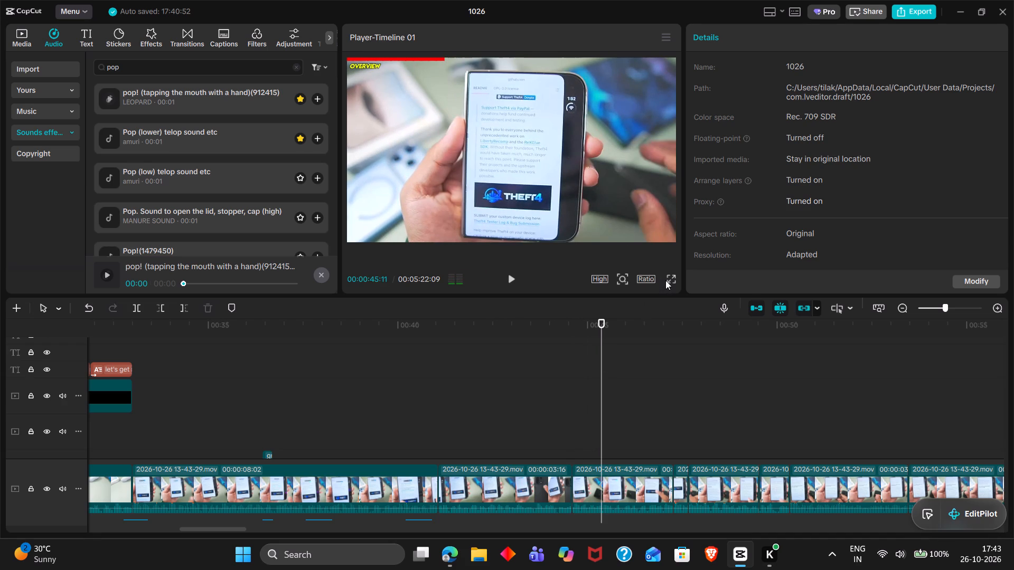
left_click(670, 281)
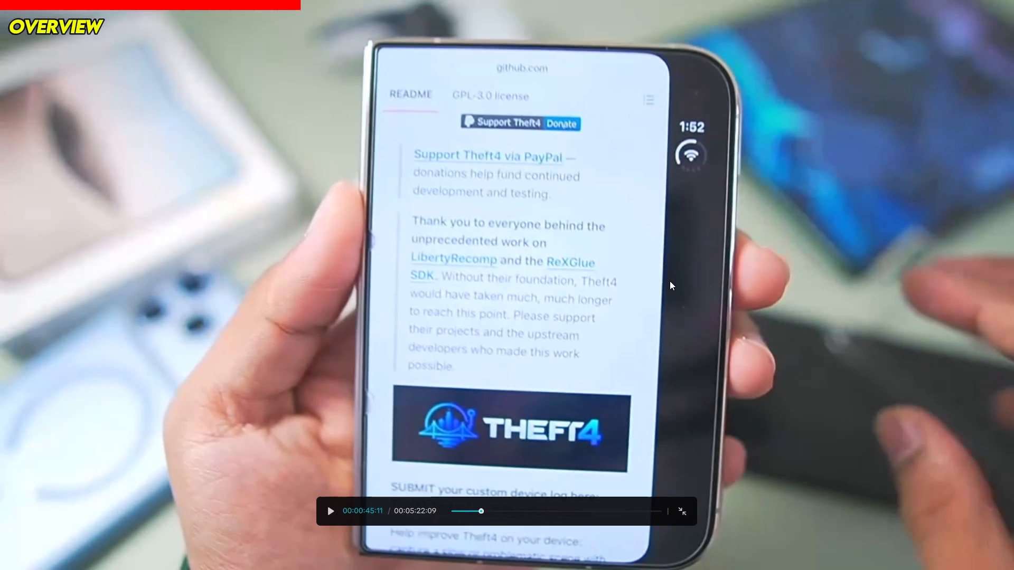
key("Escape")
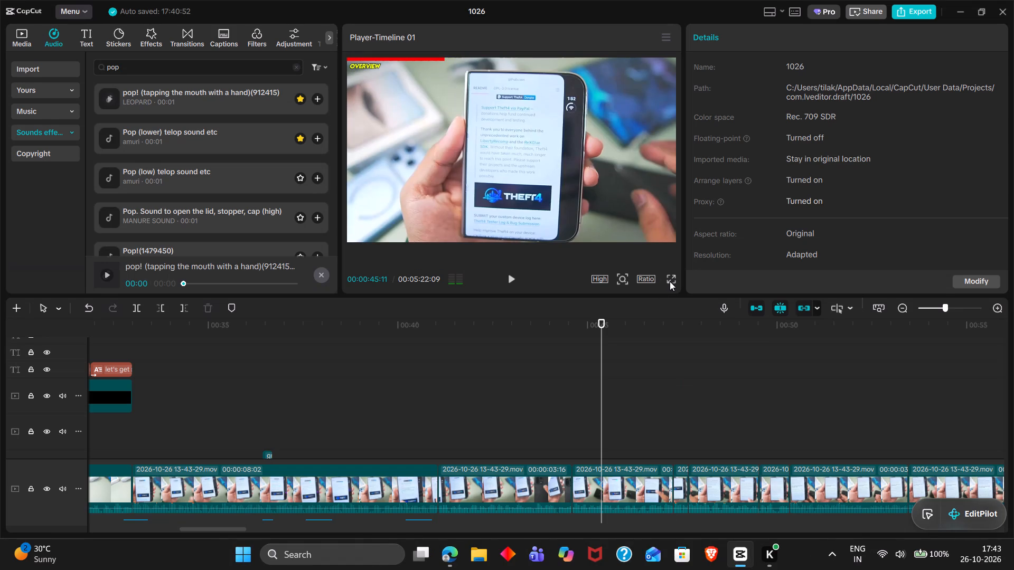
Place the imported gta 4 cover.webp image on the overlay track above the phone footage, starting at the 00:00:44:18 cut.
double_click(572, 440)
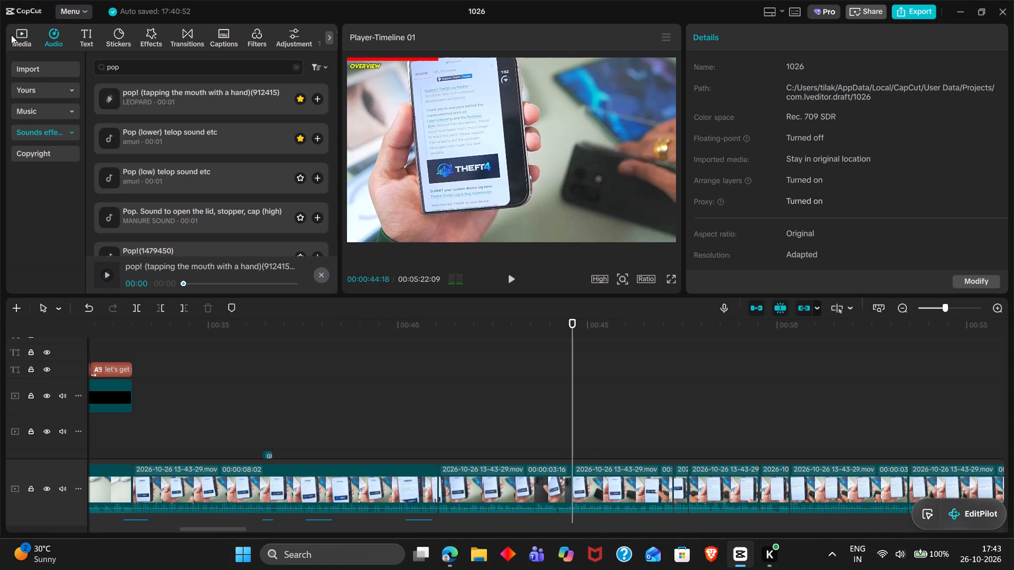
double_click(38, 48)
triple_click(15, 37)
scroll(174, 154, "down", 1)
scroll(174, 154, "up", 4)
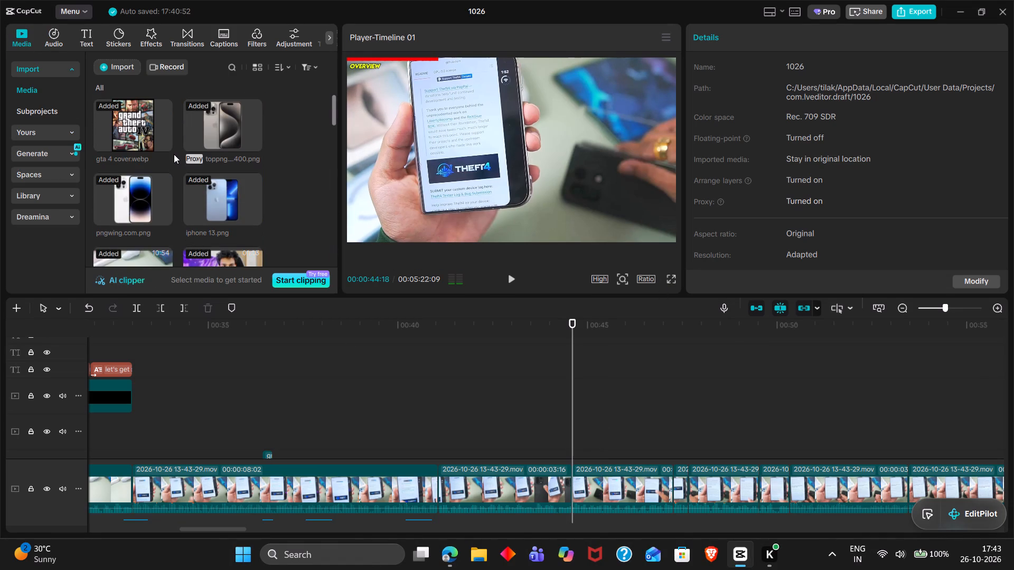
scroll(174, 154, "up", 1)
left_click_drag(142, 116, 578, 397)
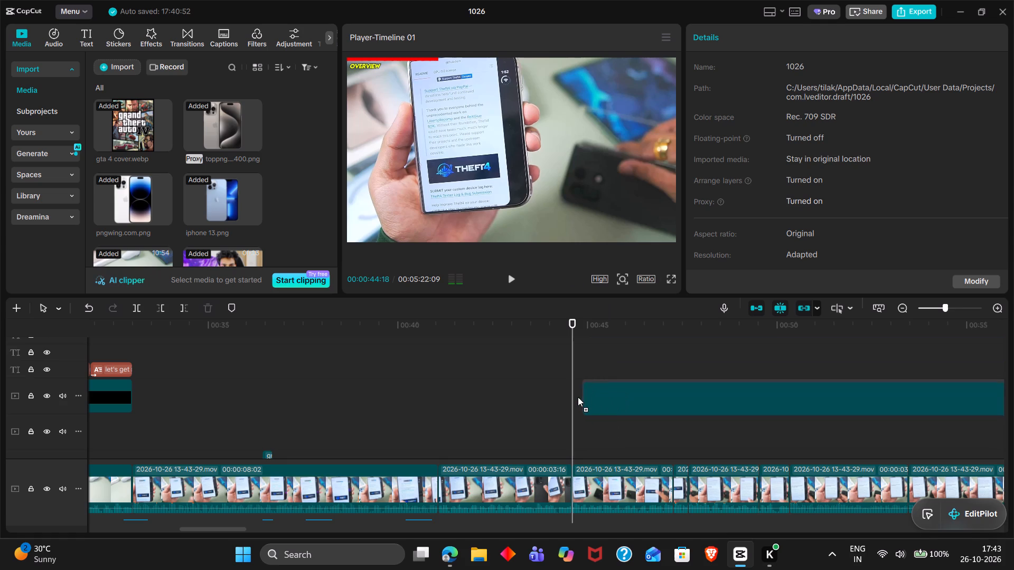
left_click_drag(578, 397, 572, 397)
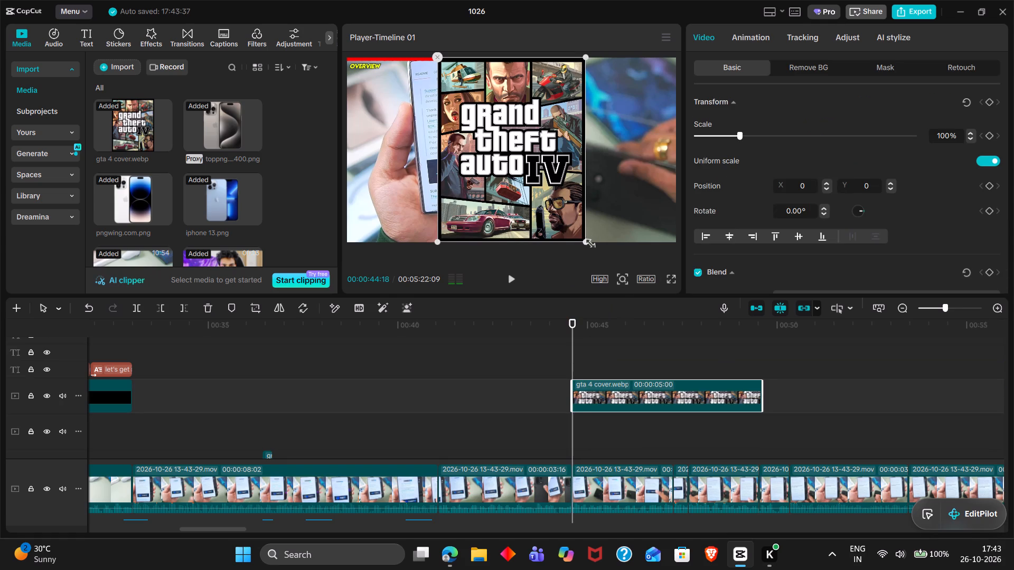
Scale the GTA 4 cover image down to 66%, keeping it centred in the frame.
left_click_drag(581, 240, 548, 195)
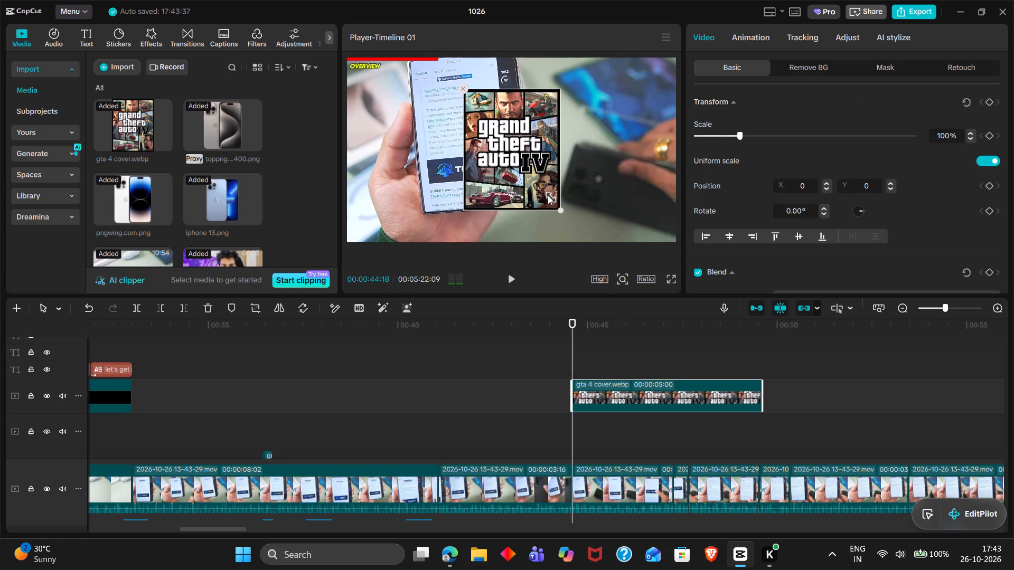
Replay the GTA 4 cover section from 00:00:44:18 to about 00:00:49:24 to judge where the cover should end.
key("space")
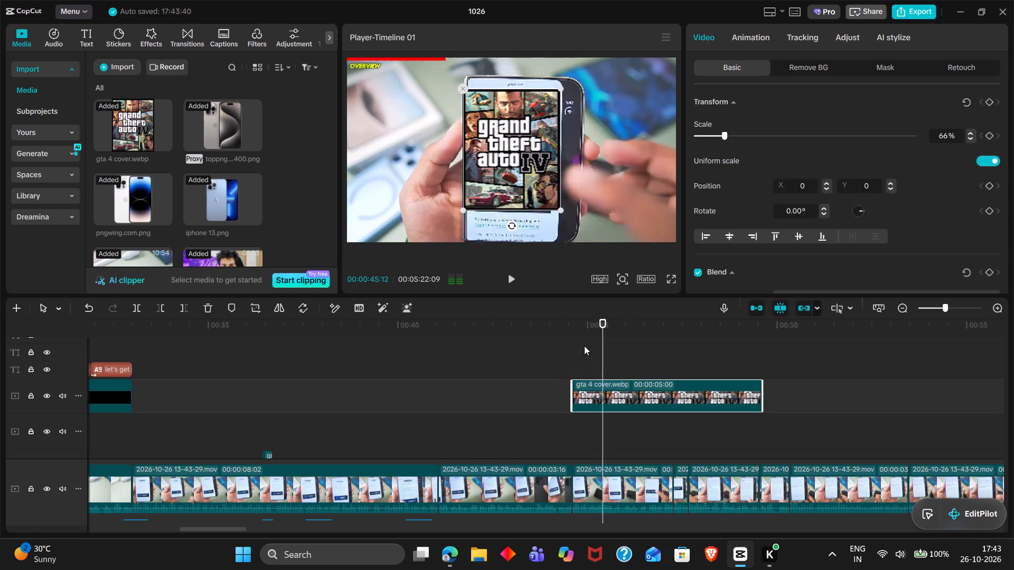
key("space")
key("space")
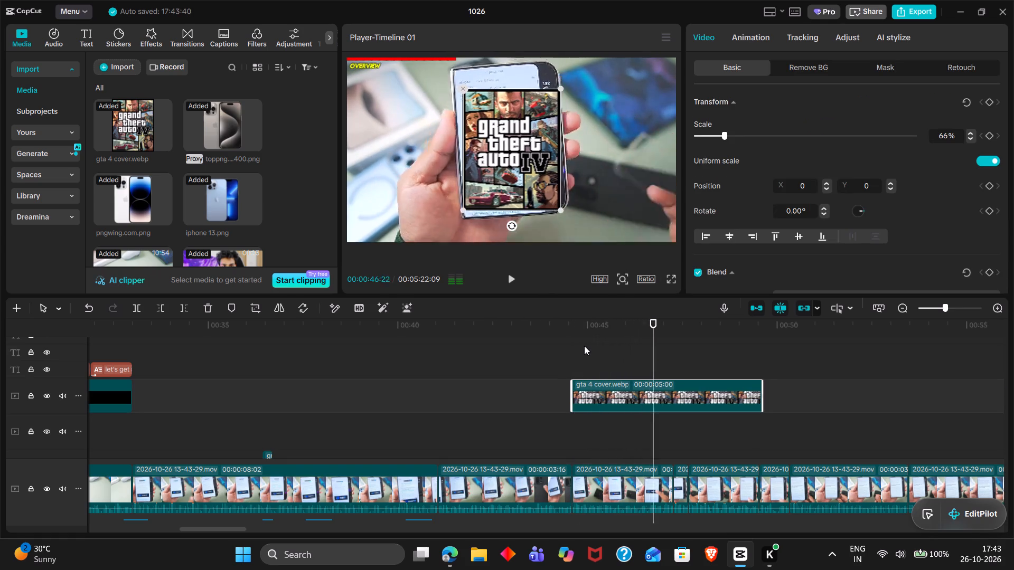
key("space")
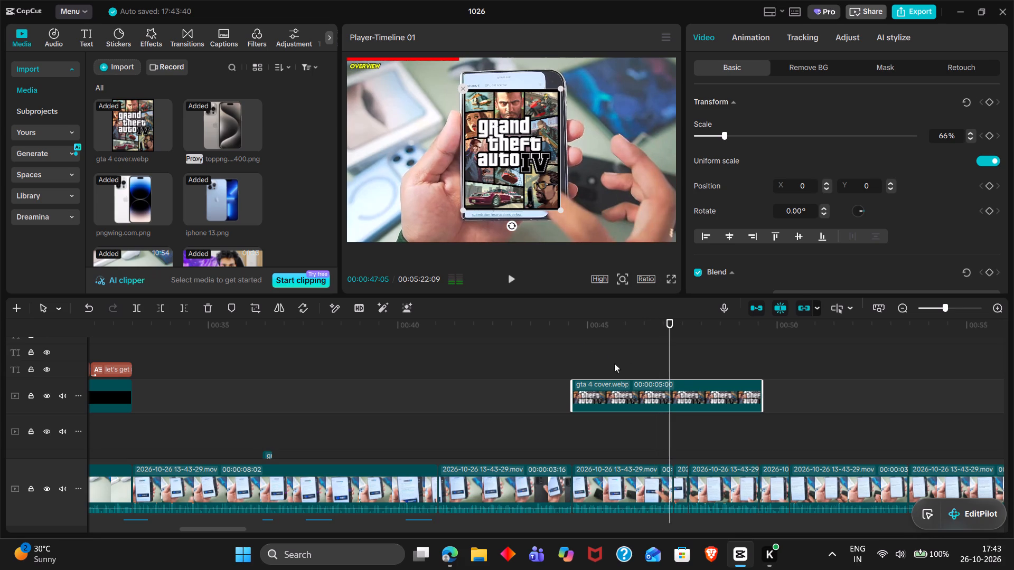
left_click(571, 353)
left_click_drag(571, 353, 561, 349)
key("space")
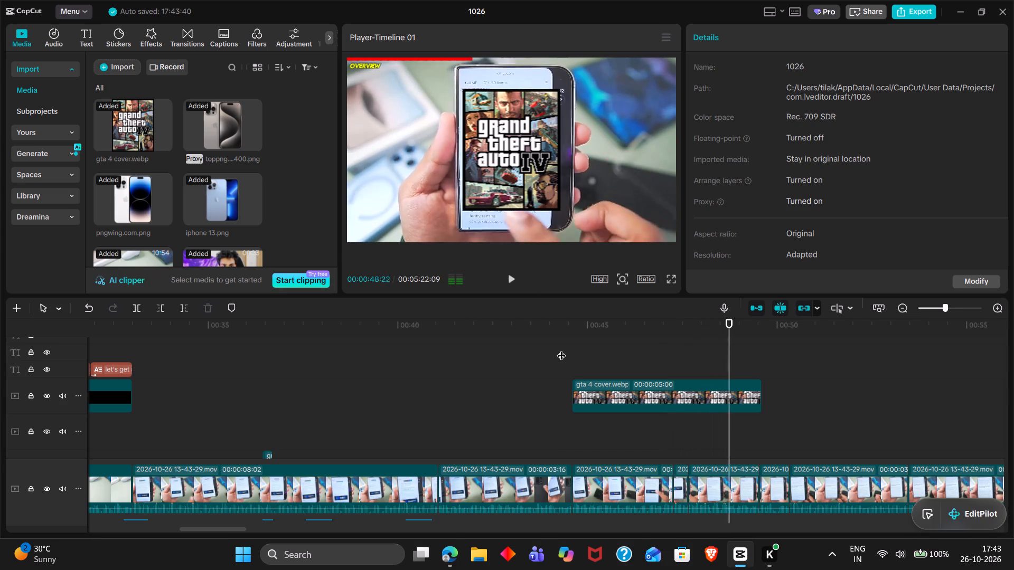
key("space")
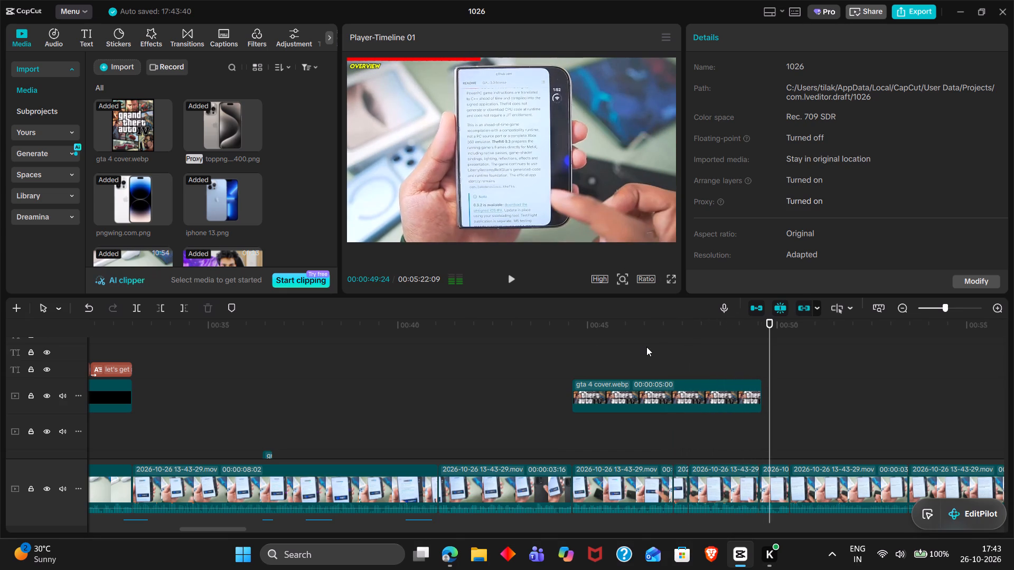
Trim the end of the GTA 4 cover clip back to 00:00:47:08.
left_click(646, 347)
left_click_drag(646, 347, 665, 349)
key("space")
key("space")
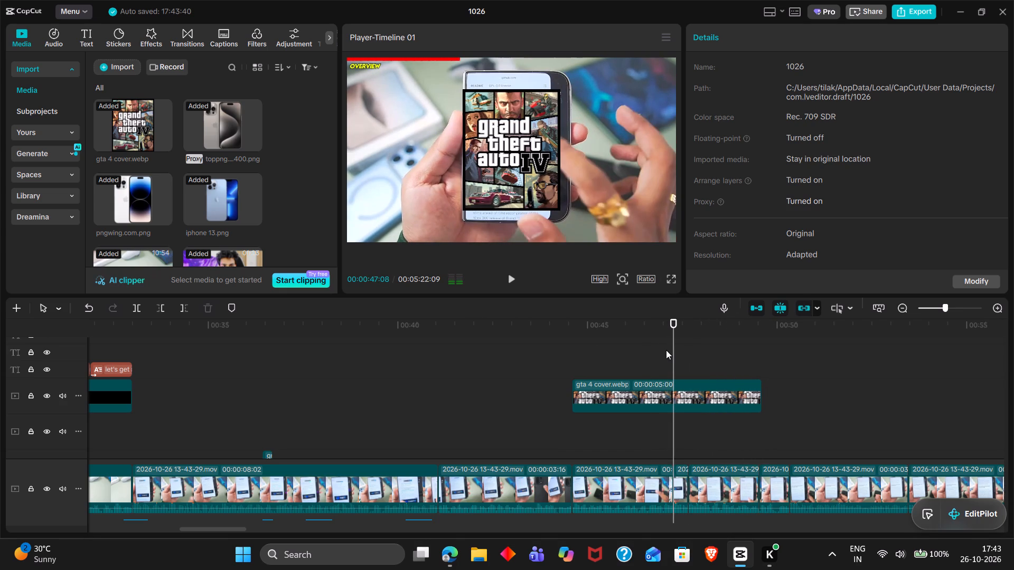
left_click(665, 357)
left_click_drag(665, 357, 671, 362)
left_click(678, 388)
key("w")
Scale the GTA 4 cover down to 60% and place it horizontally centred, slightly below the middle of the frame.
left_click(565, 347)
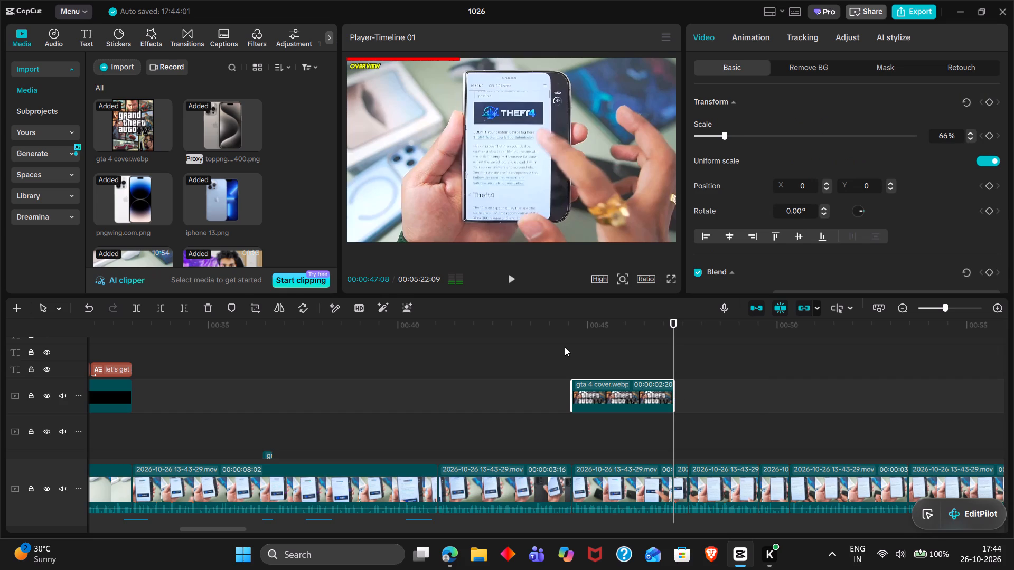
left_click_drag(565, 347, 590, 354)
left_click(597, 388)
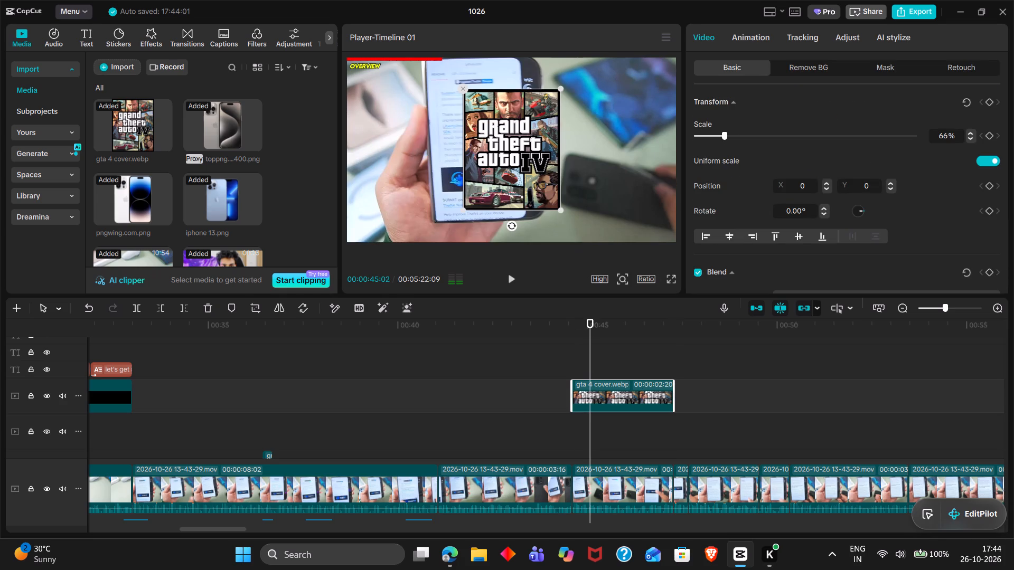
left_click_drag(560, 205, 562, 220)
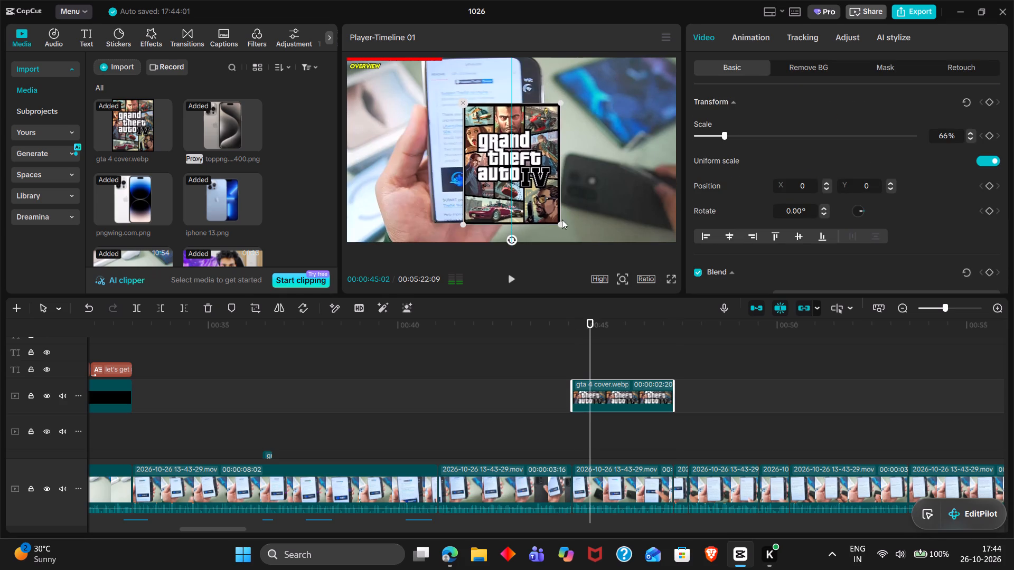
left_click_drag(562, 220, 557, 211)
left_click_drag(524, 186, 525, 179)
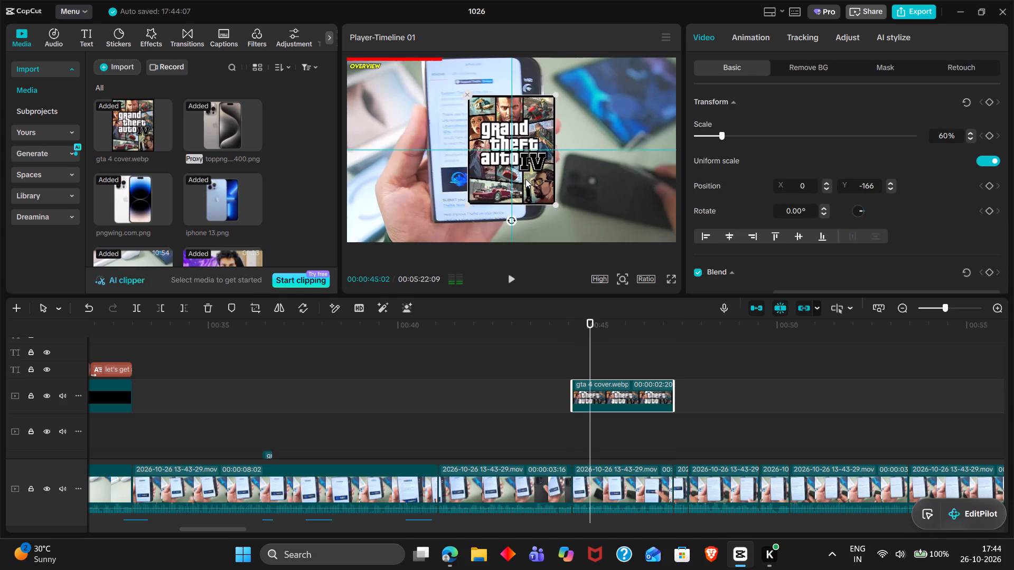
left_click_drag(525, 179, 525, 180)
Apply a favourite In animation that brings the GTA 4 cover up from the bottom, with a duration of 0.4 s.
double_click(734, 47)
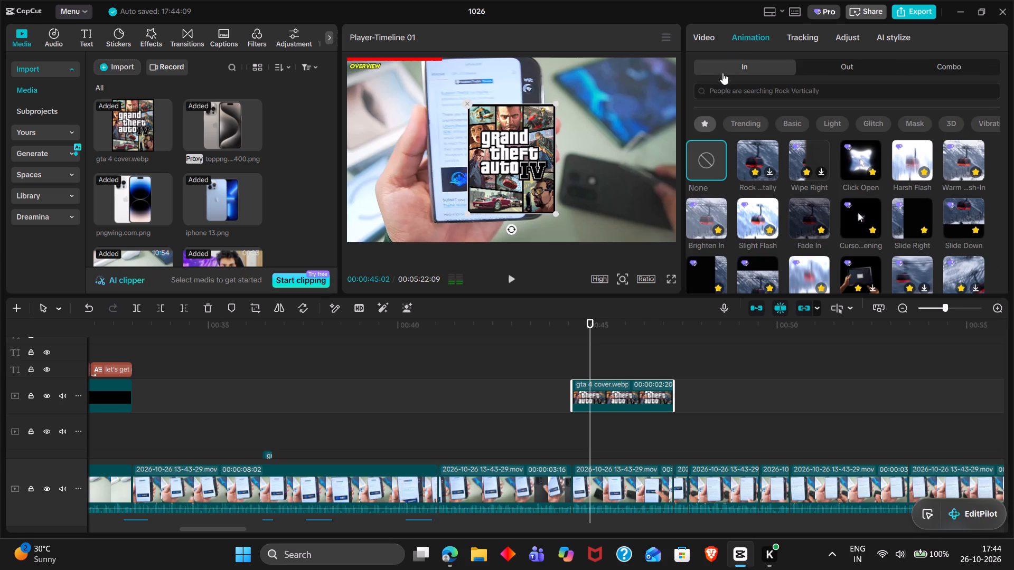
double_click(705, 118)
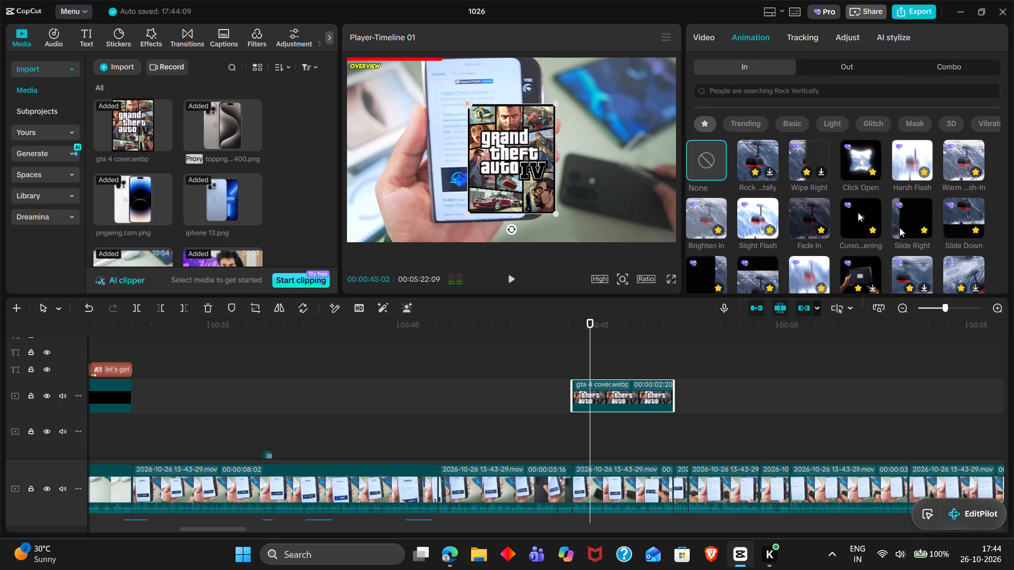
left_click_drag(780, 265, 757, 264)
double_click(757, 264)
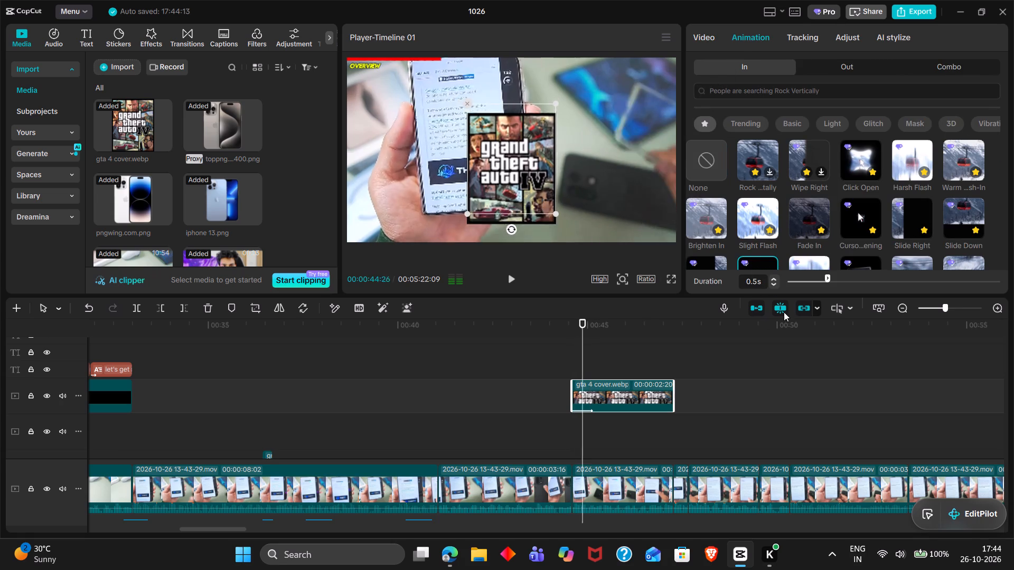
left_click(773, 285)
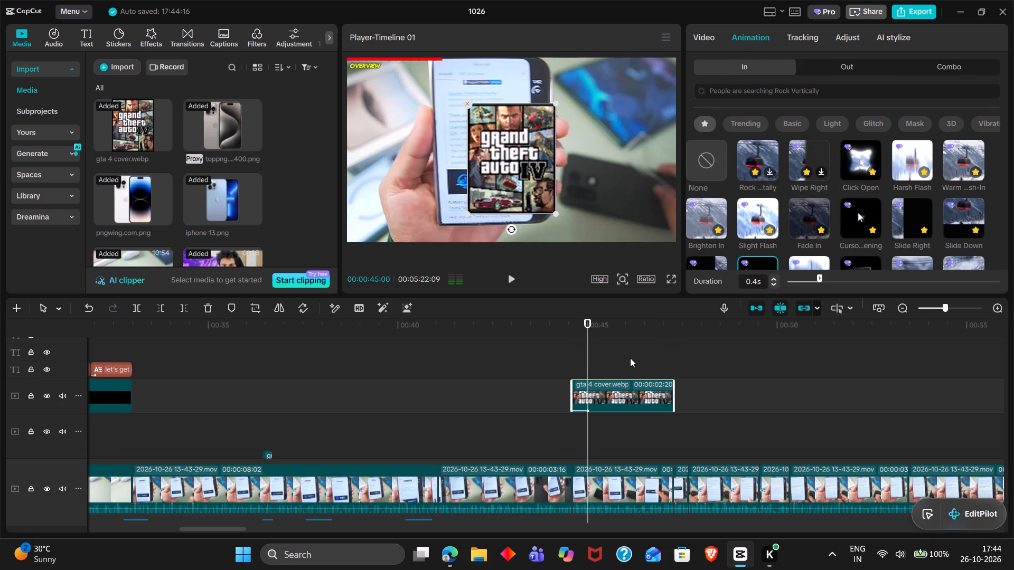
Copy the short sound effect near 00:00:30 and paste it at 00:00:44:21 to accompany the GTA 4 cover's entrance.
left_click(569, 362)
left_click_drag(569, 362, 578, 360)
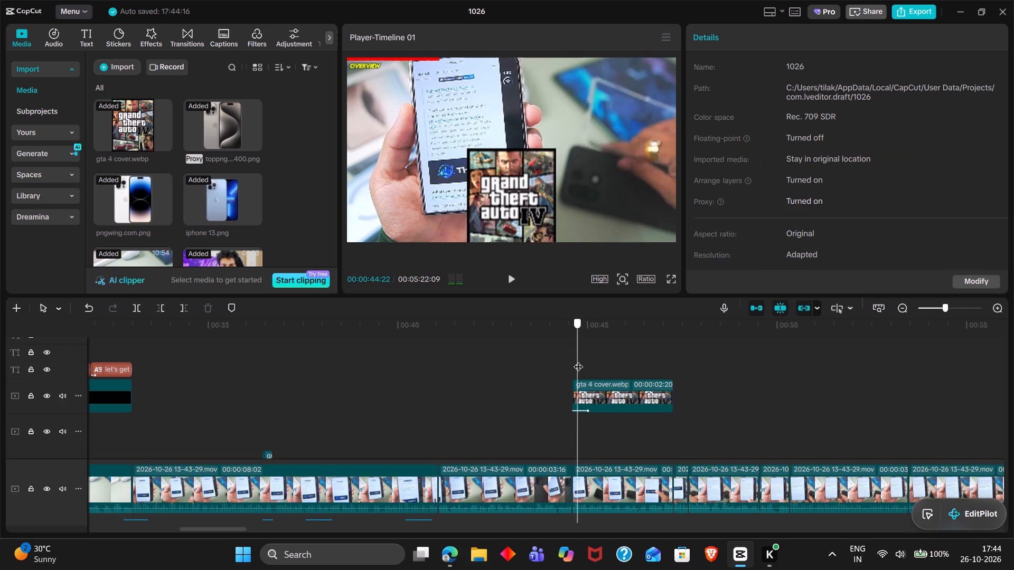
left_click_drag(578, 360, 577, 359)
scroll(577, 359, "down", 2)
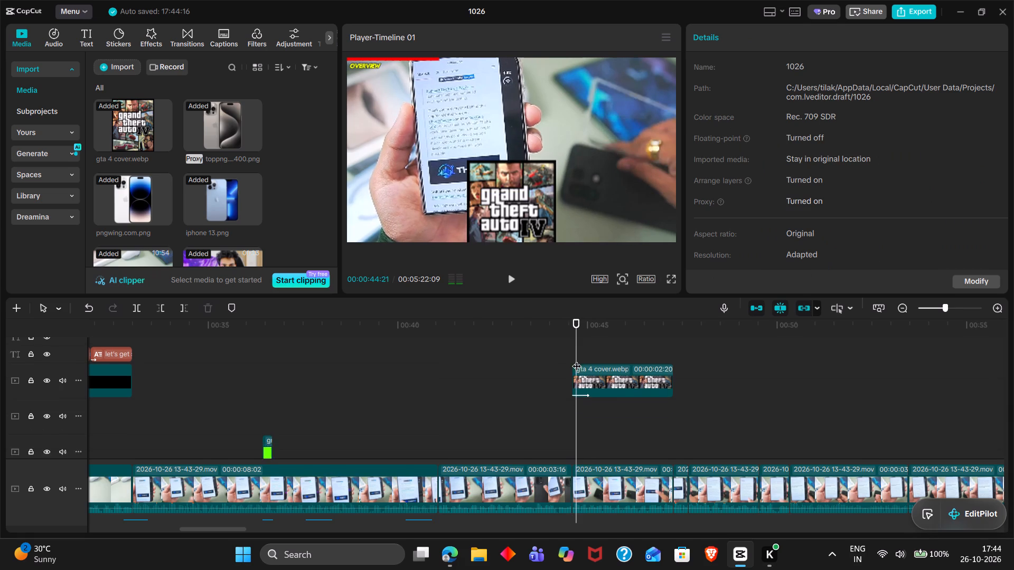
scroll(577, 359, "down", 1)
scroll(555, 432, "down", 1)
scroll(555, 432, "right", 1)
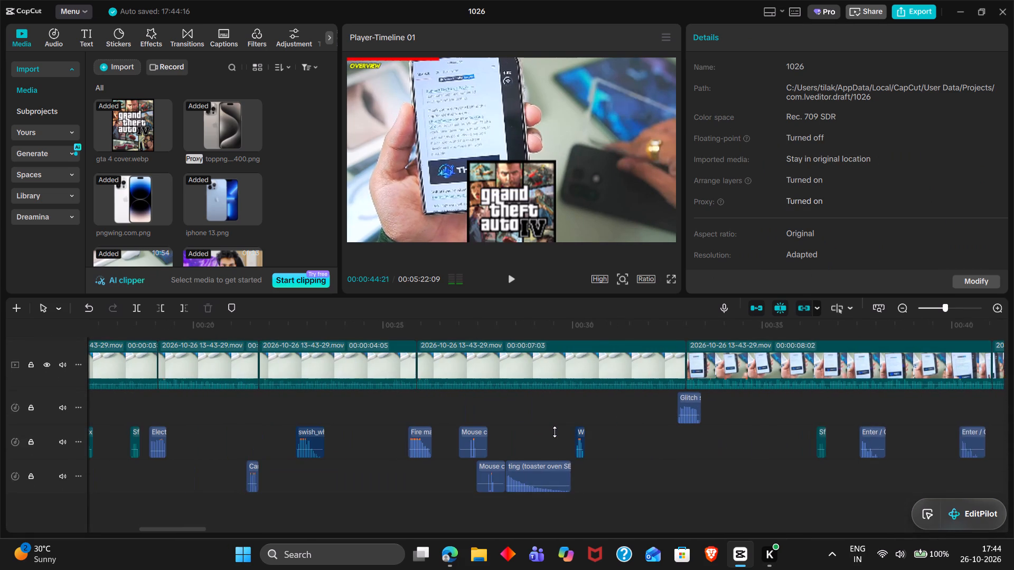
left_click(578, 445)
key("ctrl+c")
key("ctrl+v")
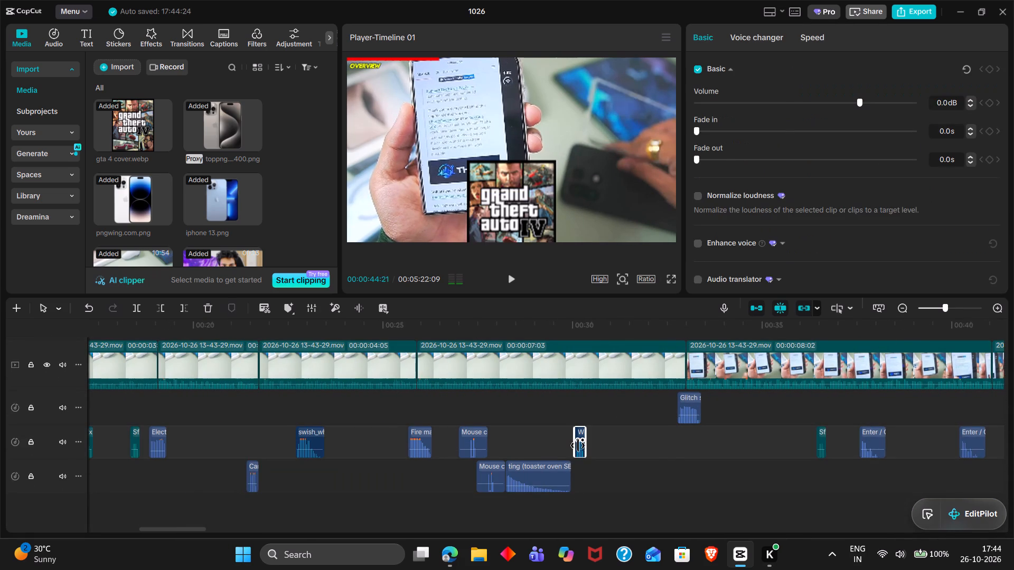
key("space")
key("space")
Dim the phone clip behind the cover using Blend keyframes: 100% opacity at 00:00:44:18 and 32% at 00:00:44:24.
scroll(578, 445, "up", 2)
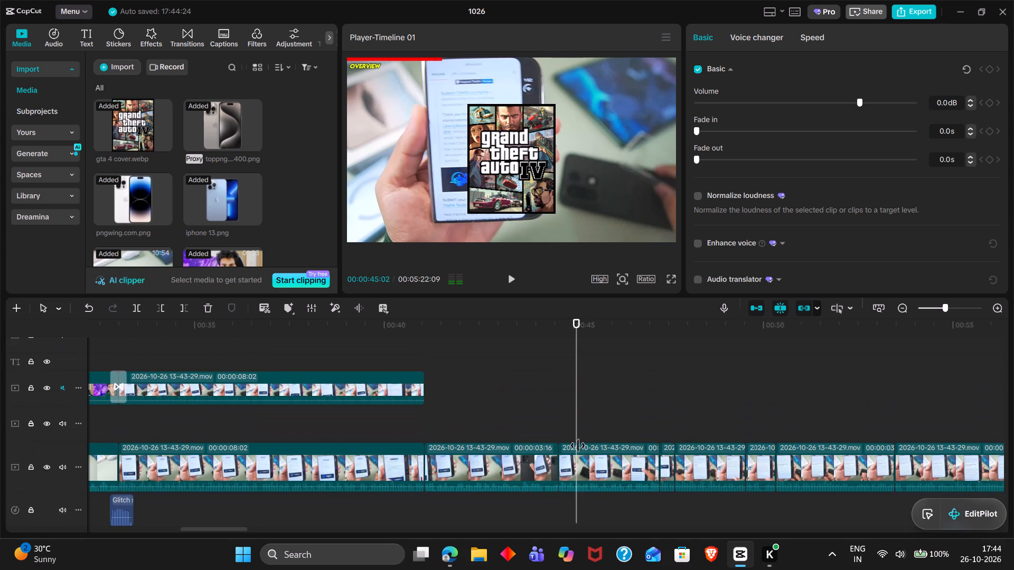
scroll(578, 445, "up", 2)
double_click(559, 345)
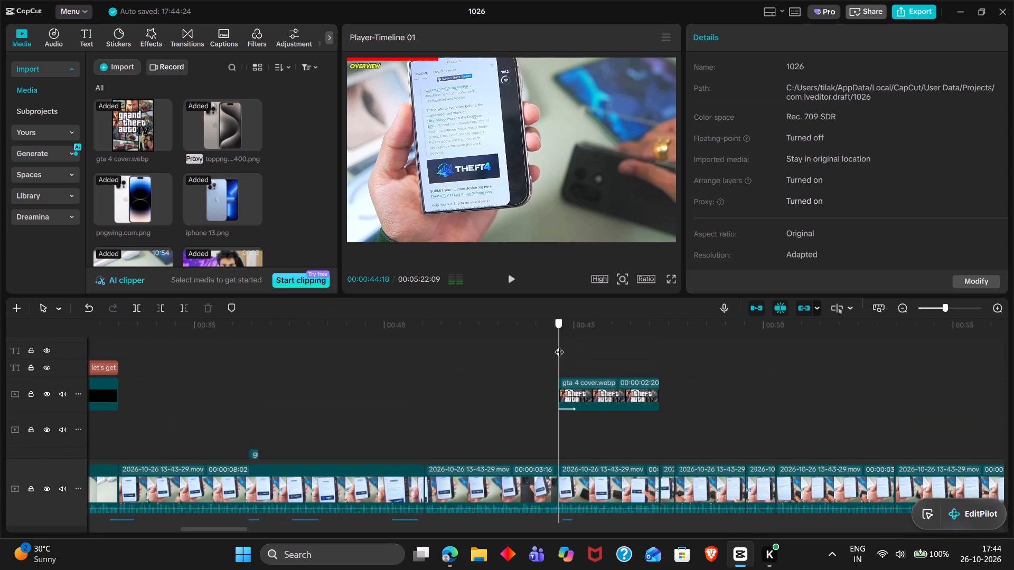
left_click(579, 493)
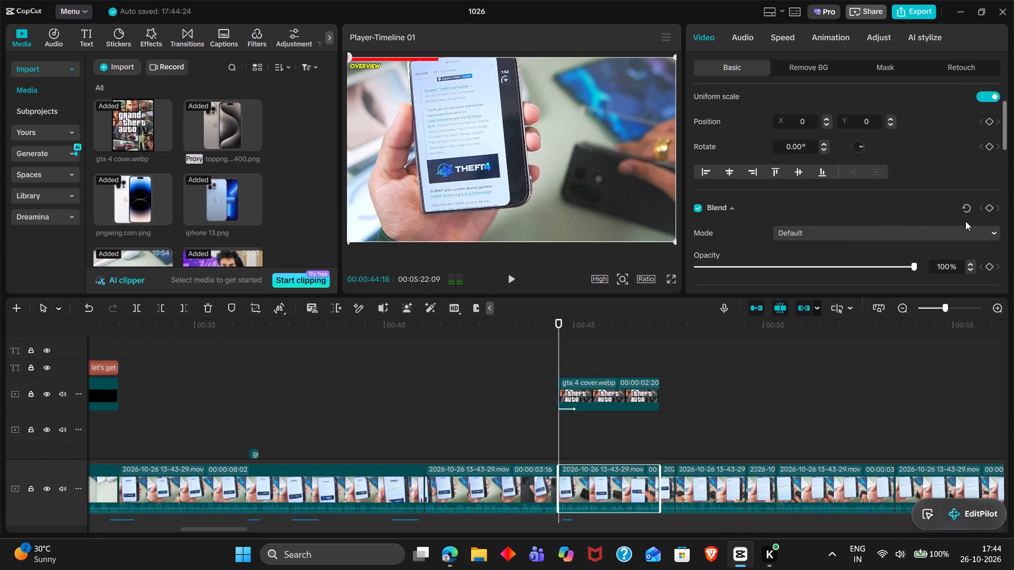
left_click(989, 210)
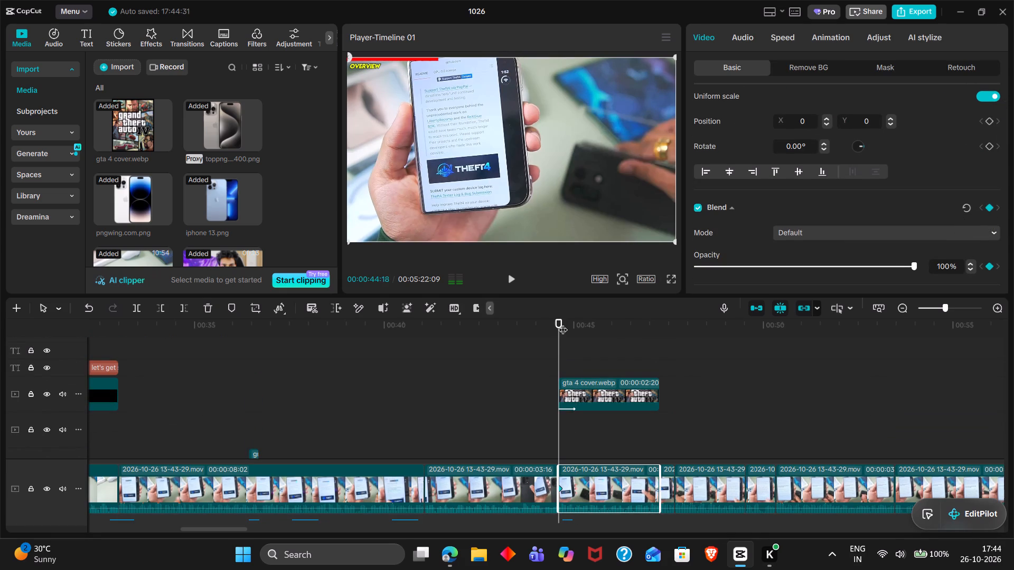
double_click(565, 324)
left_click(568, 326)
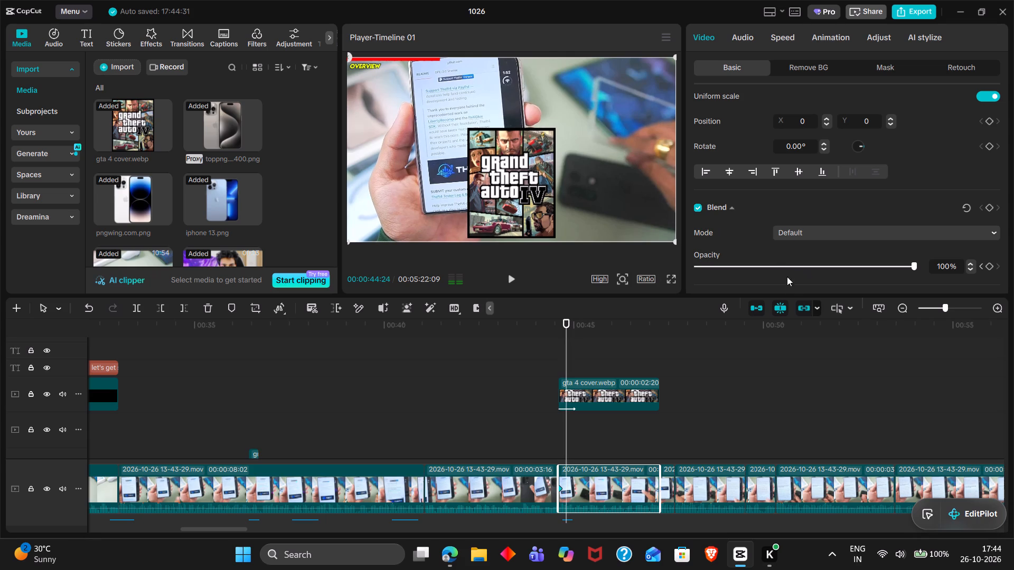
double_click(773, 261)
left_click_drag(773, 261, 766, 260)
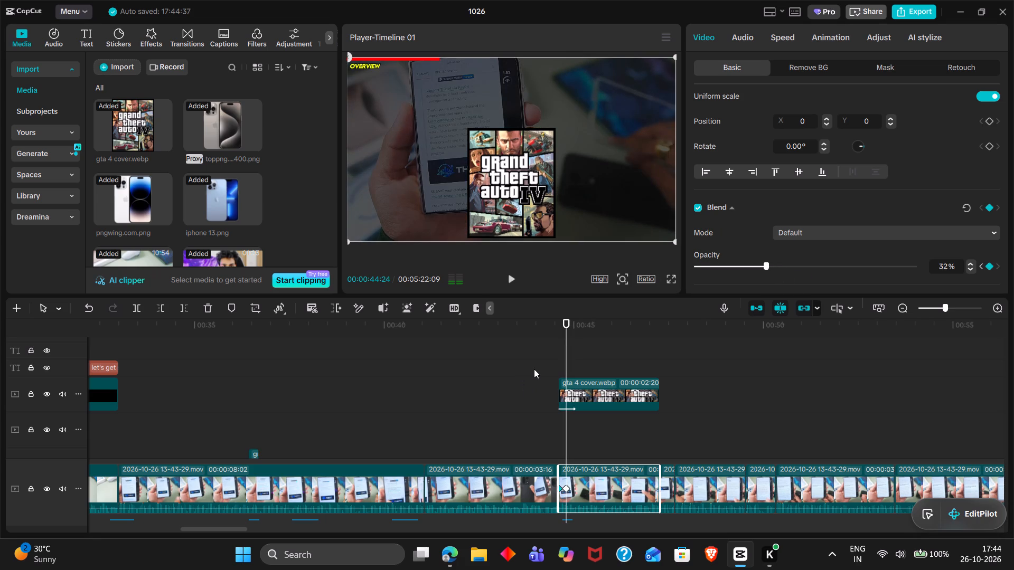
Replay the dimmed GTA 4 cover section from about 00:00:44 to 00:00:45:21.
double_click(534, 369)
key("space")
key("space")
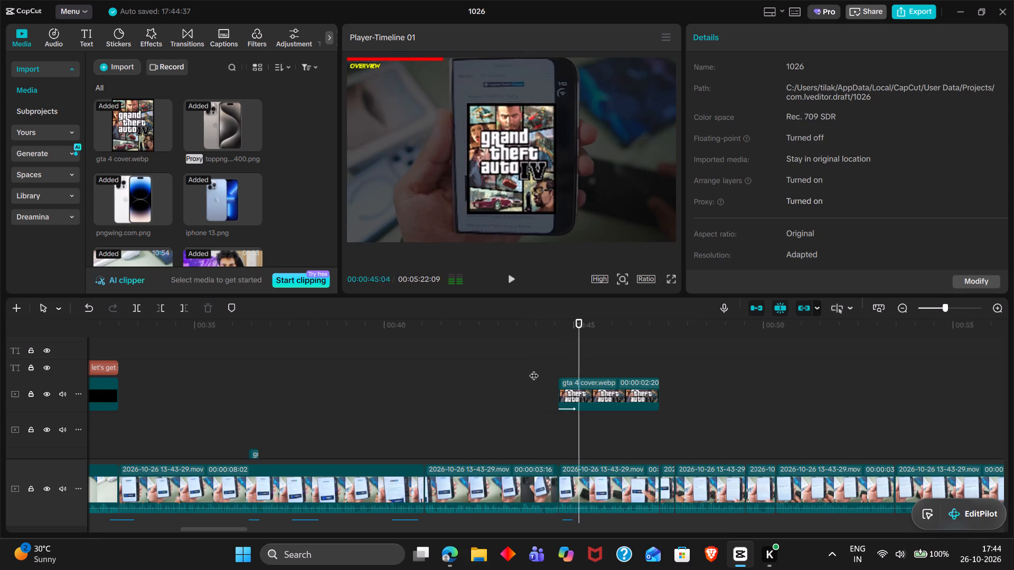
key("space")
key("space")
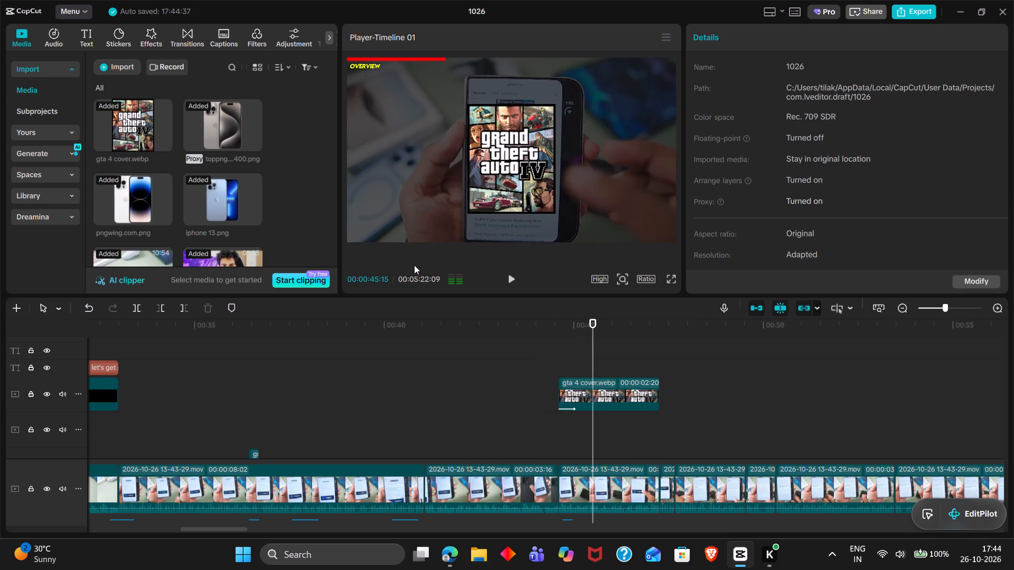
key("space")
key("space")
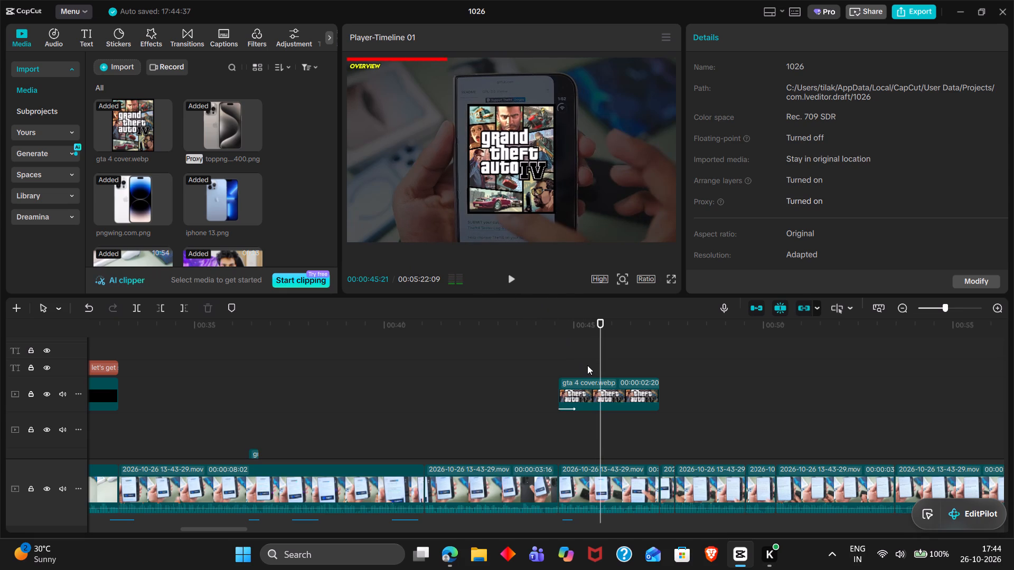
Copy the Enter sound effect near 00:00:40 and paste it at 00:00:45:18.
double_click(591, 366)
key("space")
key("space")
double_click(591, 366)
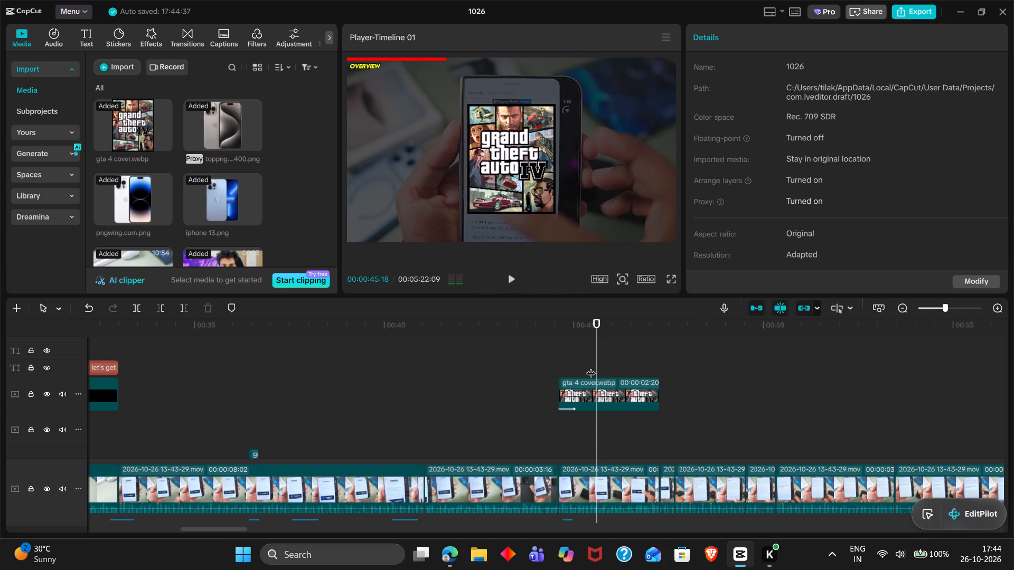
key("space")
key("space")
scroll(591, 366, "down", 2)
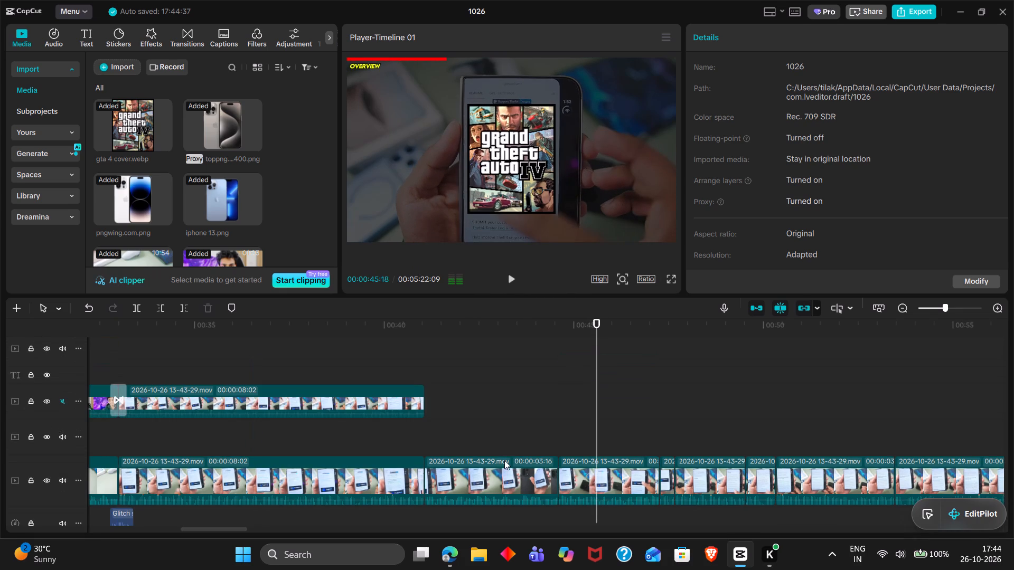
scroll(504, 460, "down", 2)
left_click(400, 445)
key("ctrl+c")
key("ctrl+v")
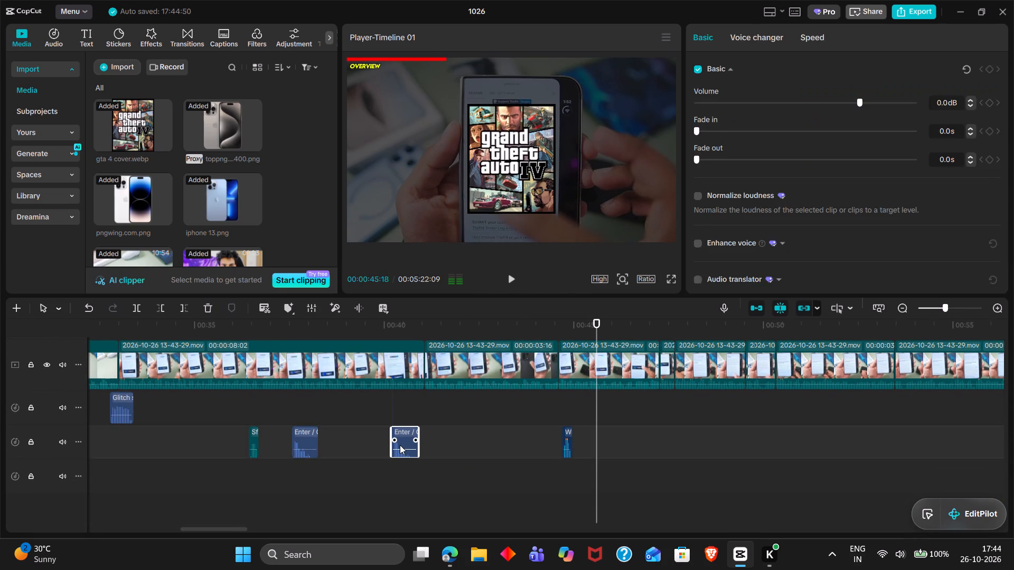
Duplicate the Liberty Recomp callout at 00:00:45:18 and change the copy's text to Xbox.
scroll(400, 445, "up", 6)
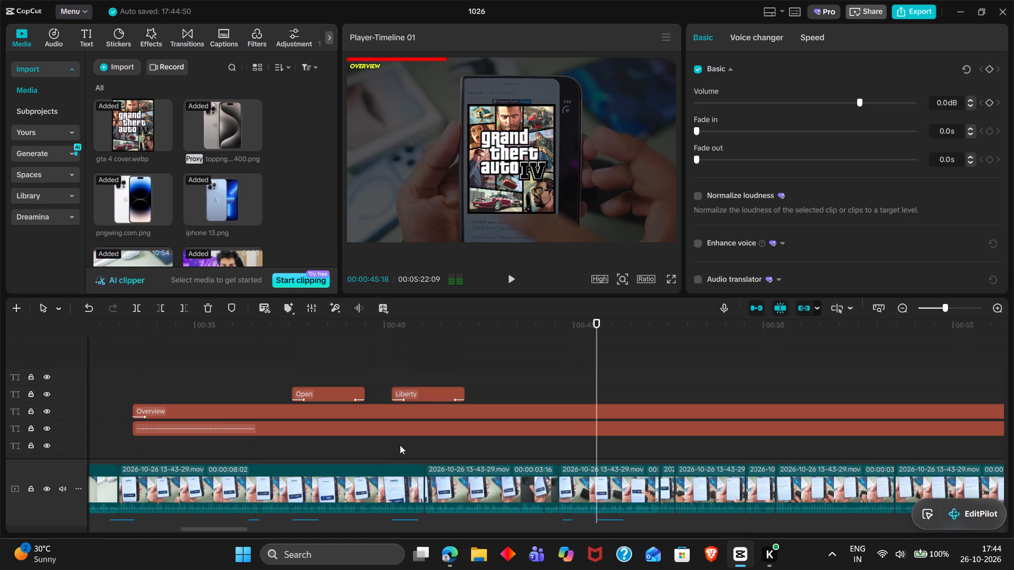
left_click(423, 393)
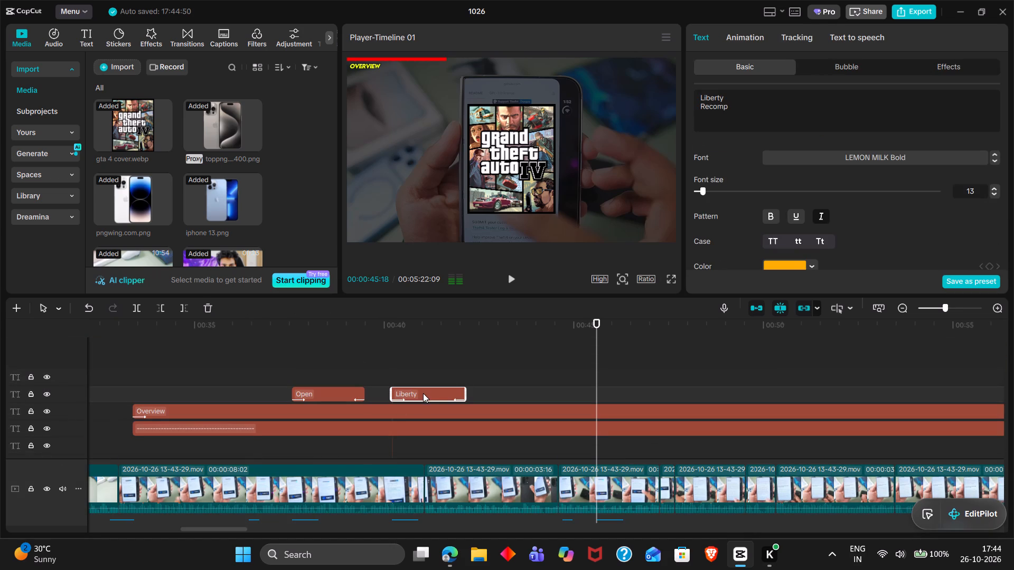
key("ctrl+c")
key("ctrl+v")
triple_click(748, 101)
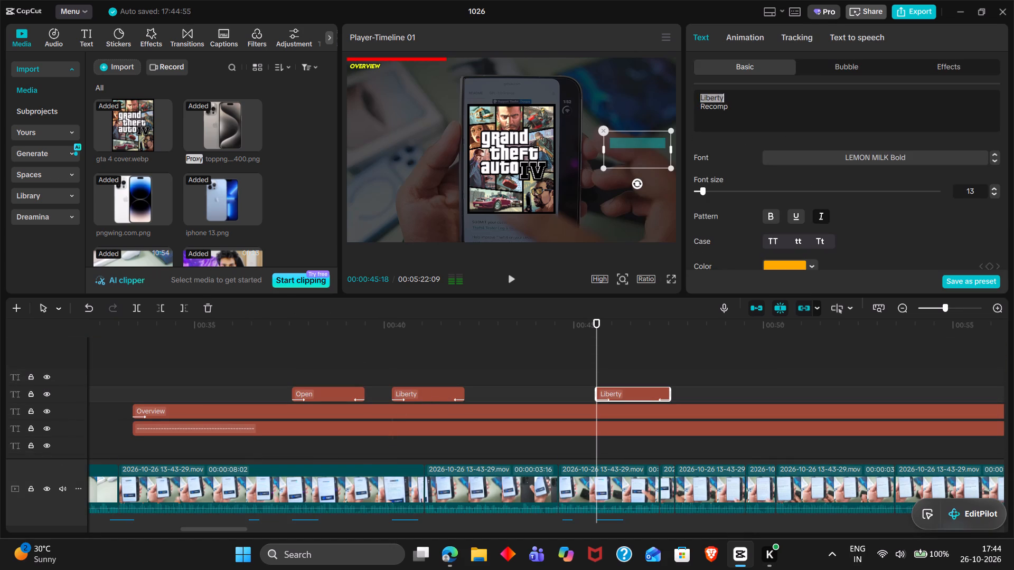
key("ctrl+a")
key("ctrl+a")
type("Xbox")
double_click(633, 331)
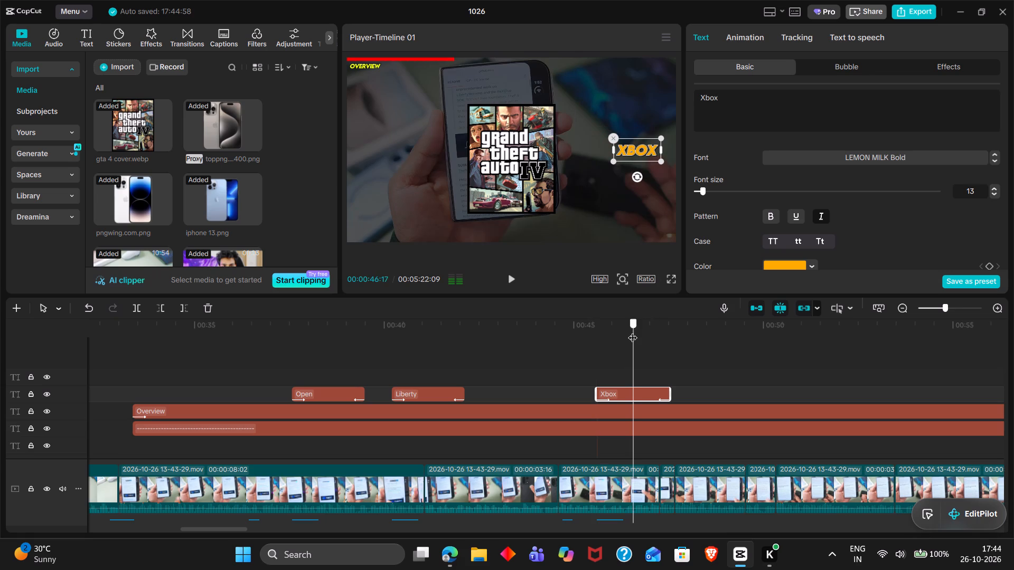
Centre the Xbox callout directly above the GTA 4 cover and enlarge it to about the cover's width.
left_click_drag(649, 154, 523, 96)
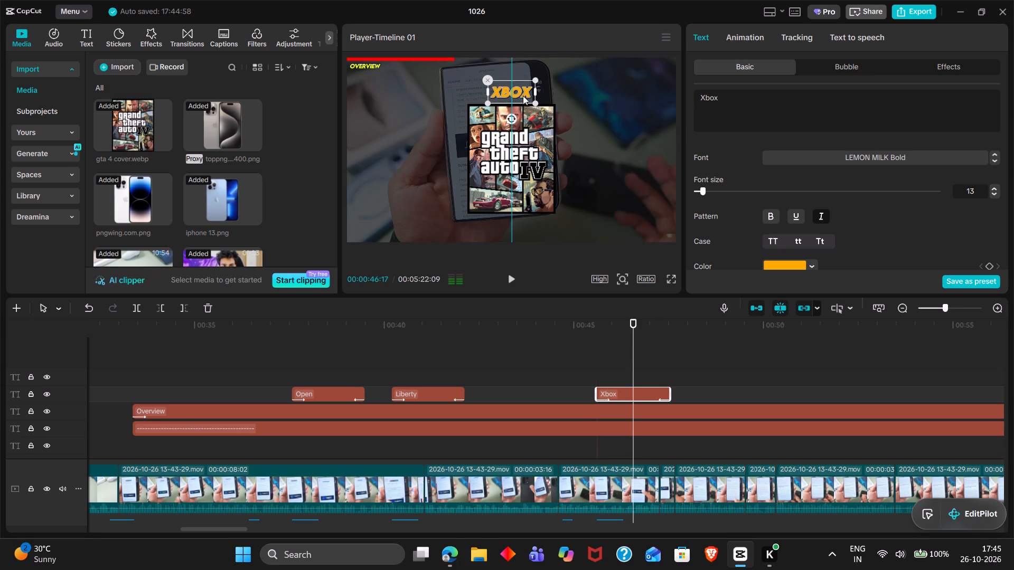
left_click_drag(523, 96, 522, 96)
left_click_drag(534, 101, 564, 108)
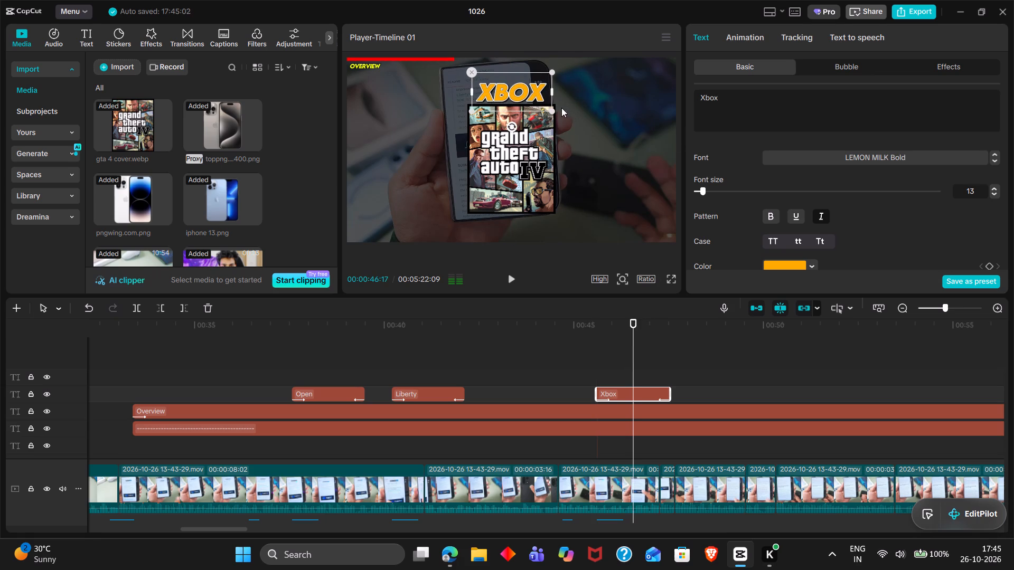
left_click(520, 101)
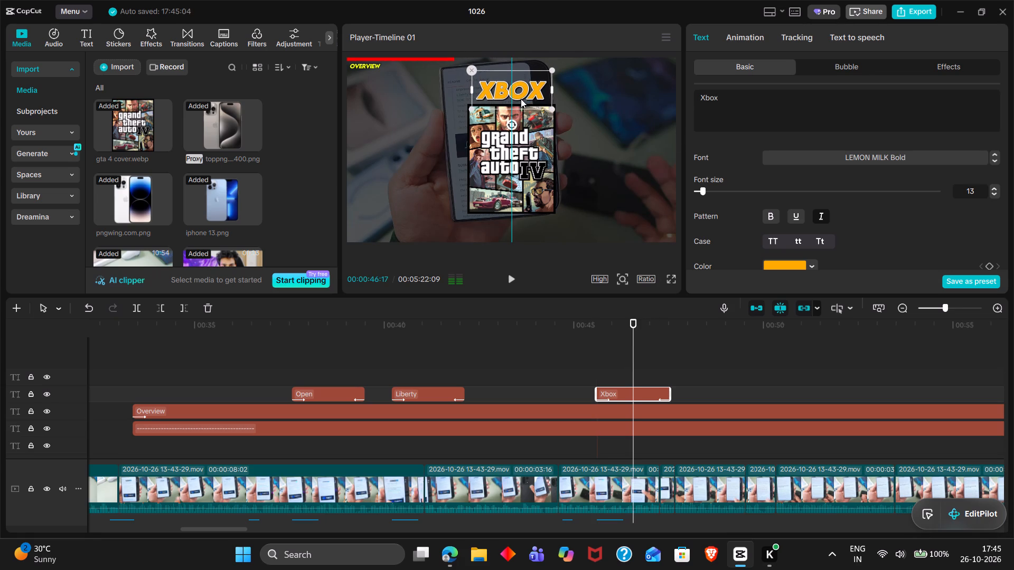
Replay the cover section with the Xbox callout from about 00:00:44:14 to 00:00:46:23.
left_click(590, 354)
left_click_drag(590, 354, 551, 351)
key("space")
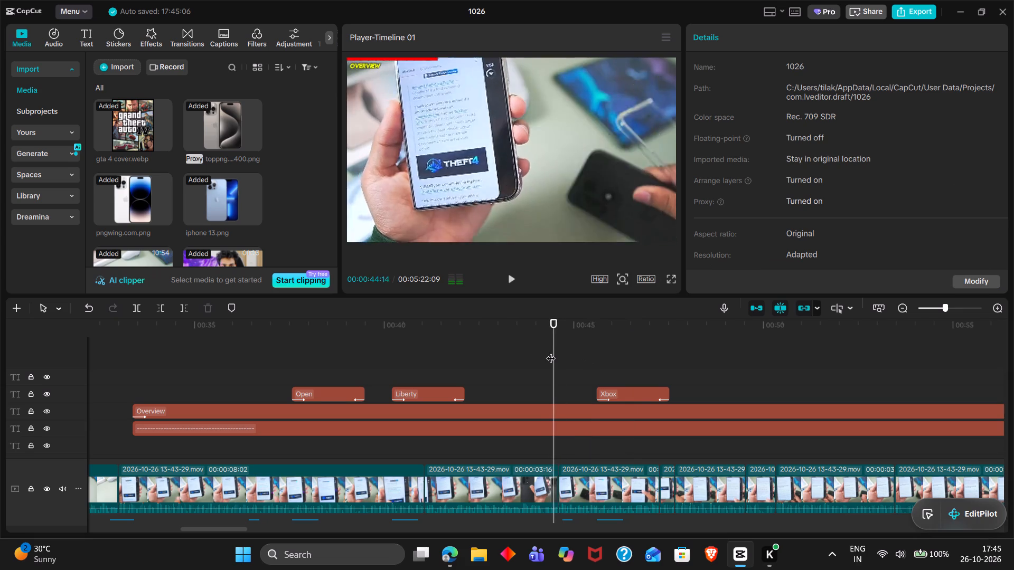
key("space")
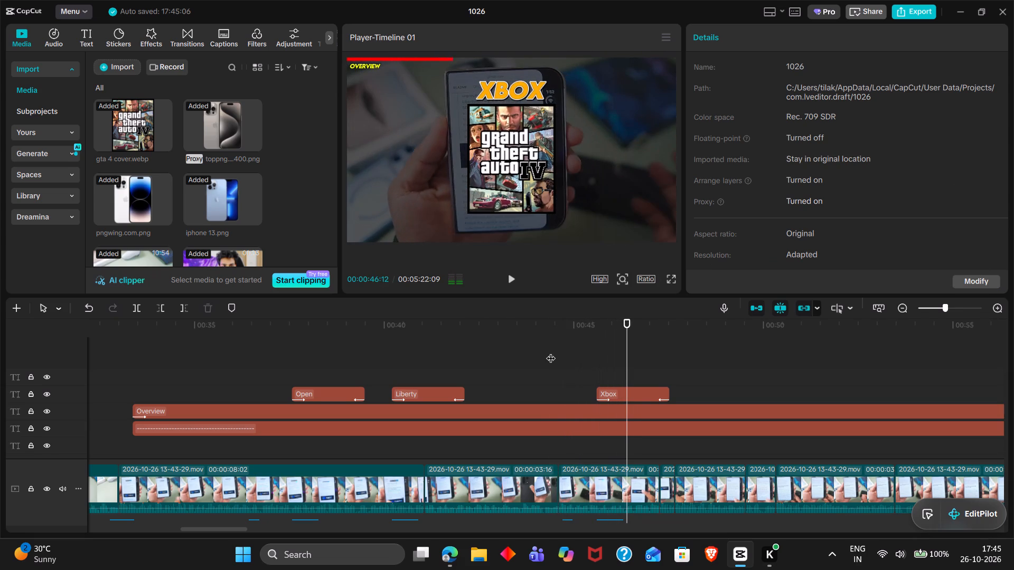
key("space")
key("space")
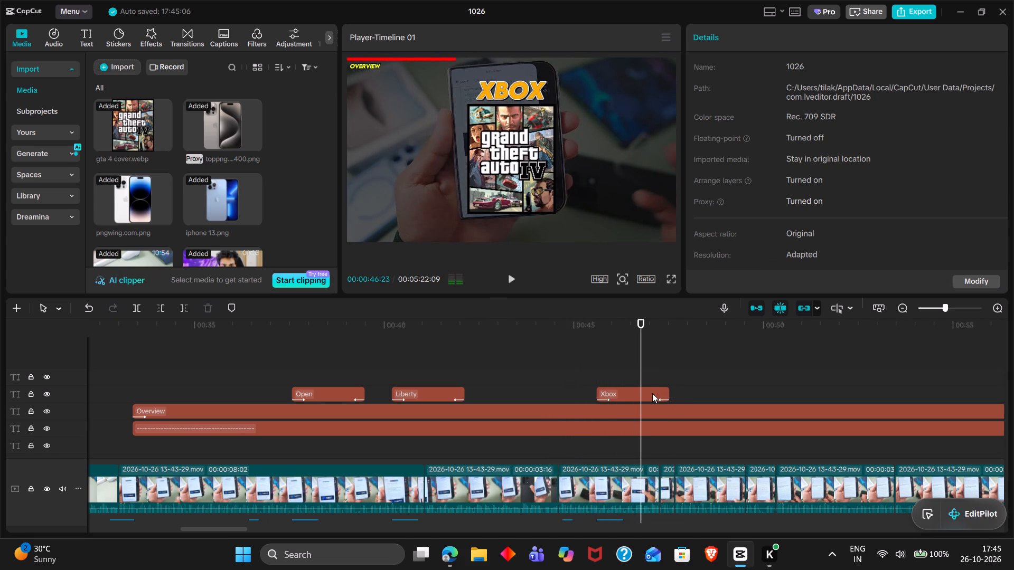
Trim the end of the Xbox callout to 00:00:46:23.
key("w")
key("ctrl+z")
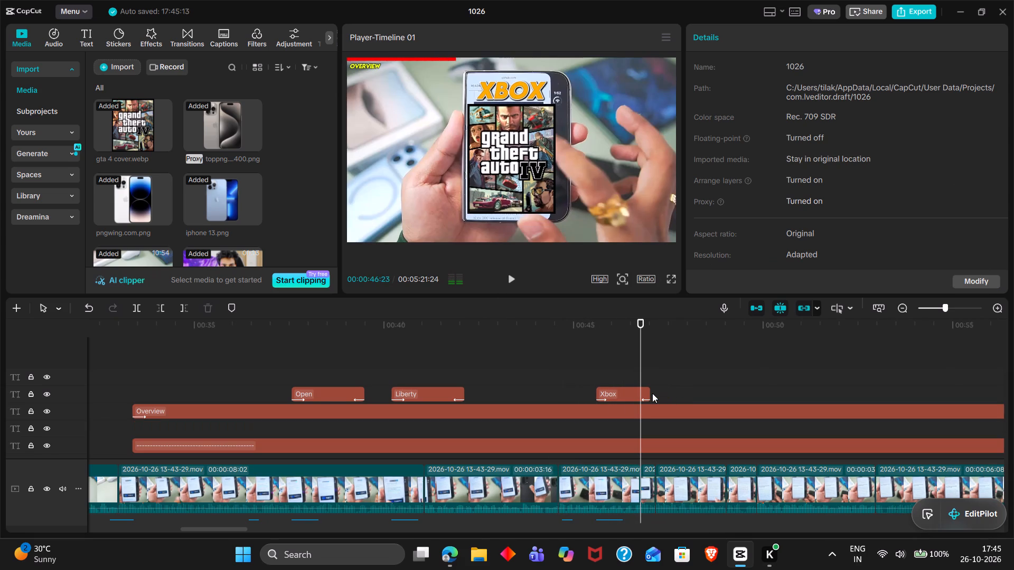
left_click(644, 393)
key("w")
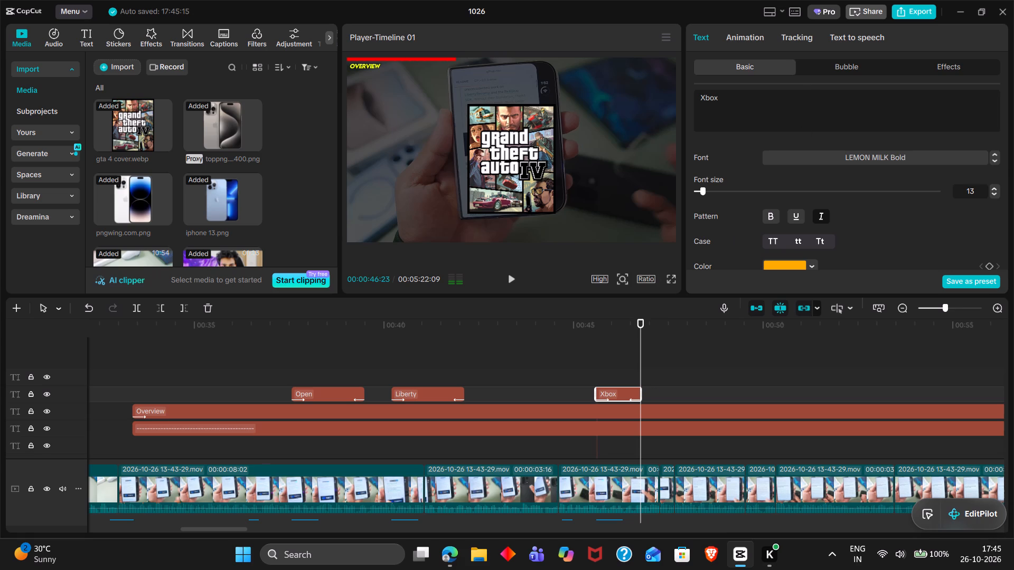
Remove the Xbox callout's Out animation by setting it to None.
left_click(753, 41)
left_click_drag(753, 41, 820, 77)
double_click(820, 77)
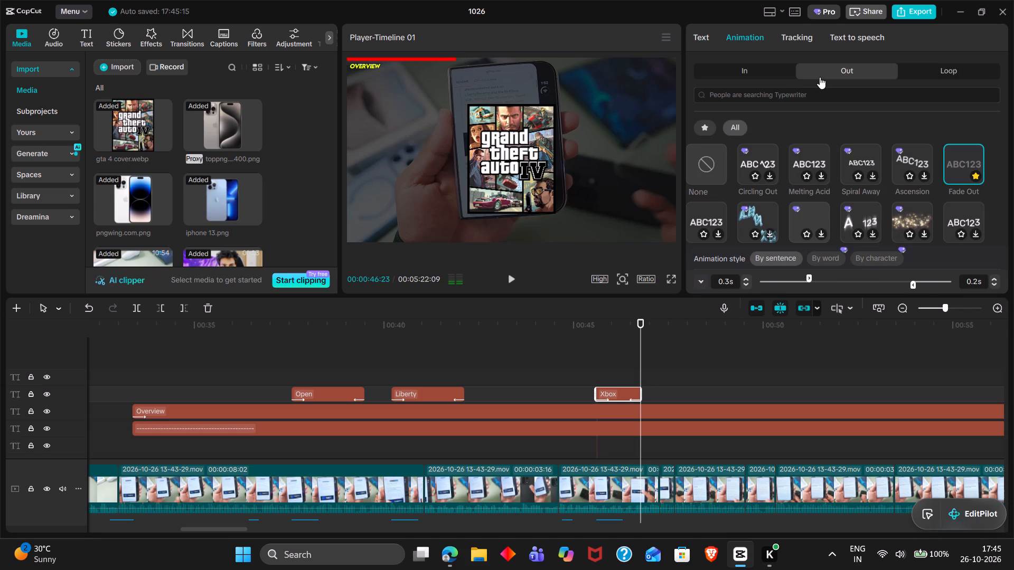
double_click(716, 159)
Move the Xbox callout down to a text track near the GTA 4 cover clip, keeping its start at 00:00:45:18.
scroll(594, 440, "down", 1)
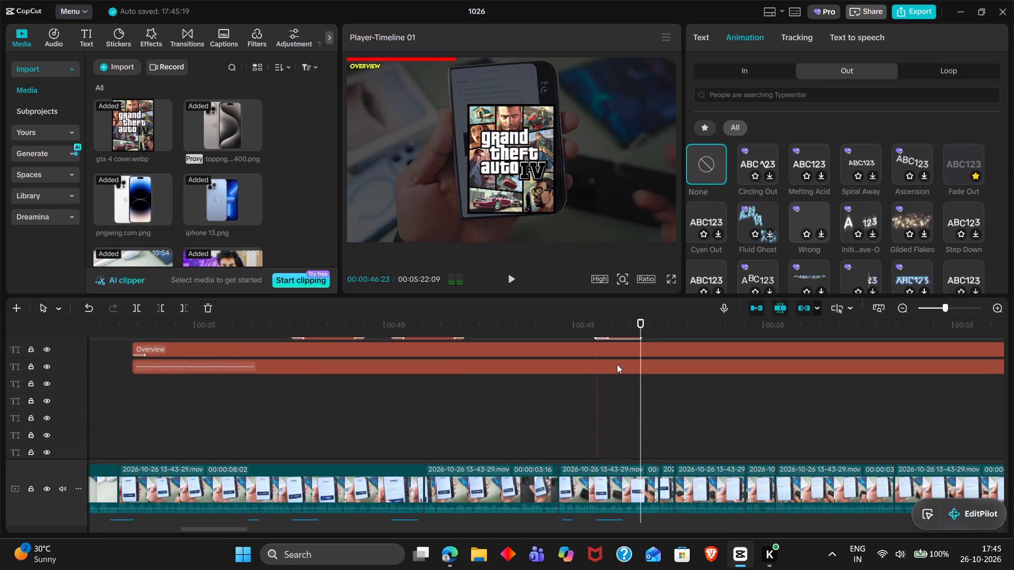
left_click_drag(615, 339, 607, 409)
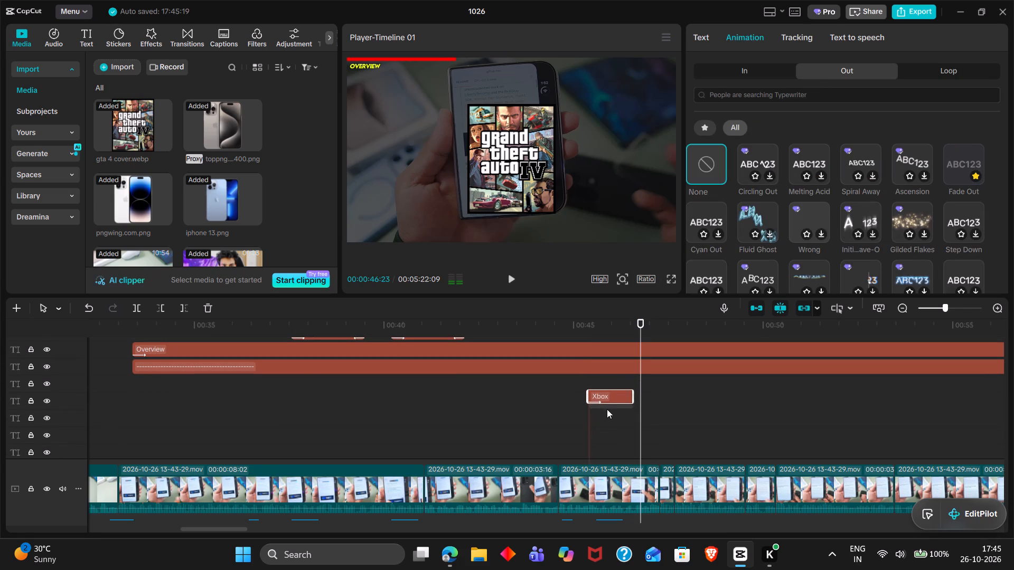
left_click_drag(607, 409, 610, 411)
left_click_drag(612, 417, 618, 417)
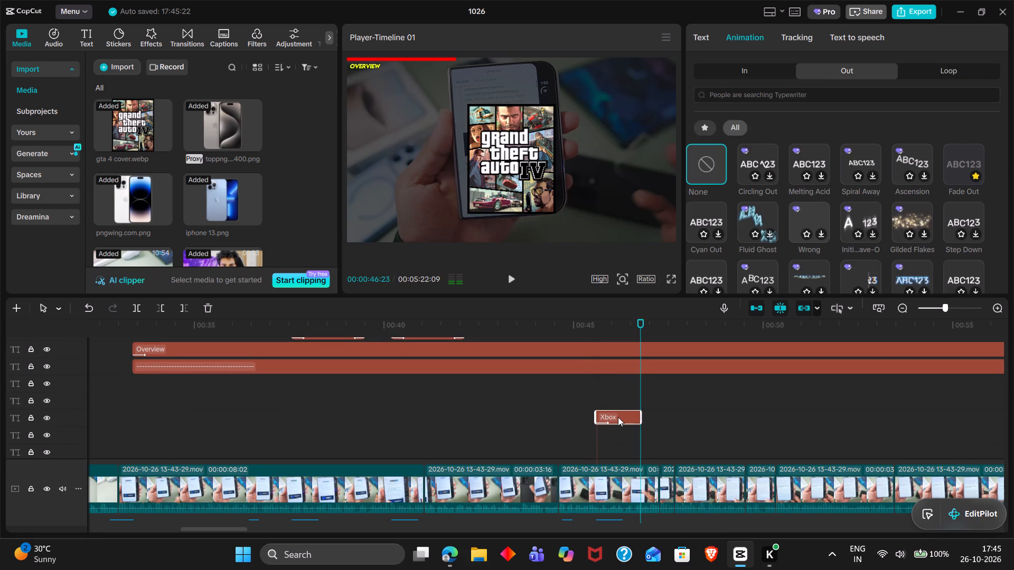
left_click_drag(618, 417, 618, 417)
scroll(618, 417, "down", 1)
scroll(618, 417, "up", 1)
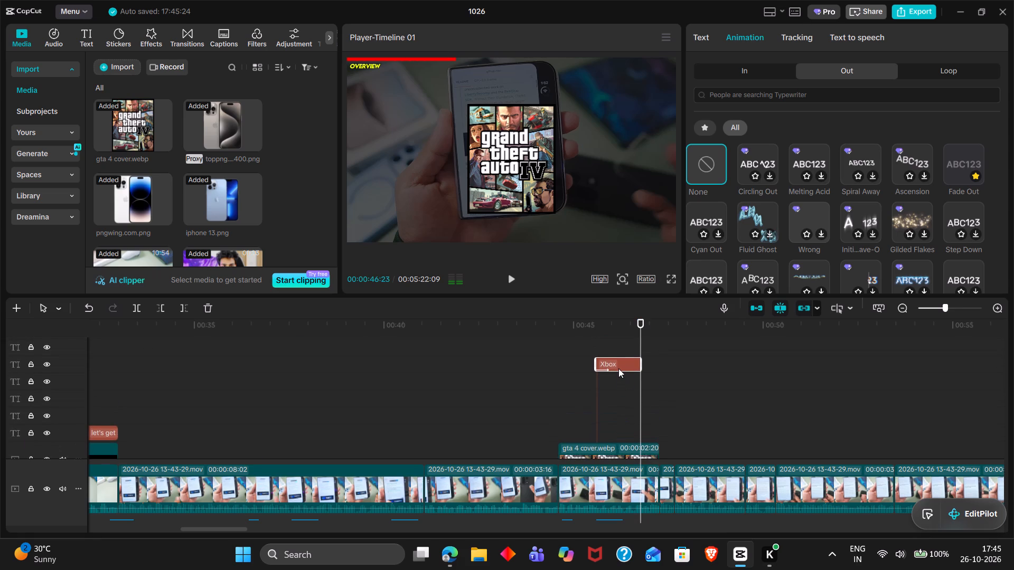
left_click_drag(618, 368, 619, 417)
scroll(619, 417, "down", 1)
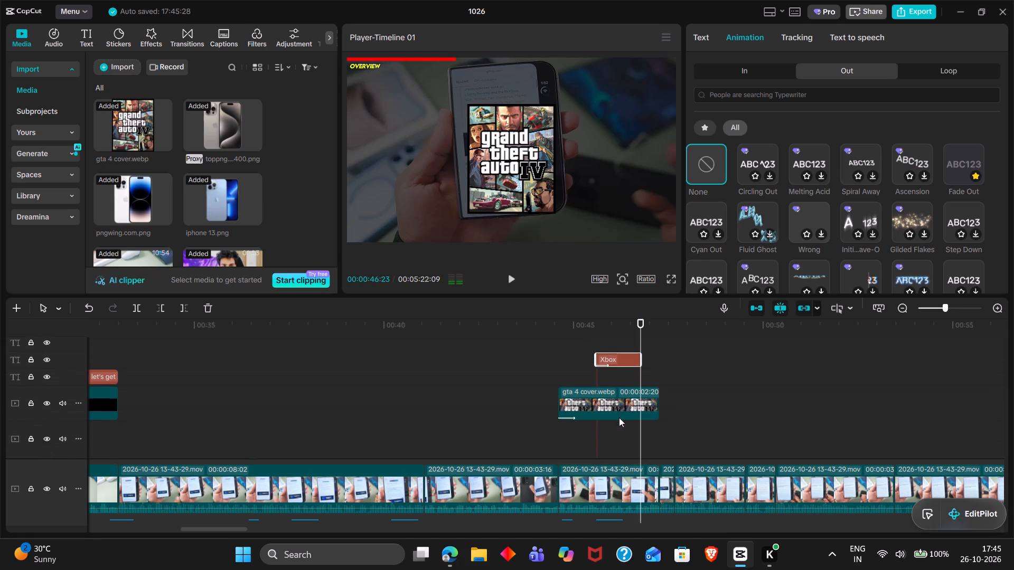
Trim the GTA 4 cover's end to 00:00:46:23 and combine it with the Xbox callout into a compound clip.
scroll(619, 417, "down", 1)
left_click_drag(576, 359, 622, 412)
key("w")
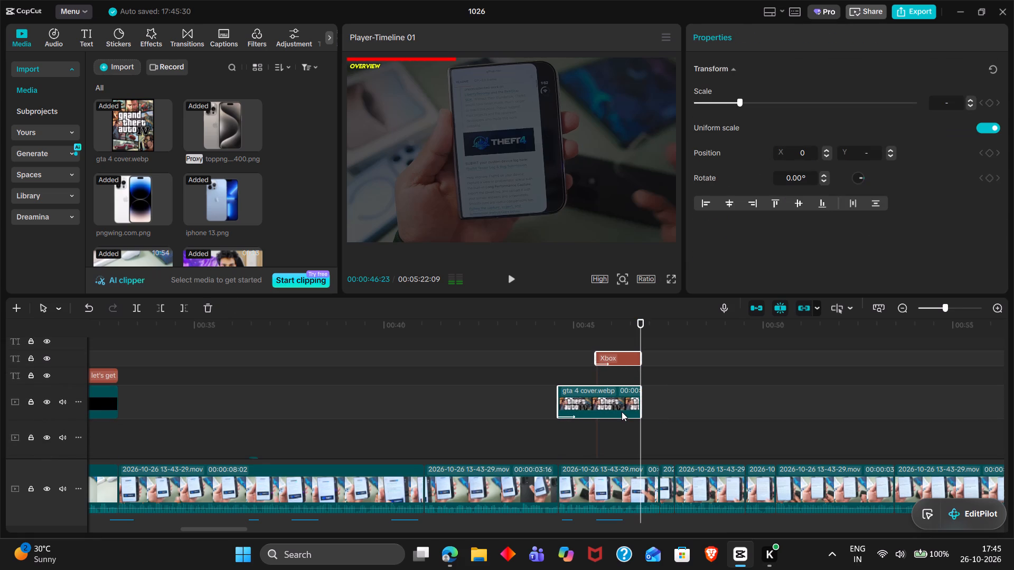
key("alt+g")
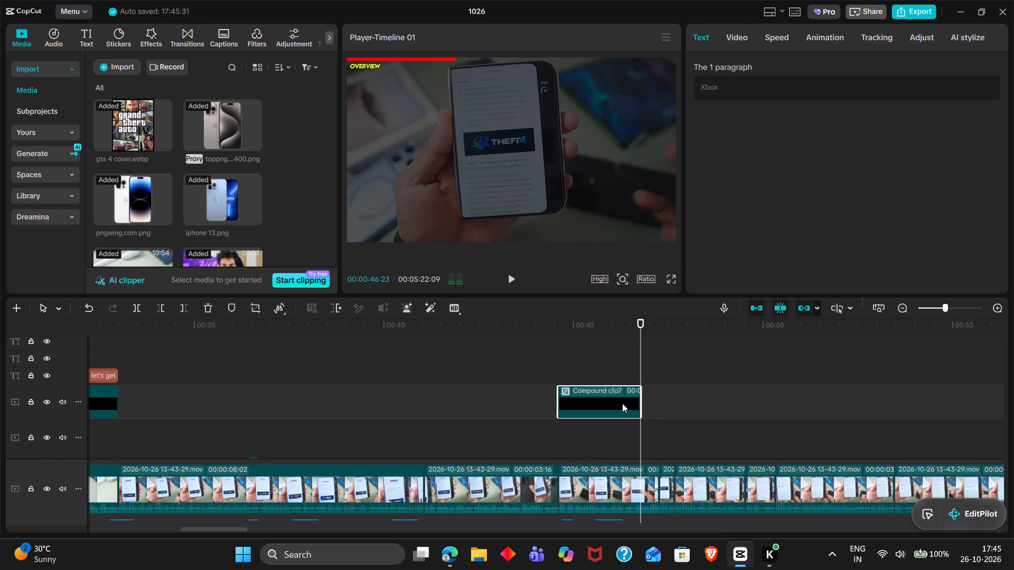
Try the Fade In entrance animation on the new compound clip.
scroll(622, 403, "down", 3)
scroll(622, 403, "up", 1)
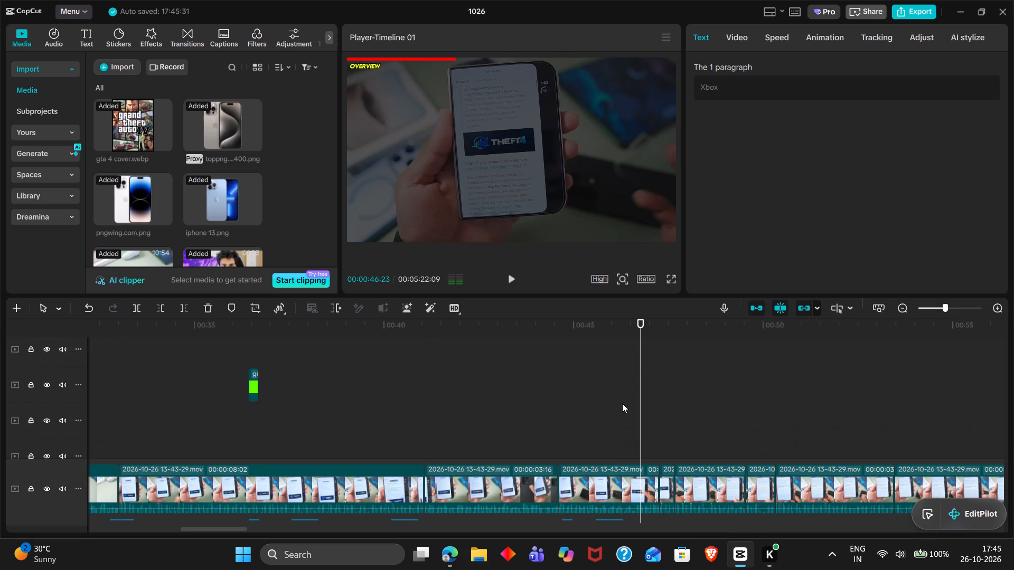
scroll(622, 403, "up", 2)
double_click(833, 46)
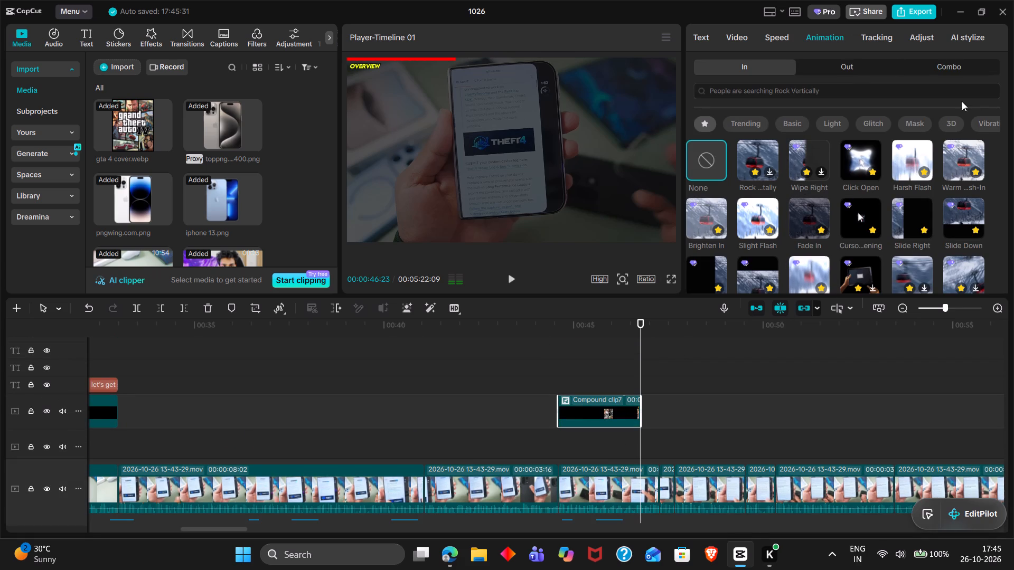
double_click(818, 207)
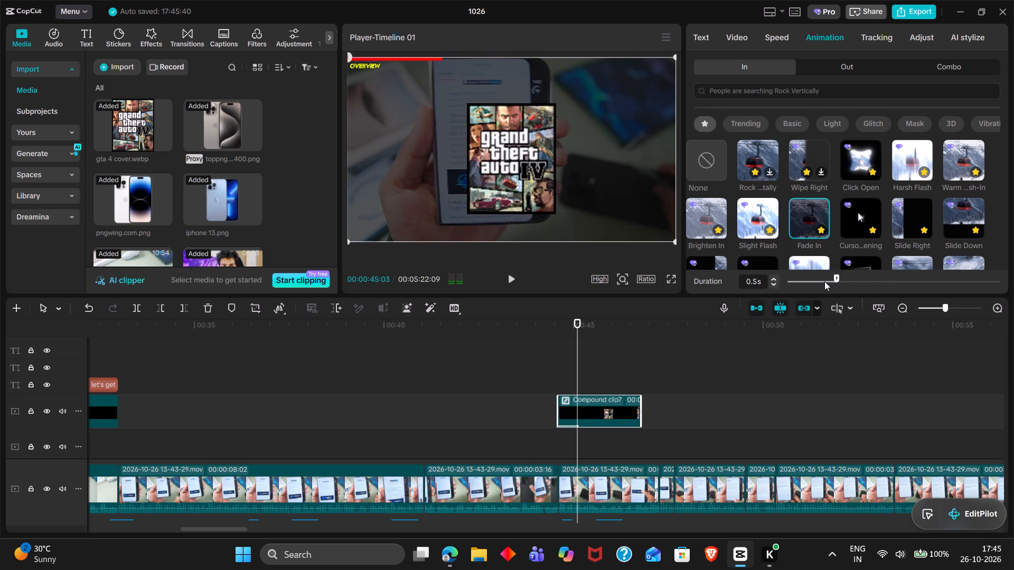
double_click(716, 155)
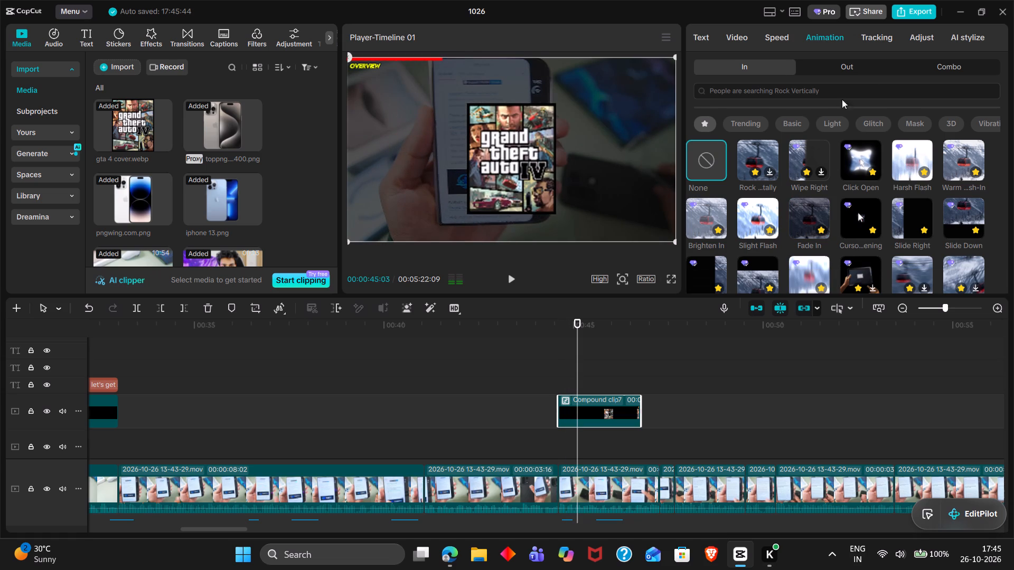
Apply a Fade Out exit animation with a 0.3 s duration to the cover compound clip.
double_click(859, 66)
double_click(954, 154)
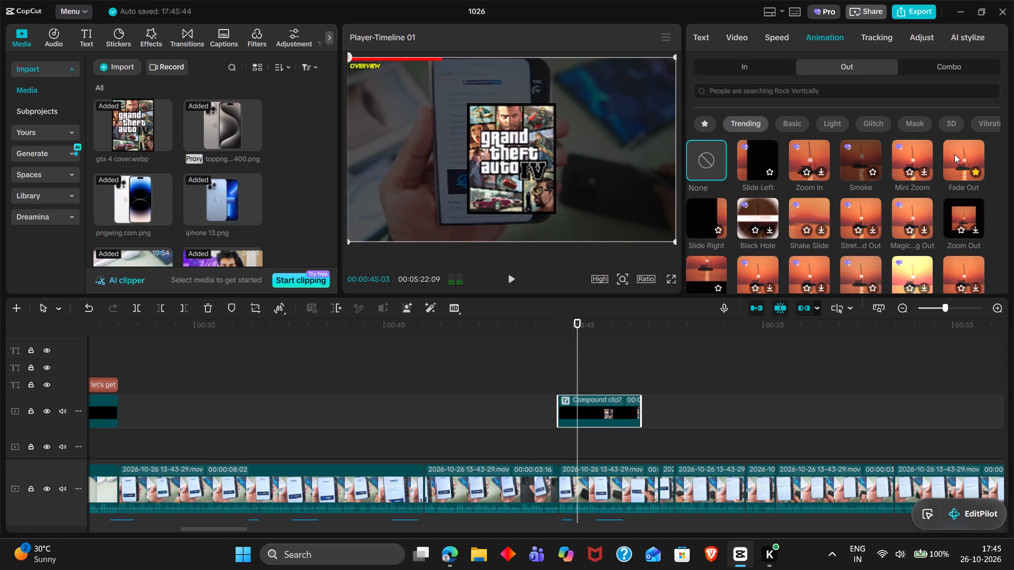
left_click(923, 285)
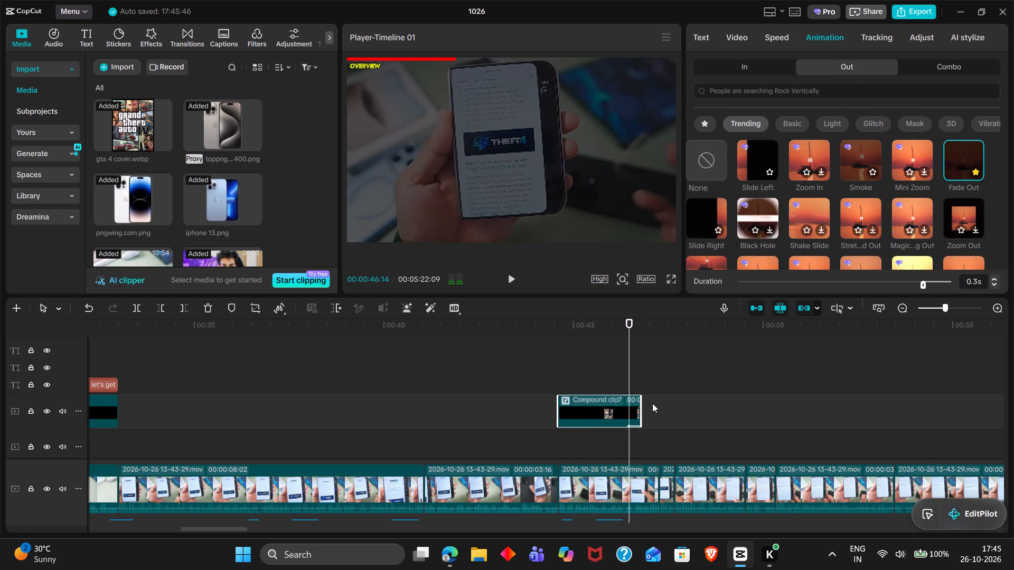
Restore the dimmed phone clip with Blend keyframes: keep 32% opacity at 00:00:46:16 and raise it to full opacity at 00:00:46:23.
double_click(634, 388)
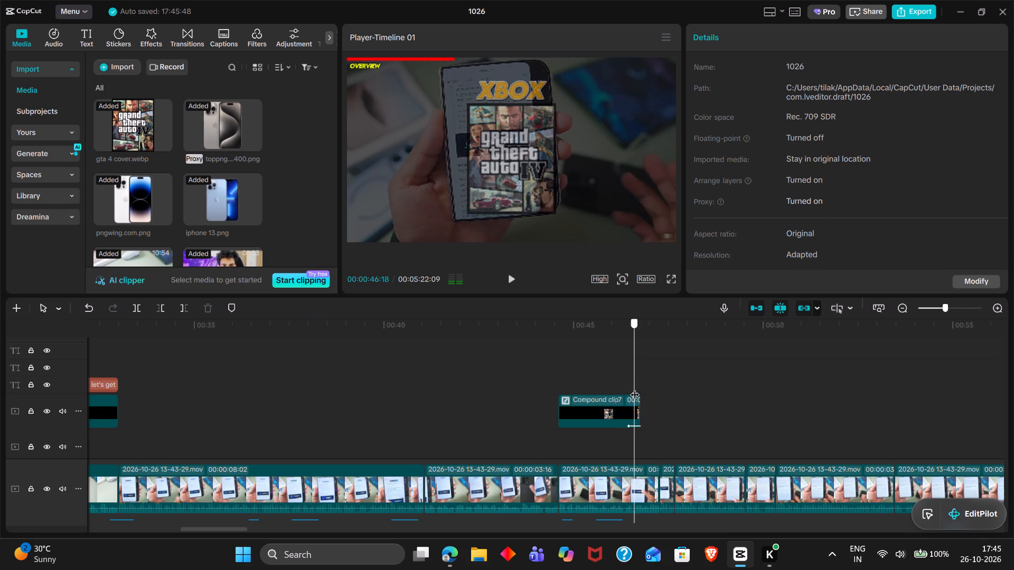
left_click(635, 388)
scroll(634, 386, "down", 1)
left_click(632, 482)
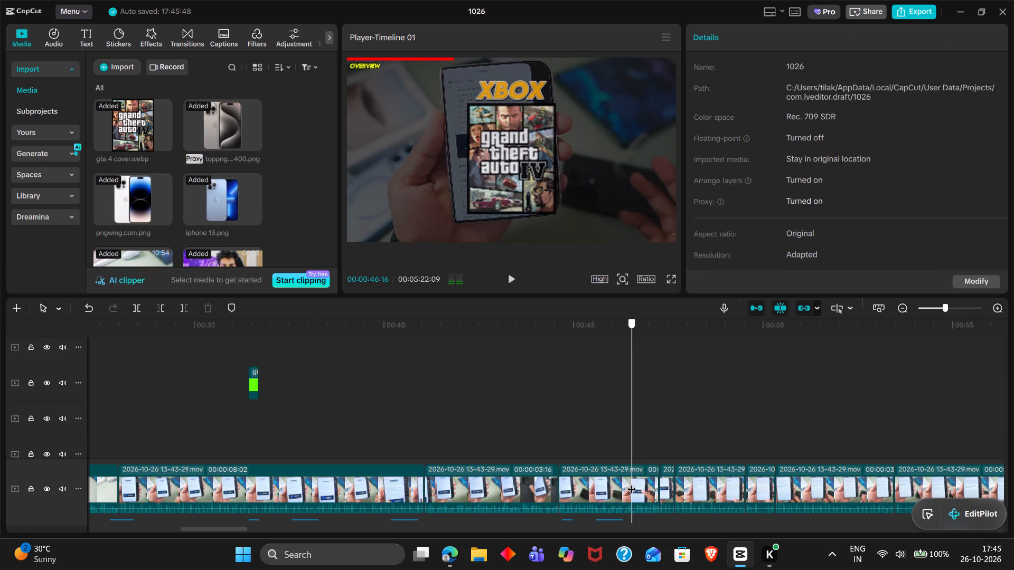
left_click(632, 473)
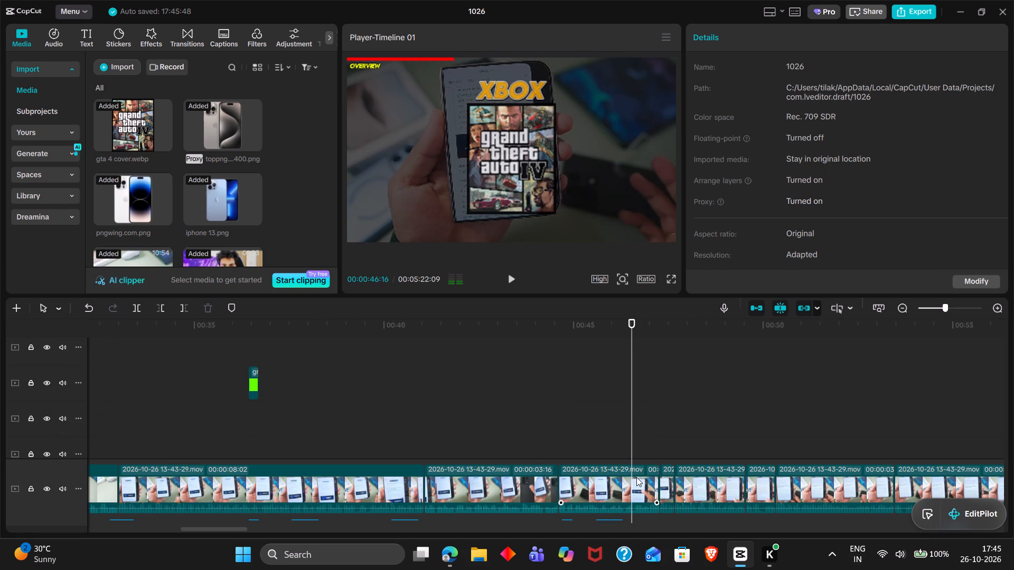
left_click(636, 477)
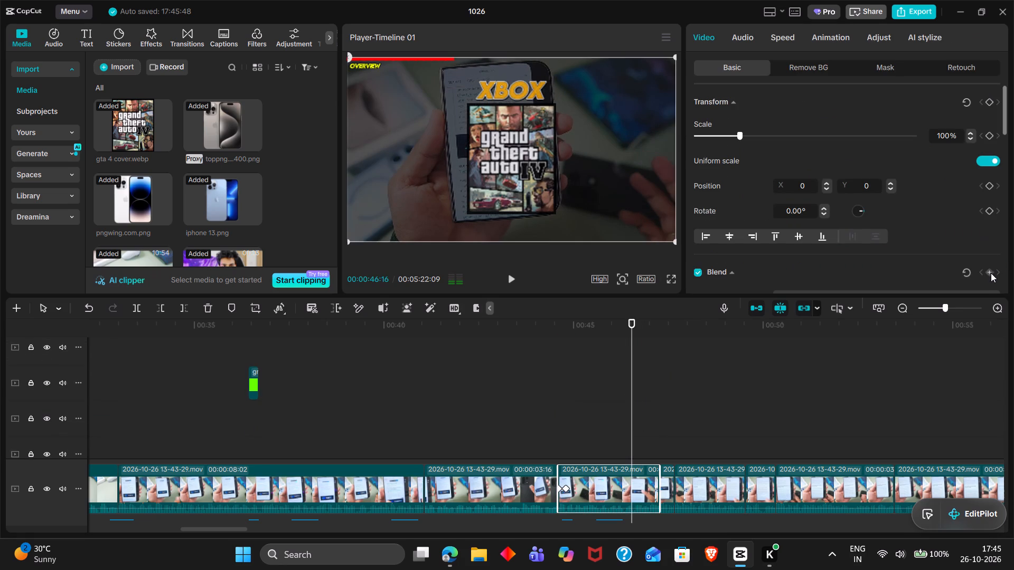
left_click(990, 273)
scroll(690, 423, "up", 1)
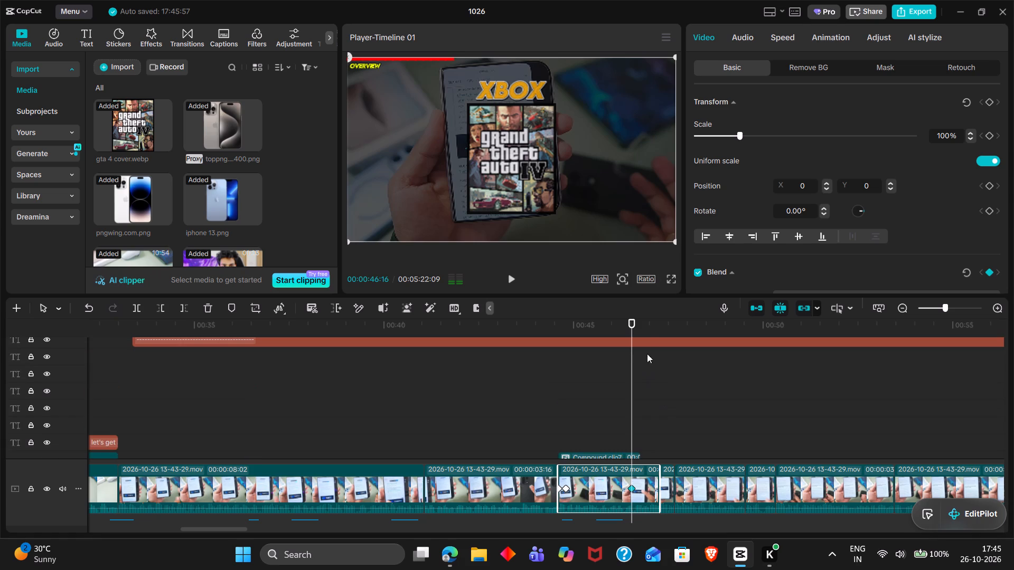
double_click(642, 327)
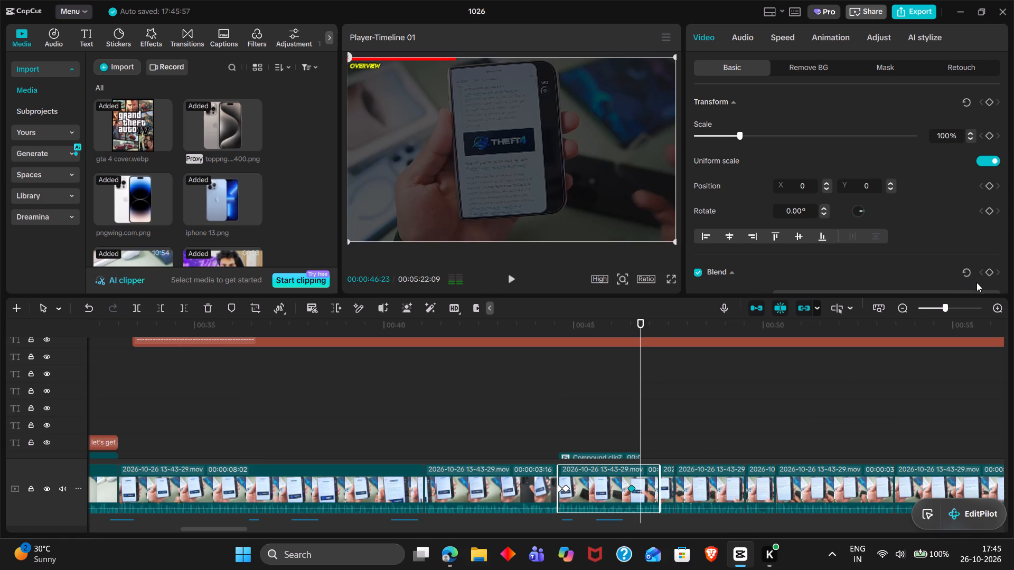
left_click(986, 274)
scroll(943, 262, "down", 1)
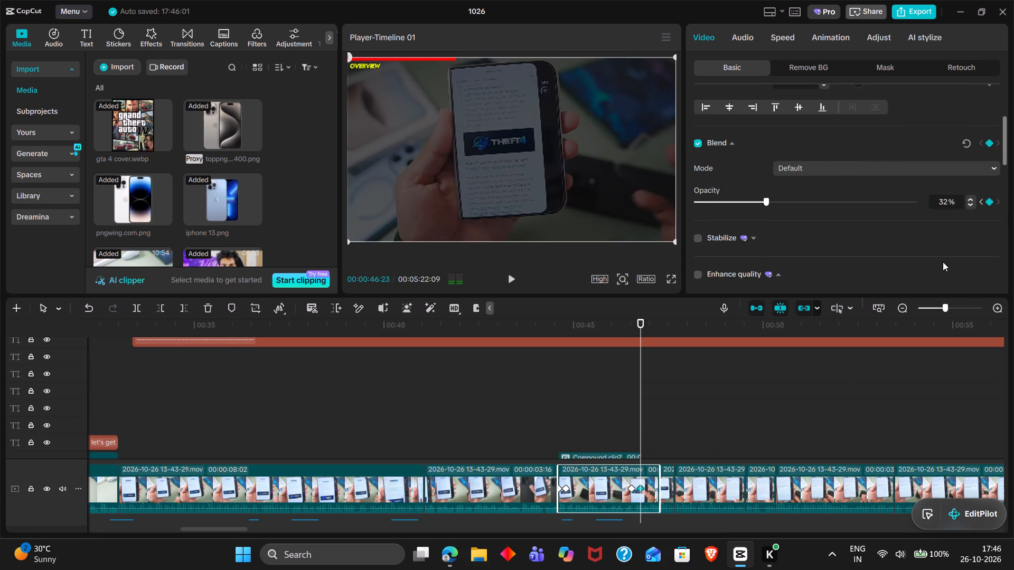
scroll(943, 262, "down", 1)
left_click_drag(871, 196, 963, 203)
Replay the cover section from about 00:00:44 and continue reviewing the following phone footage to about 00:00:57.
double_click(528, 424)
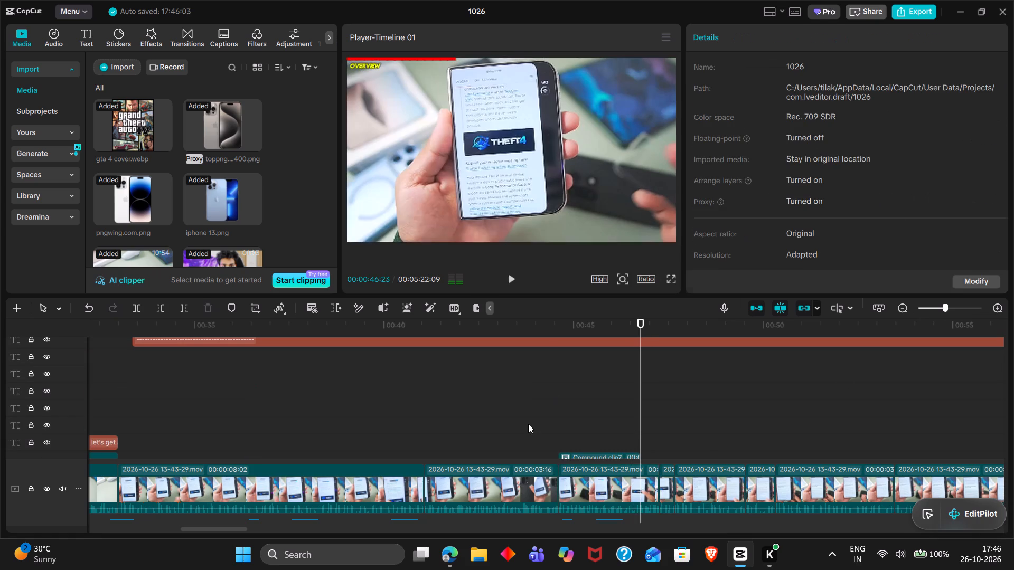
left_click_drag(528, 424, 548, 431)
key("space")
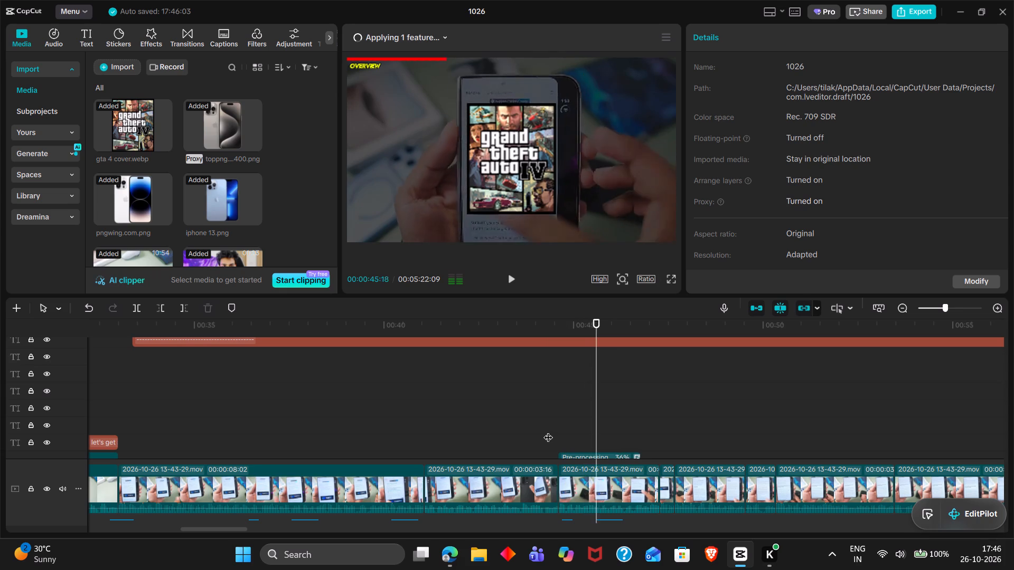
scroll(548, 431, "left", 1)
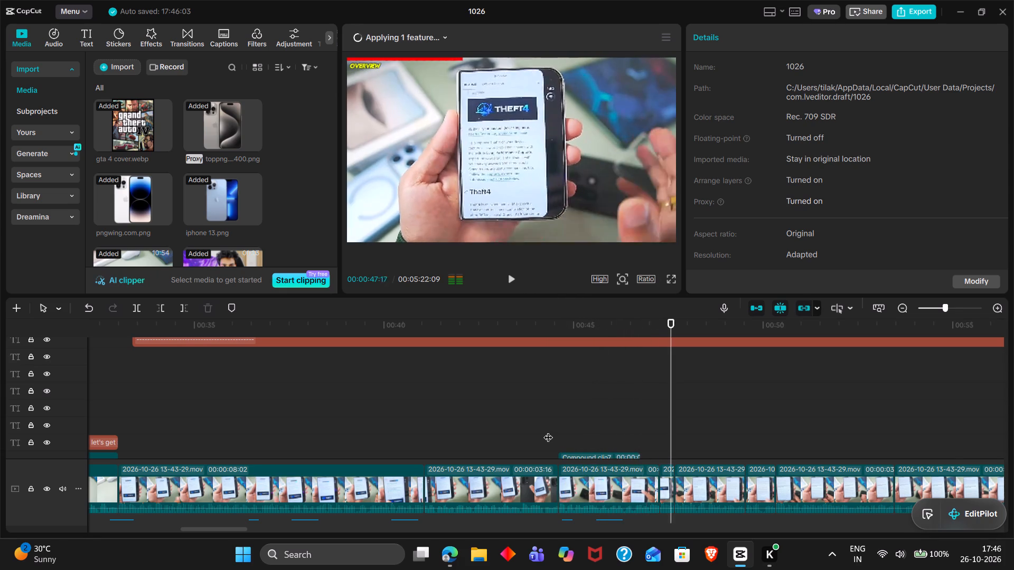
scroll(548, 431, "left", 2)
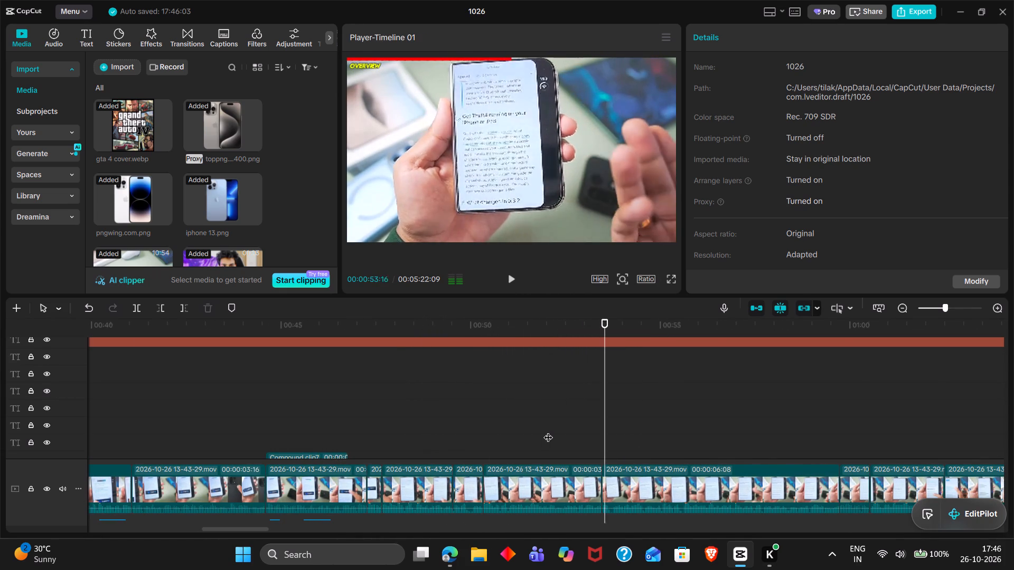
right_click(548, 431)
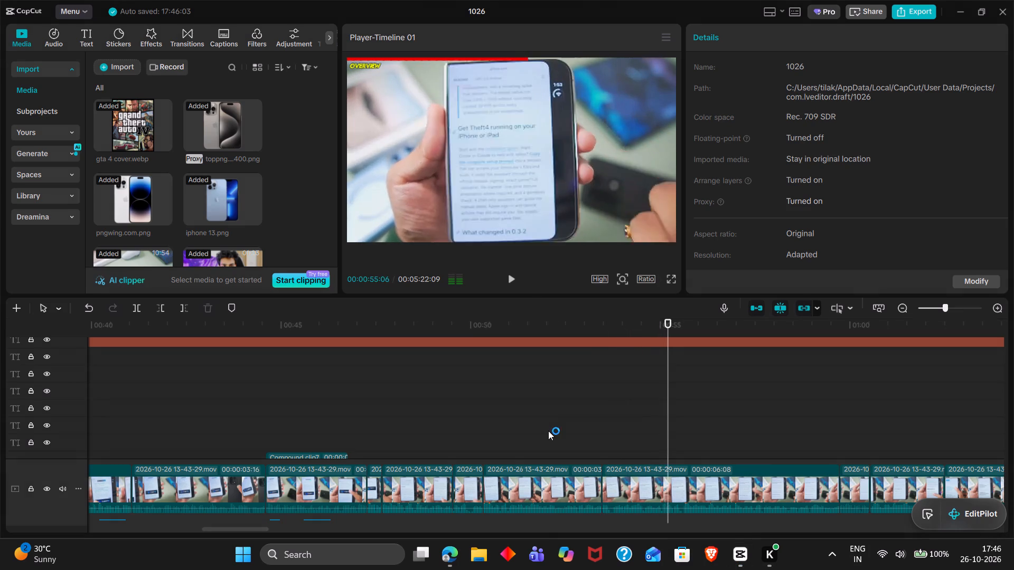
left_click(580, 413)
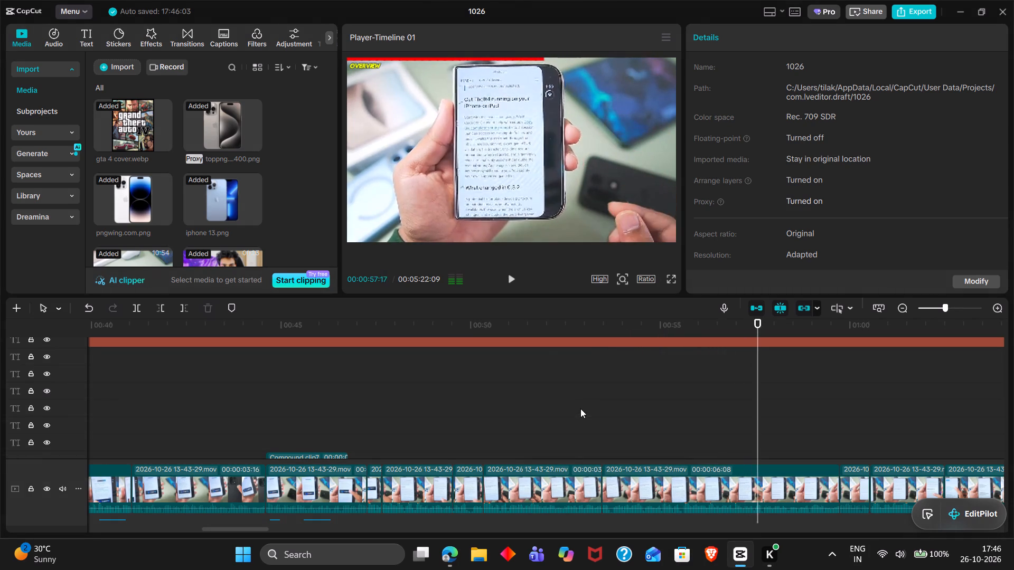
Review the phone footage from about 00:00:52 to 00:00:57 and place the playhead at 00:00:55:00.
left_click(580, 408)
left_click_drag(580, 408, 515, 416)
key("space")
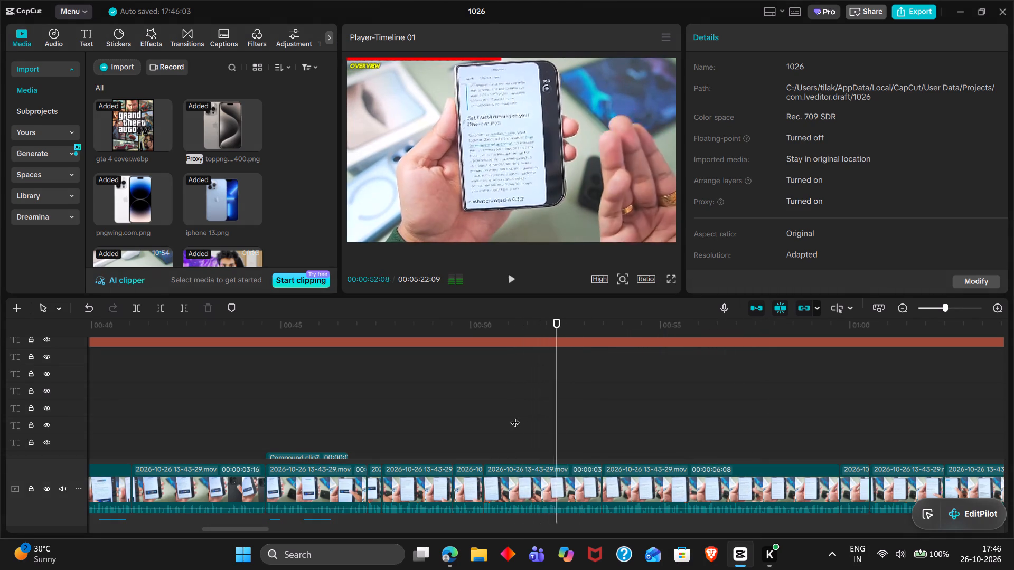
scroll(515, 416, "left", 1)
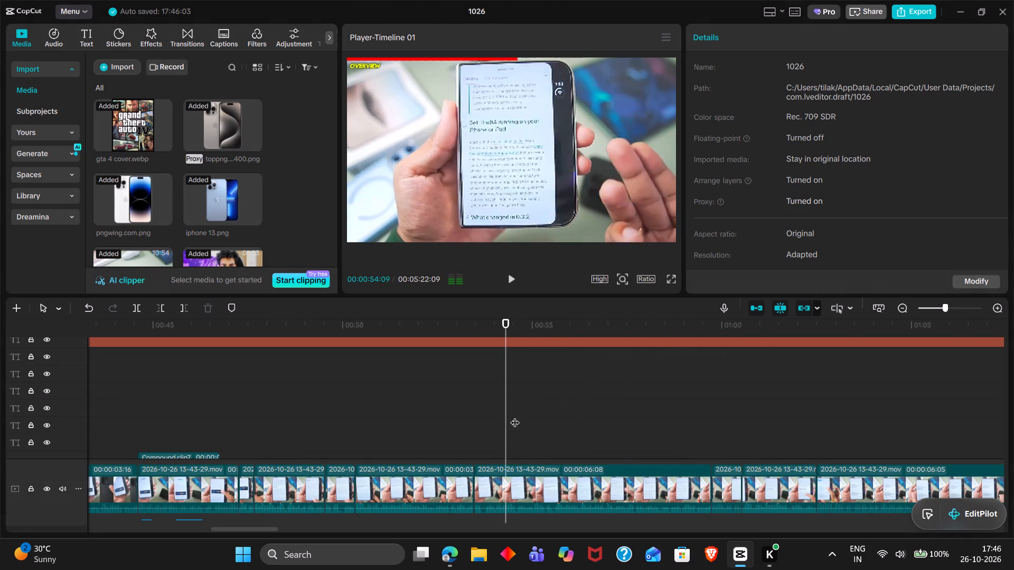
scroll(515, 416, "left", 1)
key("space")
key("space")
key("space")
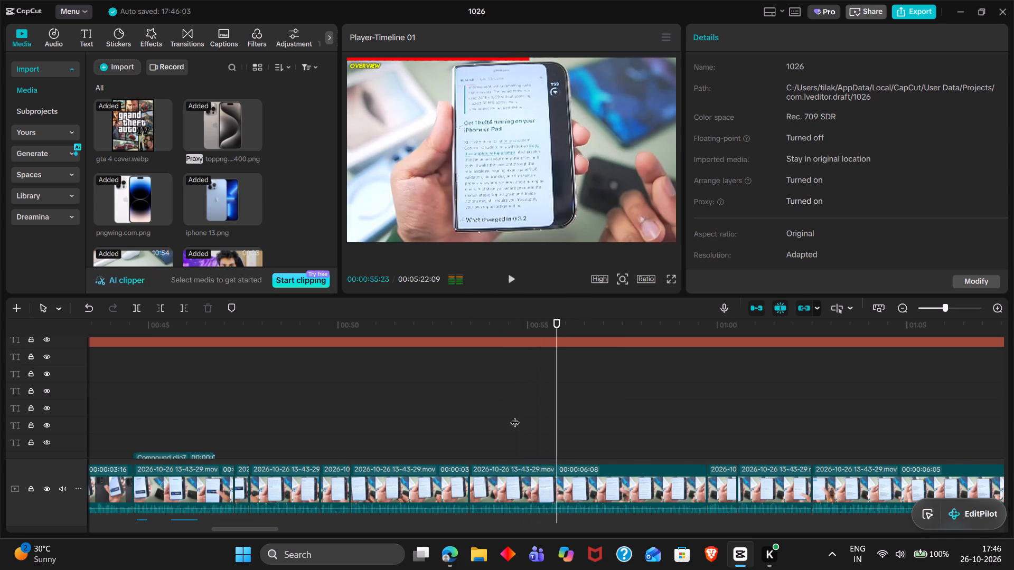
left_click(536, 430)
left_click_drag(536, 430, 528, 429)
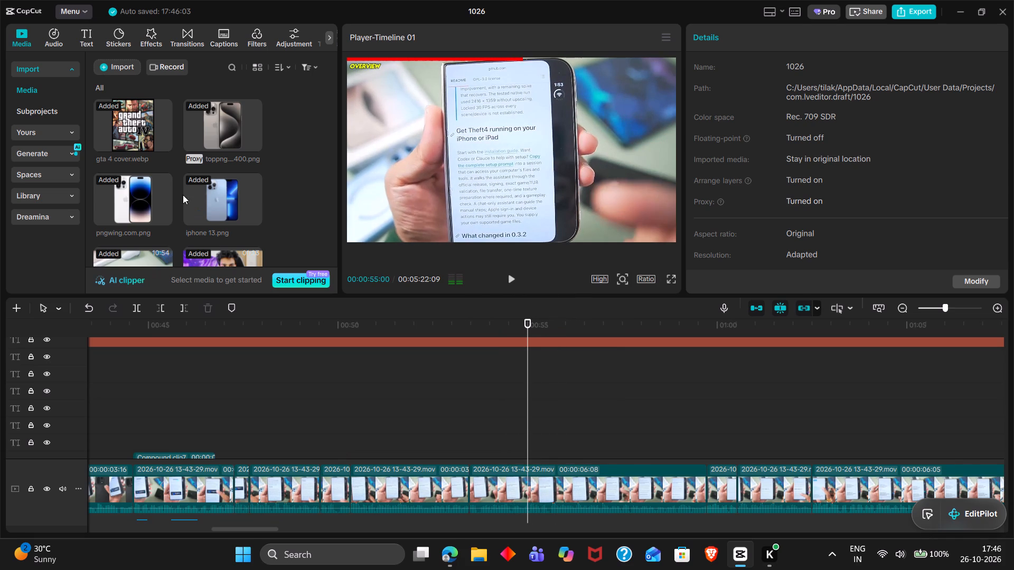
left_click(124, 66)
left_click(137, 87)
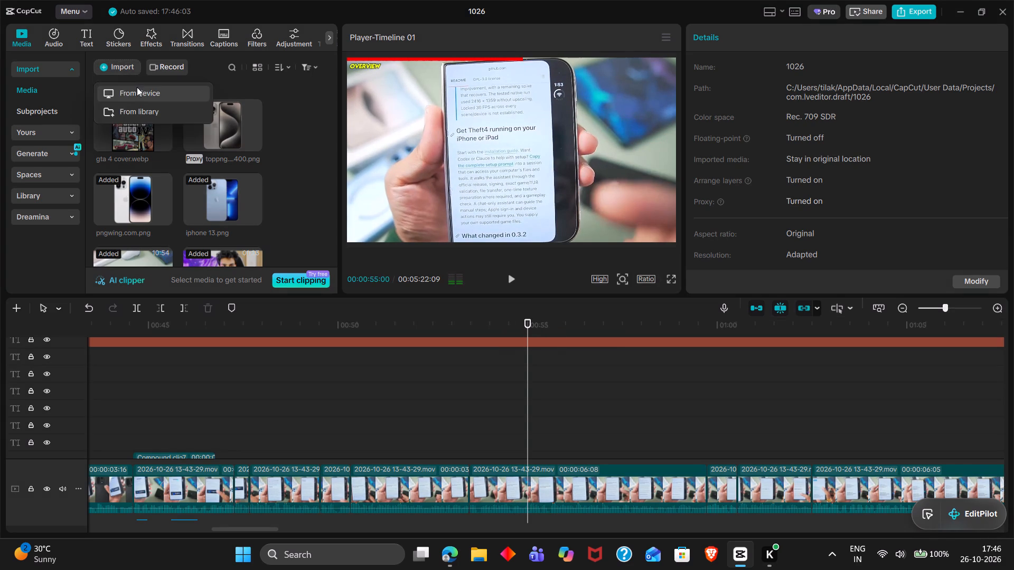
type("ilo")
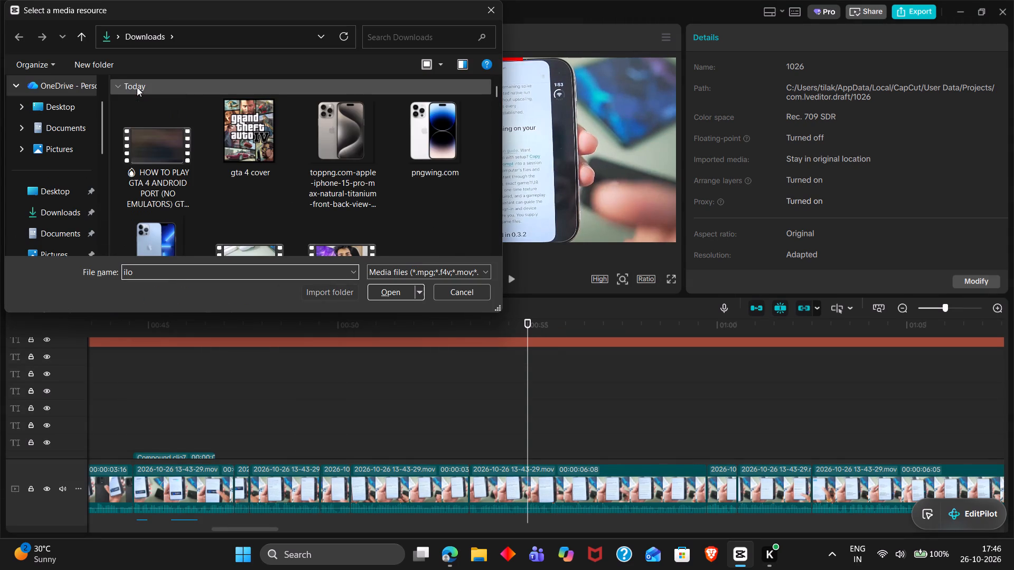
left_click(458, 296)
Duplicate the Liberty Recomp callout at 00:00:55:00 and change the copy's text to "Iloader".
scroll(448, 459, "right", 1)
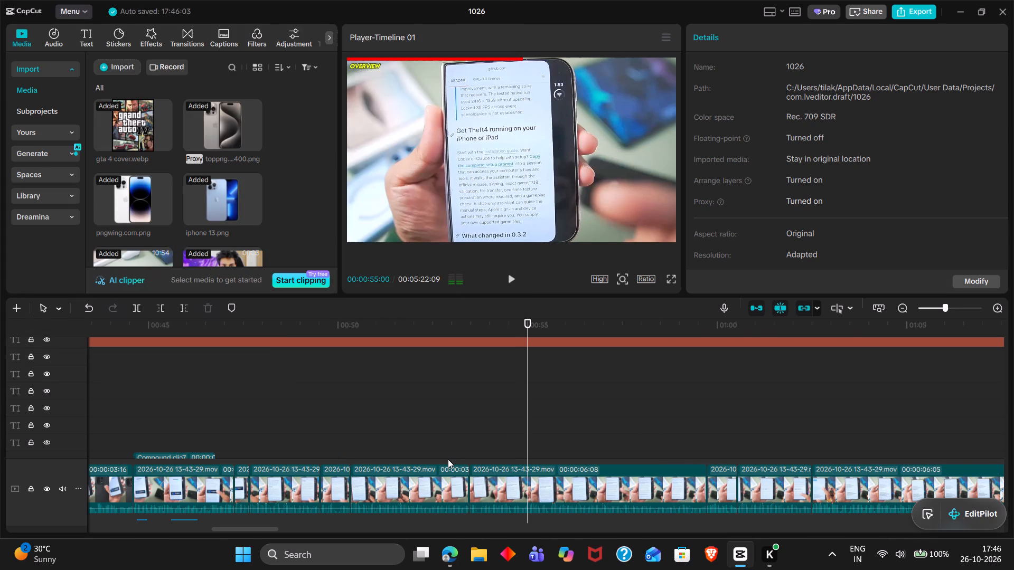
scroll(448, 459, "right", 1)
scroll(448, 459, "down", 1)
scroll(448, 459, "up", 3)
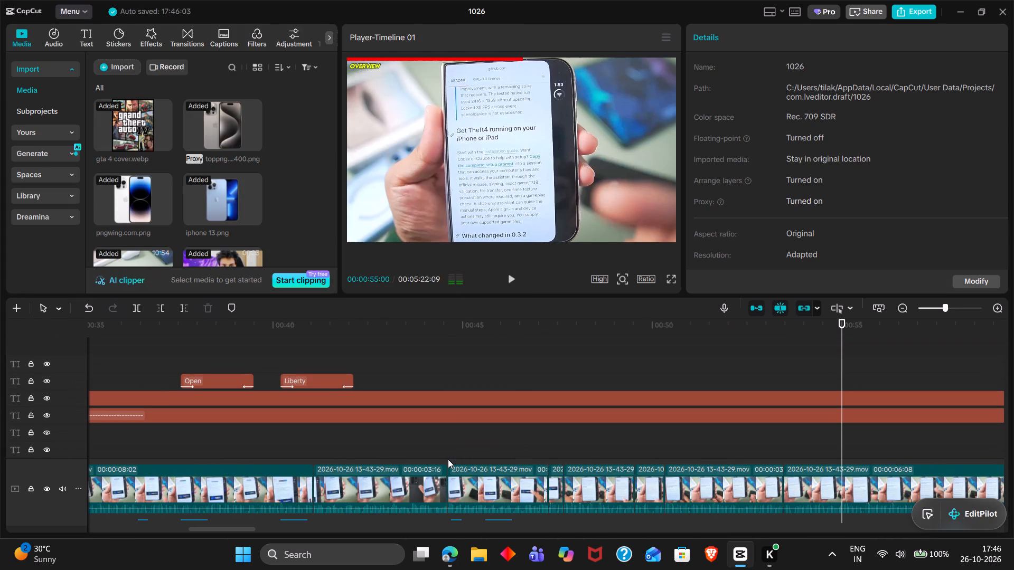
left_click(325, 379)
key("ctrl+c")
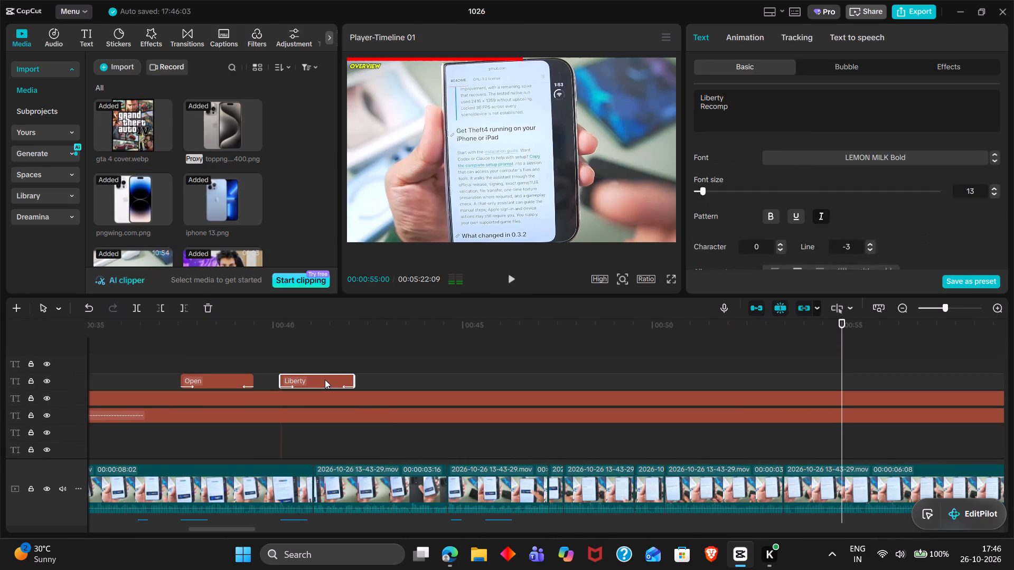
key("ctrl+v")
left_click(749, 122)
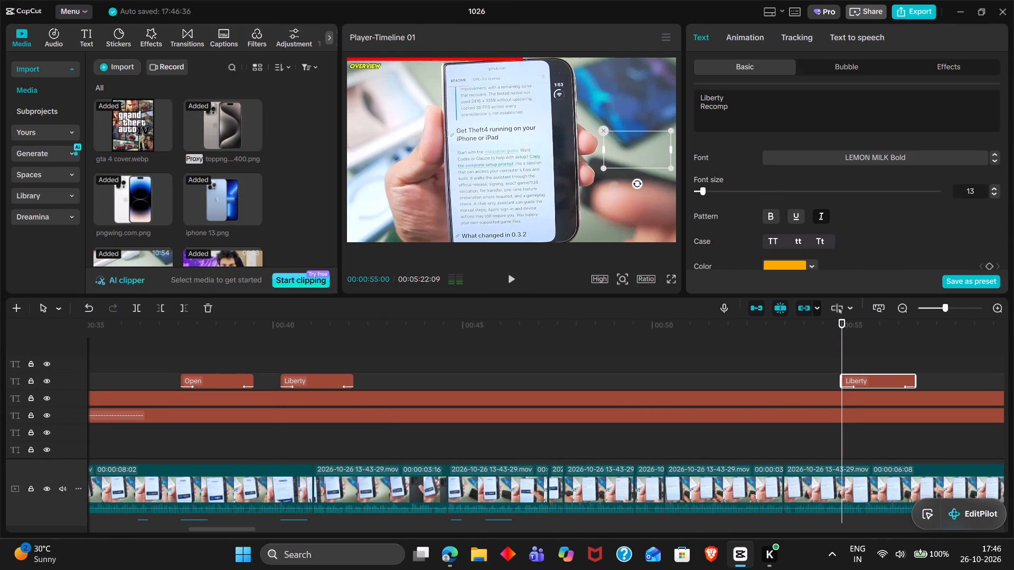
key("ctrl+a")
type("Iloader")
Enlarge the Iloader callout slightly and place it in the frame's upper right area, beside the top of the phone.
left_click_drag(841, 359, 854, 360)
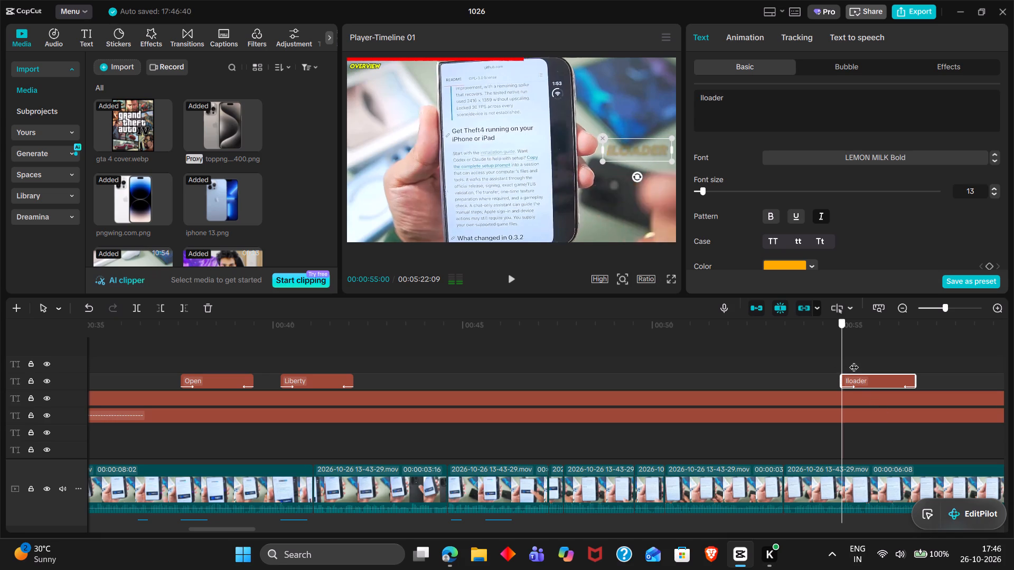
left_click_drag(854, 360, 857, 360)
left_click_drag(645, 146, 627, 97)
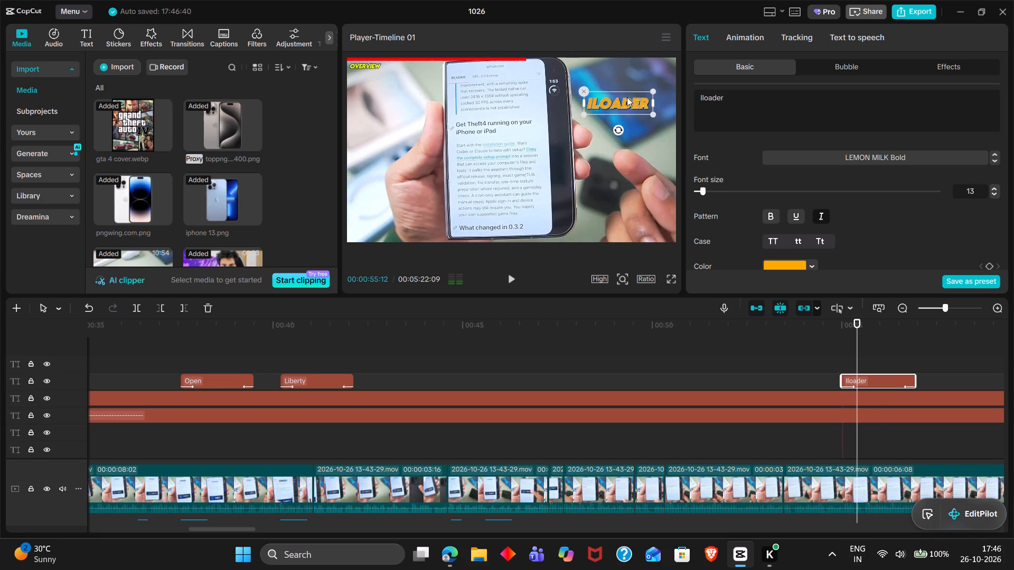
left_click_drag(627, 97, 626, 85)
left_click_drag(647, 101, 656, 104)
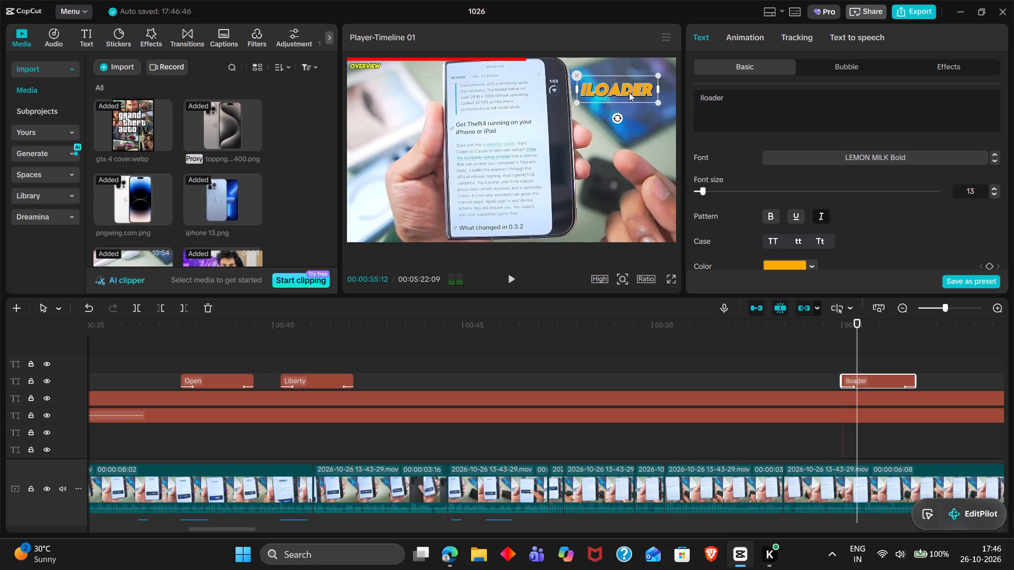
left_click_drag(629, 92, 635, 90)
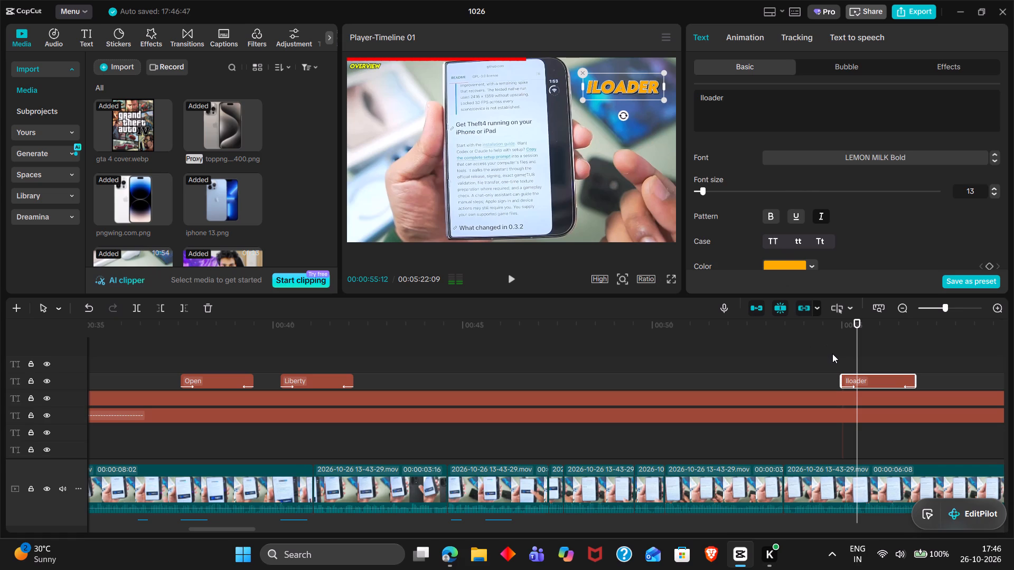
Preview the Iloader callout against the footage and shift its clip to start at 00:00:55:15.
left_click(832, 354)
left_click_drag(832, 354, 842, 359)
key("space")
key("space")
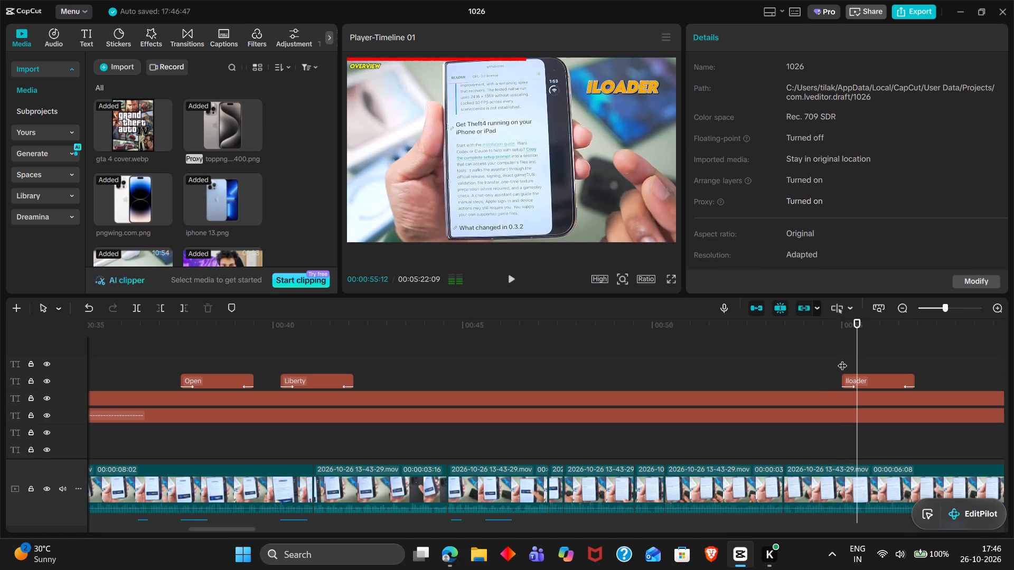
double_click(842, 359)
left_click_drag(863, 376, 897, 377)
double_click(865, 369)
key("space")
key("space")
key("space")
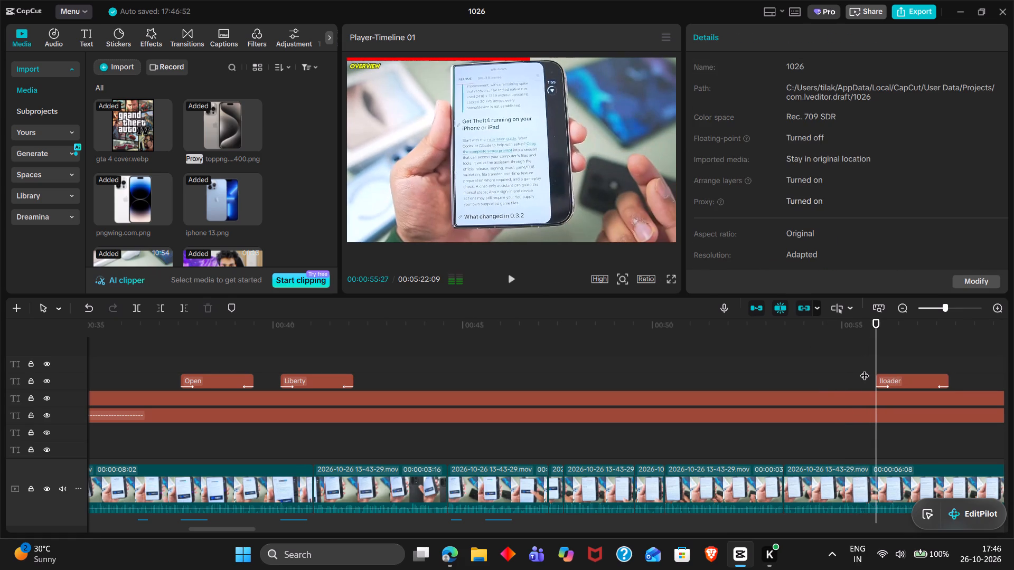
double_click(856, 361)
left_click_drag(856, 361, 860, 363)
left_click_drag(890, 378, 875, 377)
Duplicate the last Enter sound effect at 00:00:55:15 to match the Iloader callout's start.
scroll(875, 377, "down", 4)
scroll(693, 442, "down", 3)
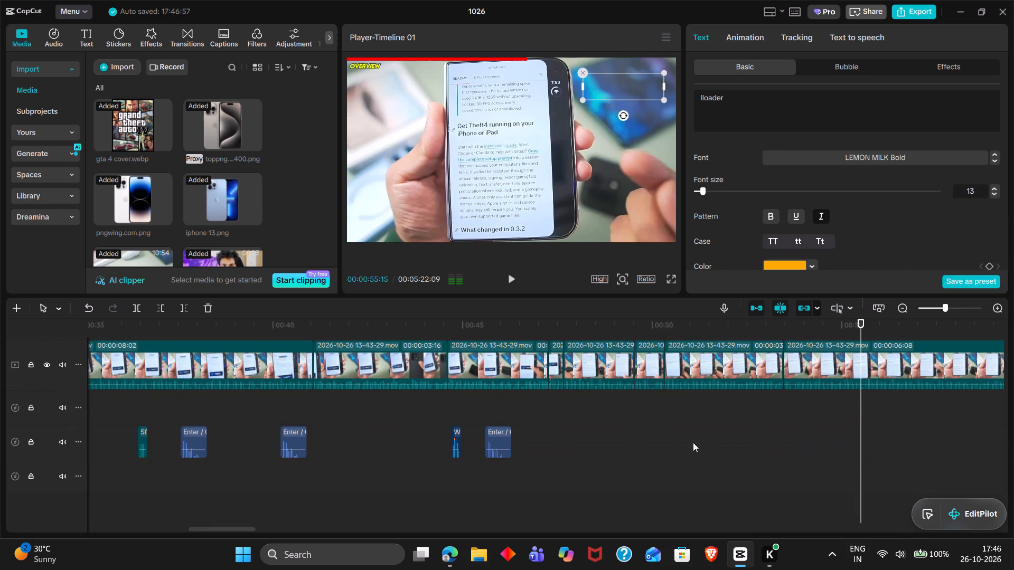
left_click(502, 436)
key("ctrl+c")
key("ctrl+v")
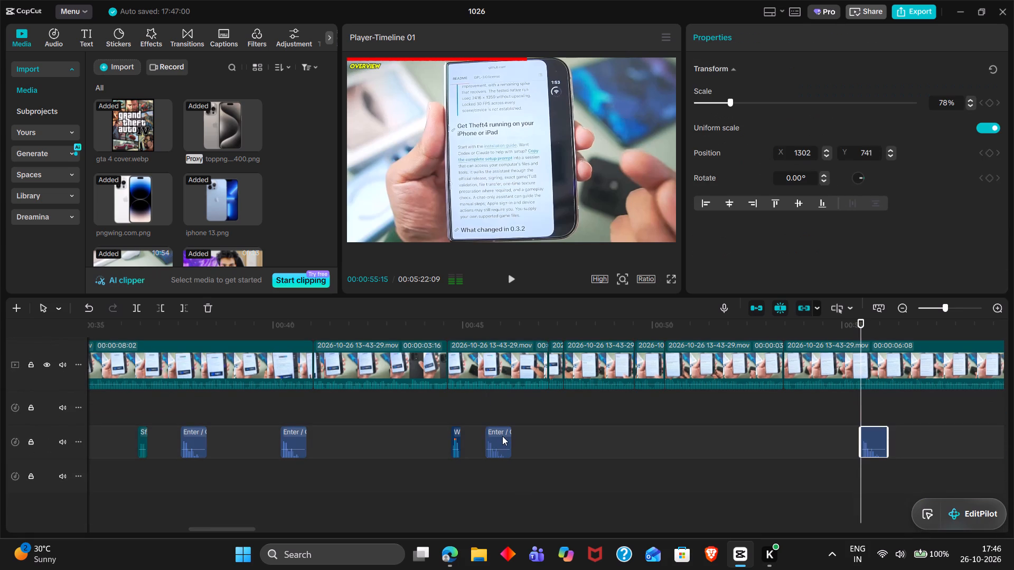
Play on through the phone footage to about 00:01:07 and delete the extra Iloader callout near 00:01:05.
key("space")
scroll(502, 436, "left", 2)
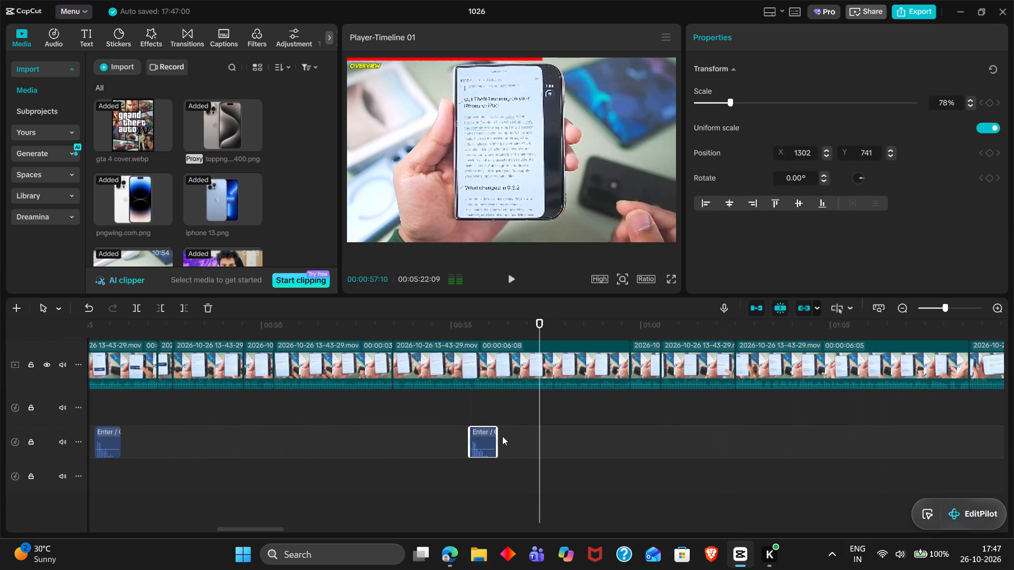
scroll(502, 436, "up", 3)
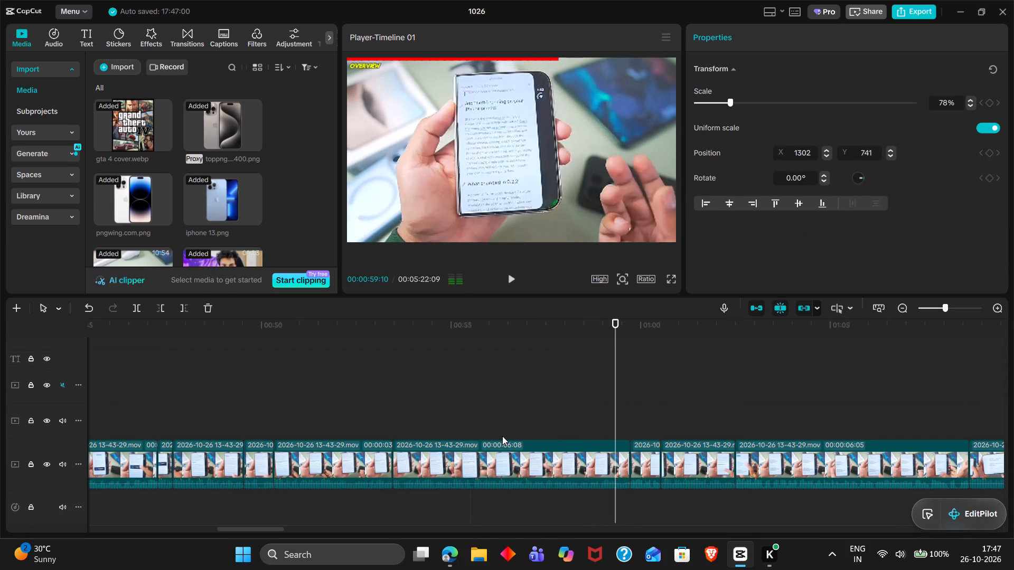
scroll(502, 436, "left", 1)
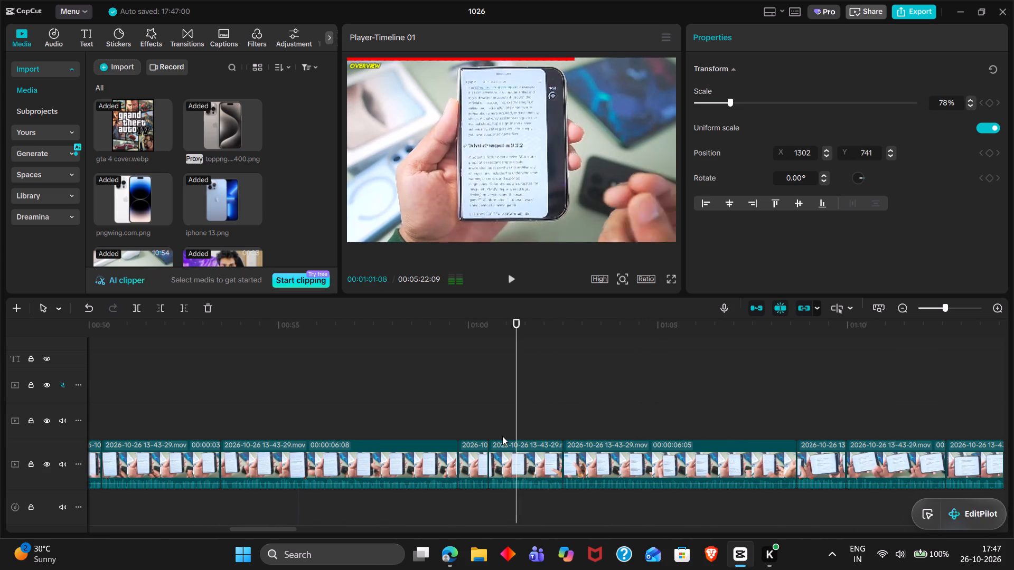
scroll(502, 436, "up", 3)
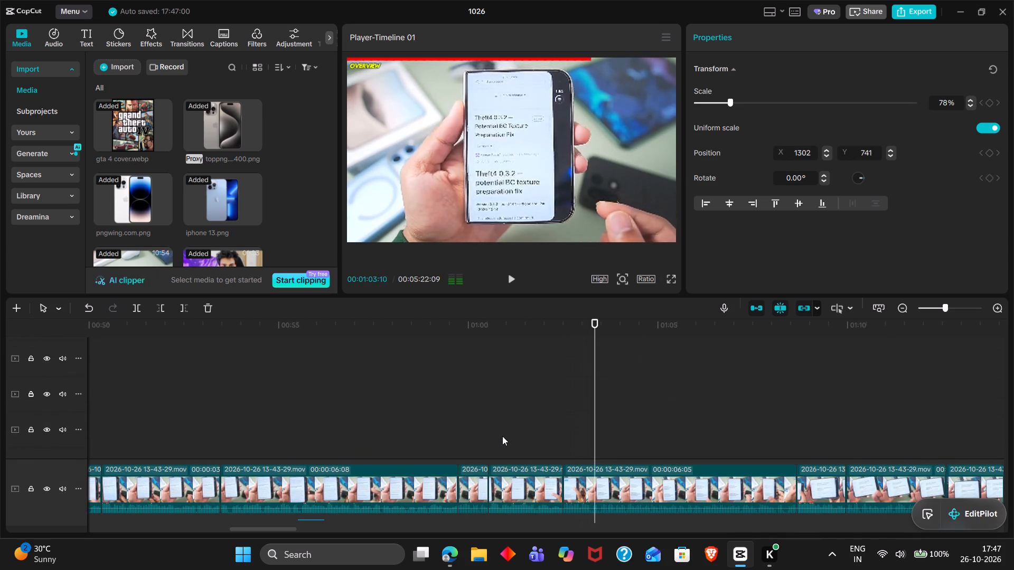
scroll(502, 436, "up", 2)
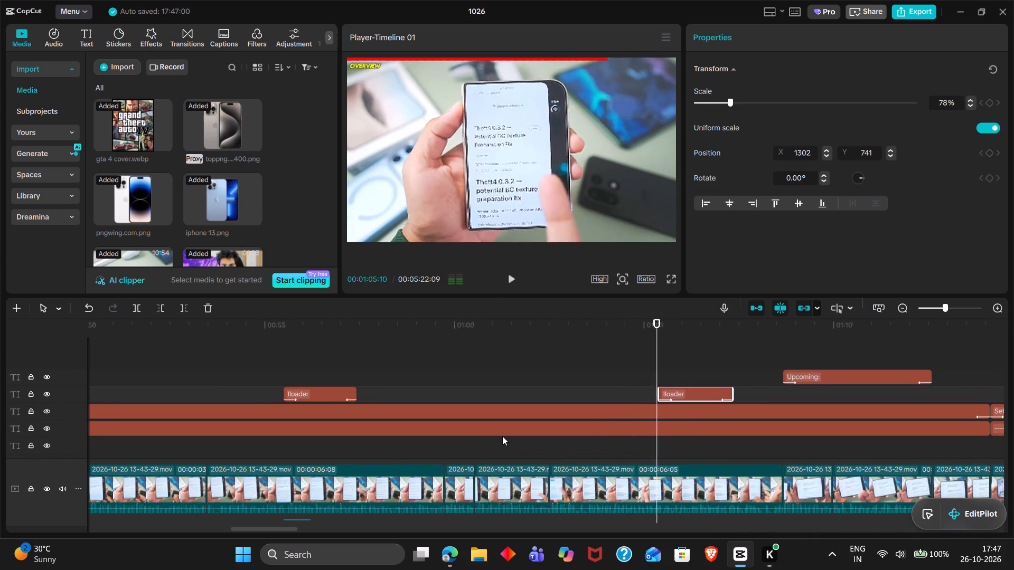
left_click(684, 398)
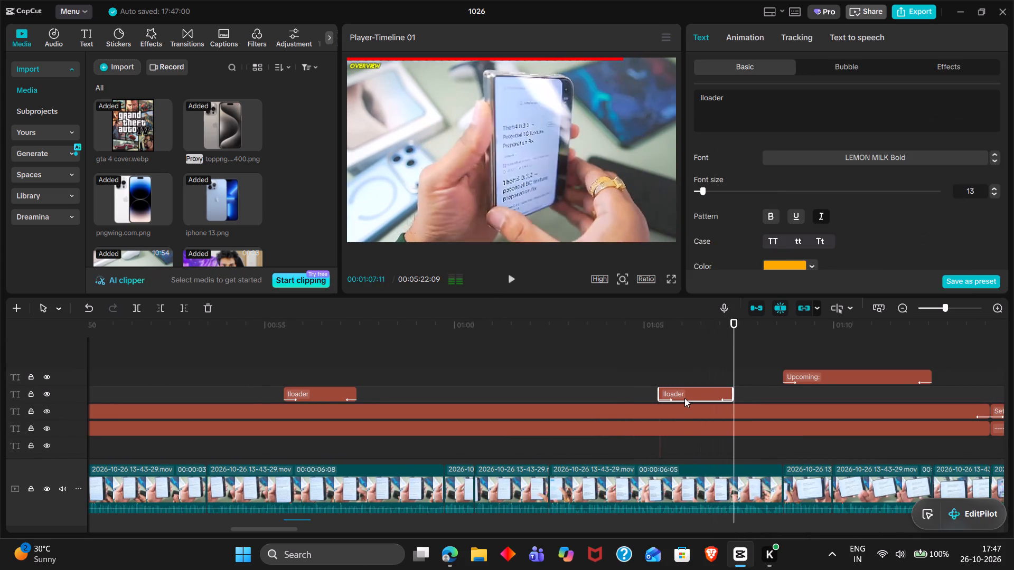
key("BackSpace")
Review the footage around the Upcoming Setup label up to 00:01:13, and return the playhead to 00:01:10:10.
key("space")
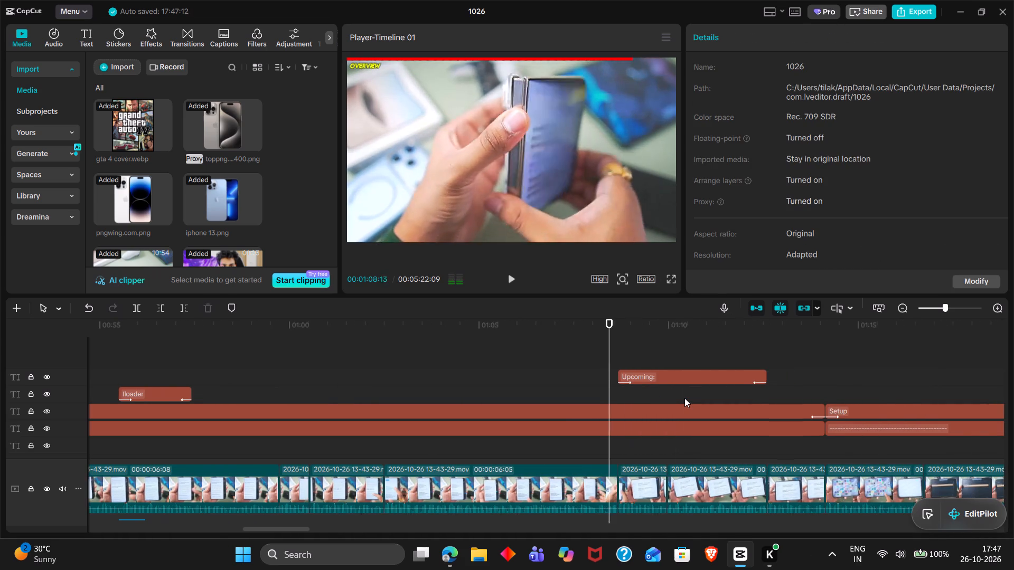
key("space")
key("space")
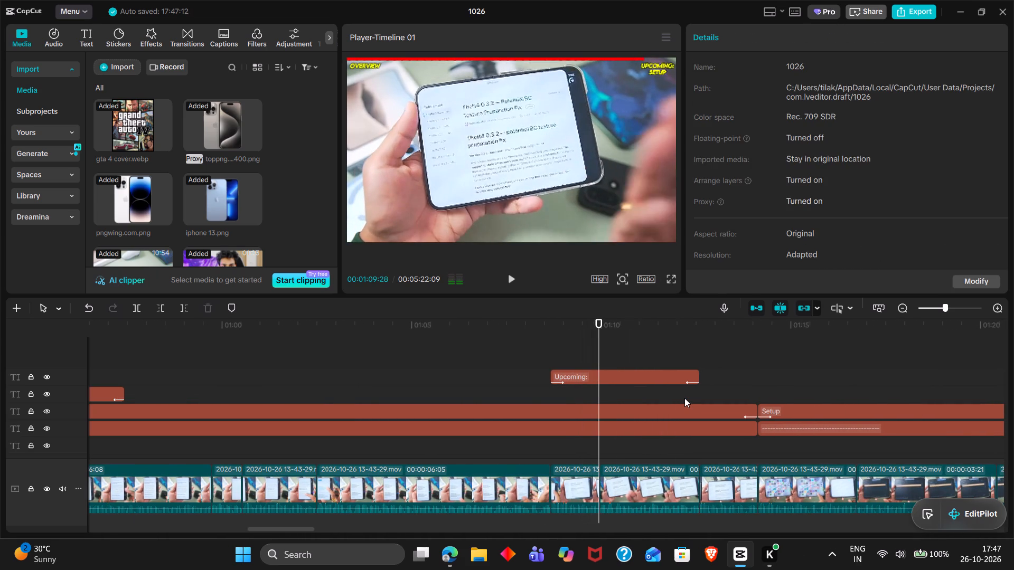
key("space")
key("space")
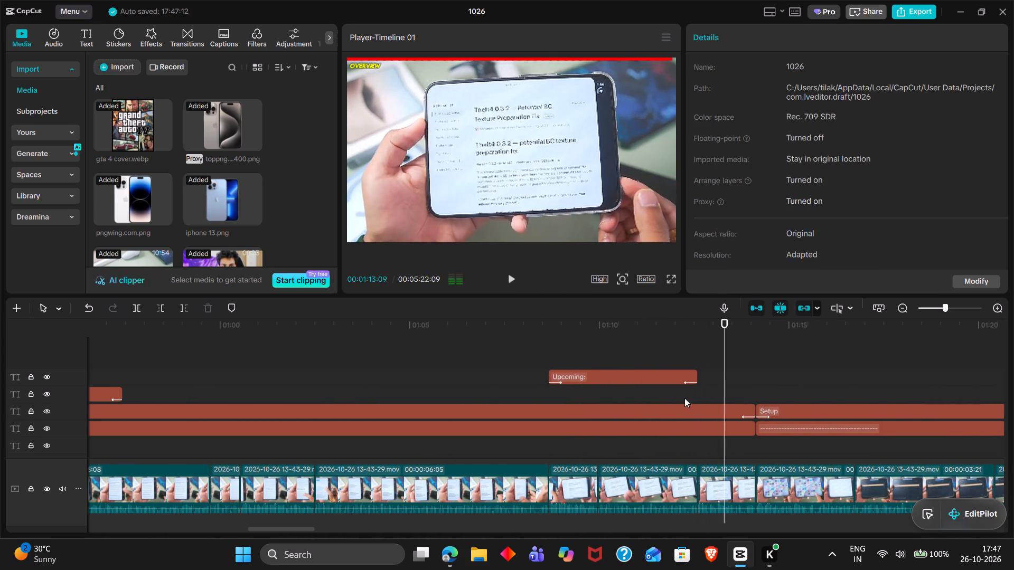
left_click(602, 397)
left_click_drag(602, 397, 562, 395)
key("space")
key("space")
key("space")
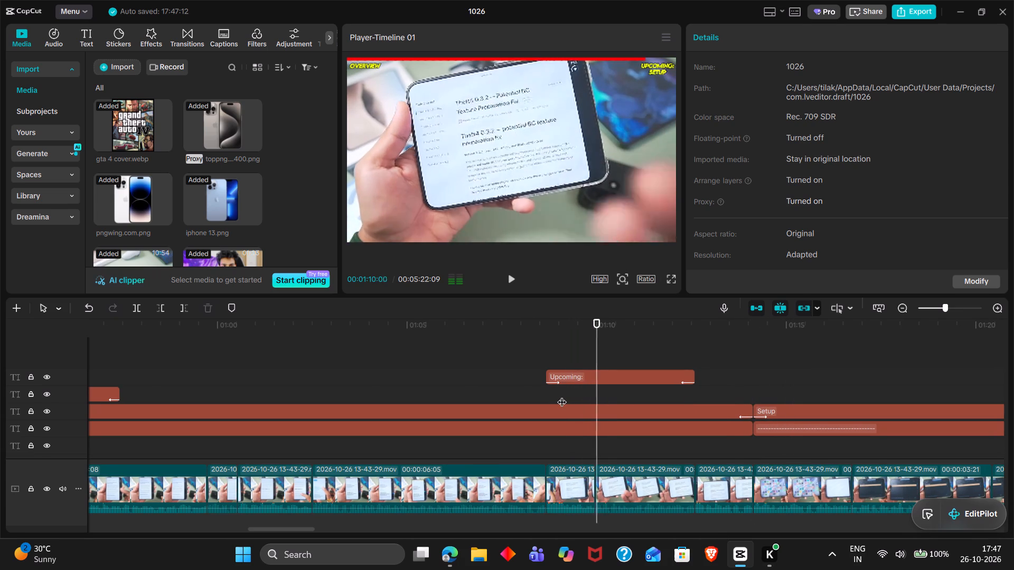
key("space")
Duplicate the Iloader callout at 00:01:10:10 and change the copy's text to "4 to 6 GB RAM".
scroll(500, 398, "right", 1)
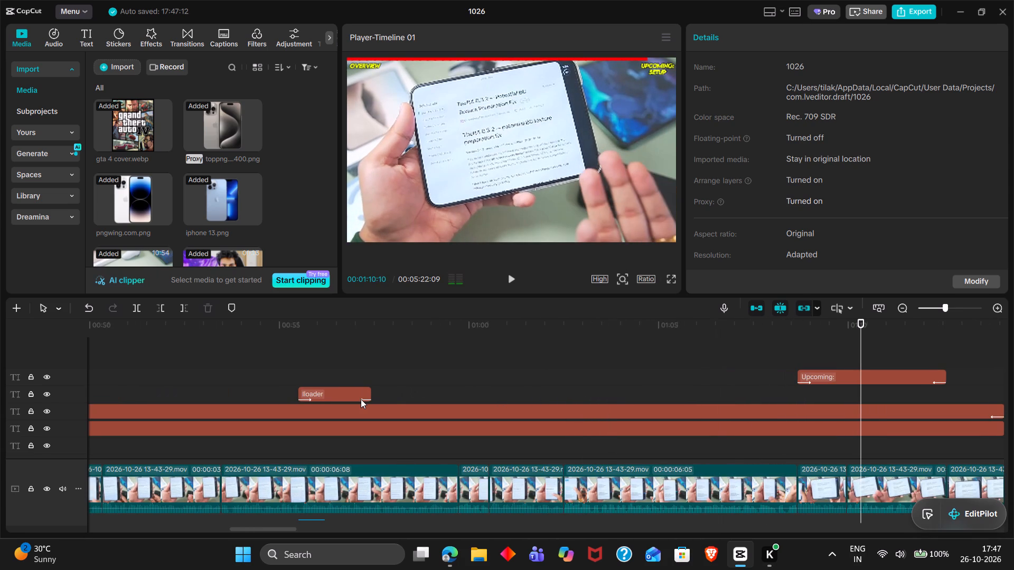
left_click(361, 399)
key("ctrl+c")
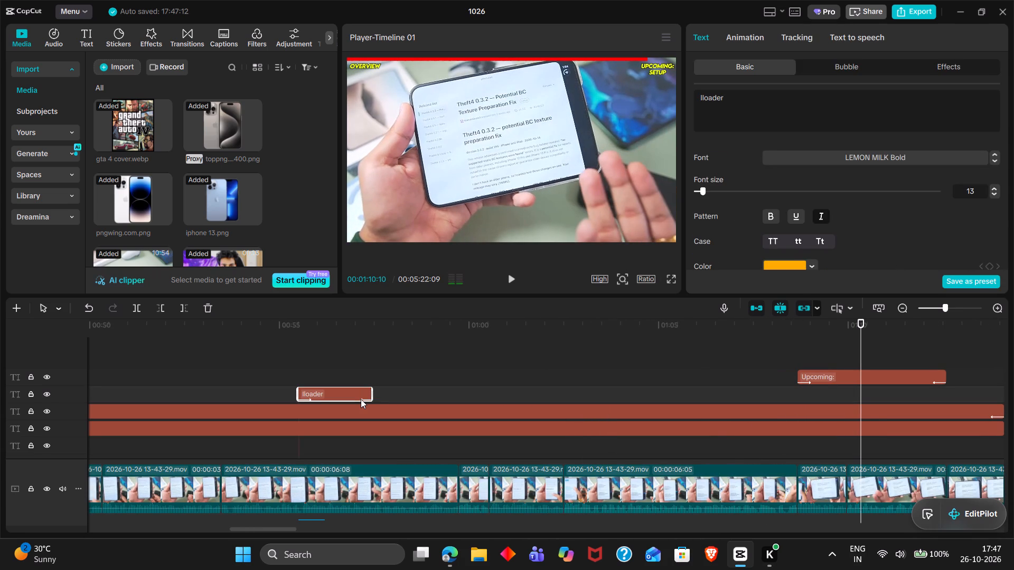
key("ctrl+v")
triple_click(764, 104)
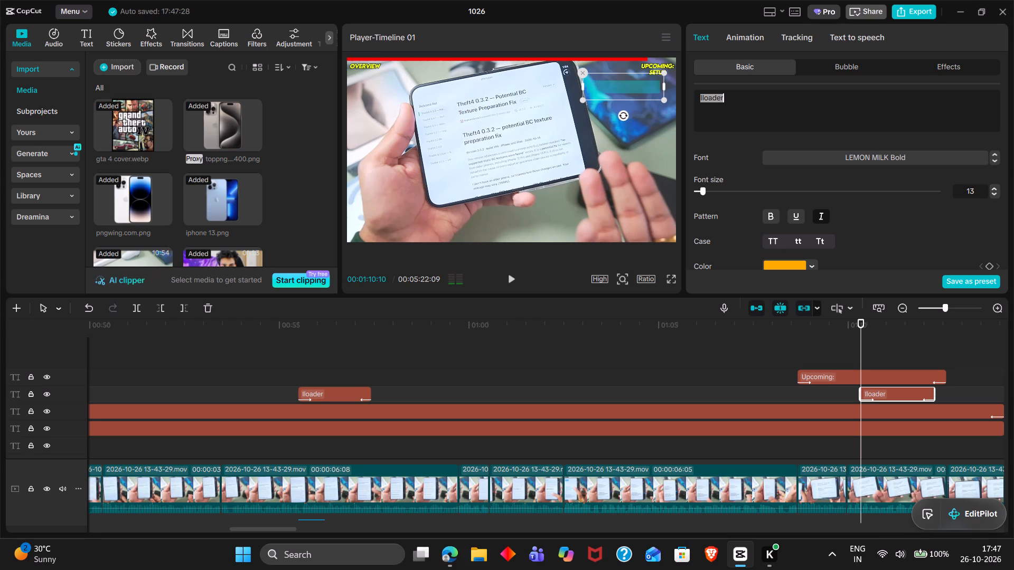
type("4 to 6 GB RAM")
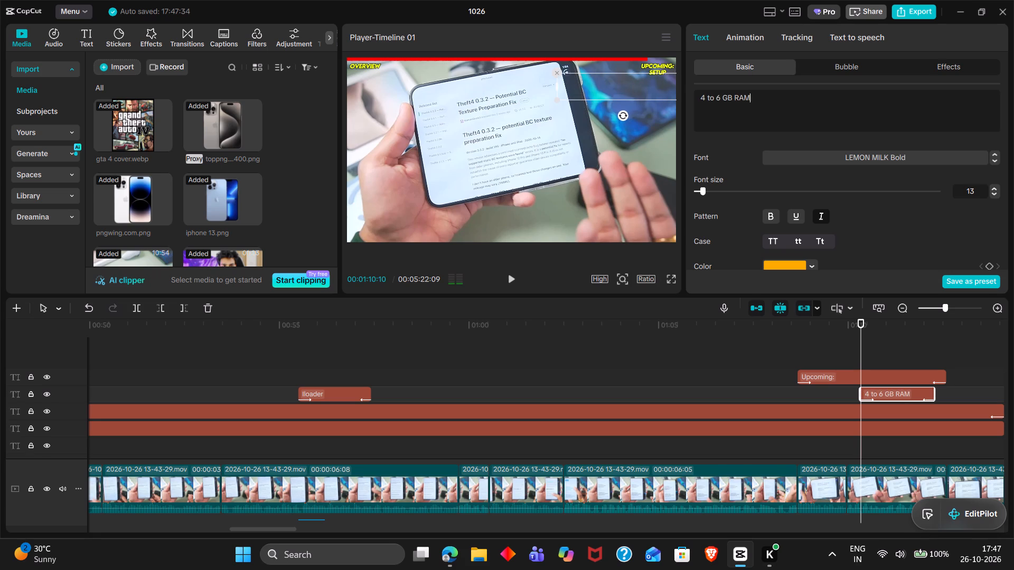
Move the 4 to 6 GB RAM callout to the top centre of the frame, over the phone's upper edge.
left_click_drag(592, 90, 485, 208)
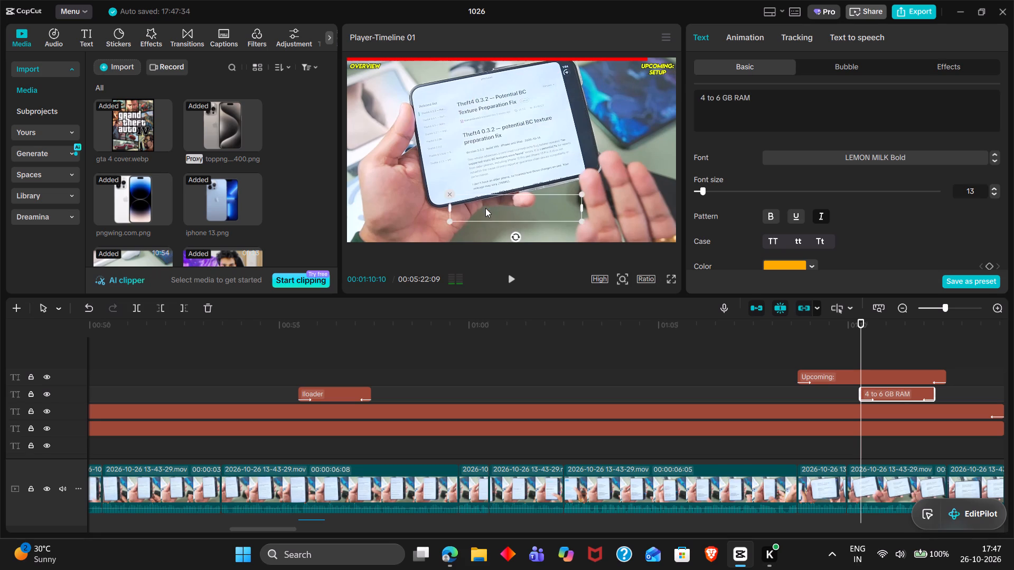
left_click_drag(485, 208, 495, 105)
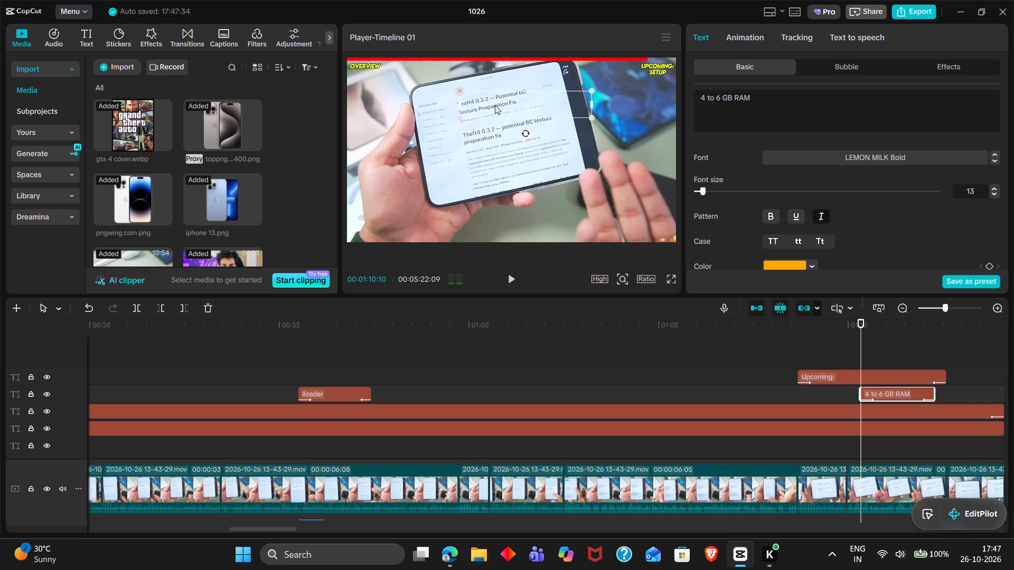
left_click_drag(495, 105, 481, 84)
Copy the Enter sound effect from under the Iloader callout to 00:01:10:10, under the 4 to 6 GB RAM callout, and play it.
scroll(855, 355, "down", 6)
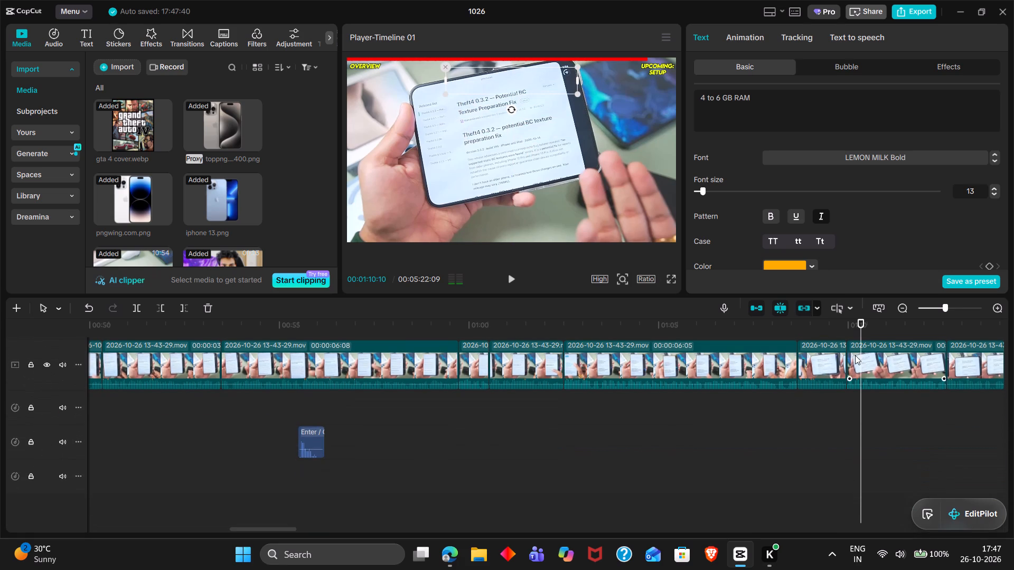
left_click(305, 443)
key("ctrl+c")
key("ctrl+v")
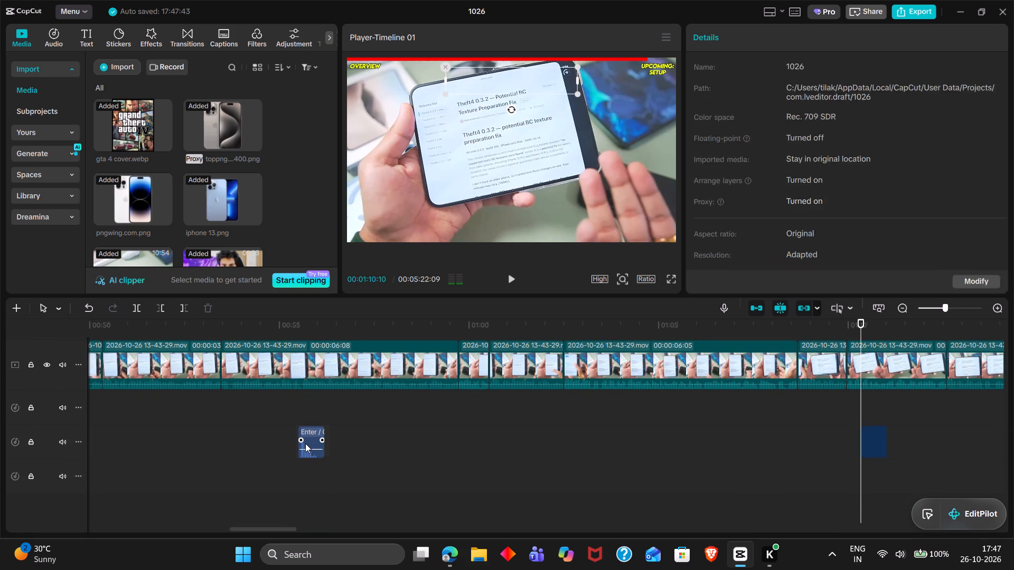
key("space")
key("space")
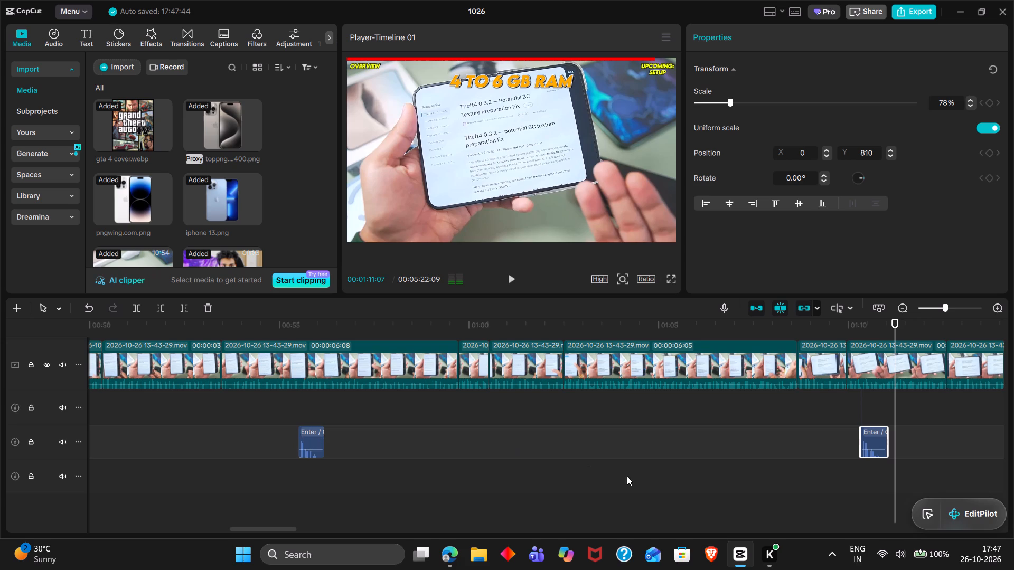
left_click(873, 444)
Change the text of the callout at 00:01:10:10 to "4-6GB RAM".
scroll(857, 416, "up", 3)
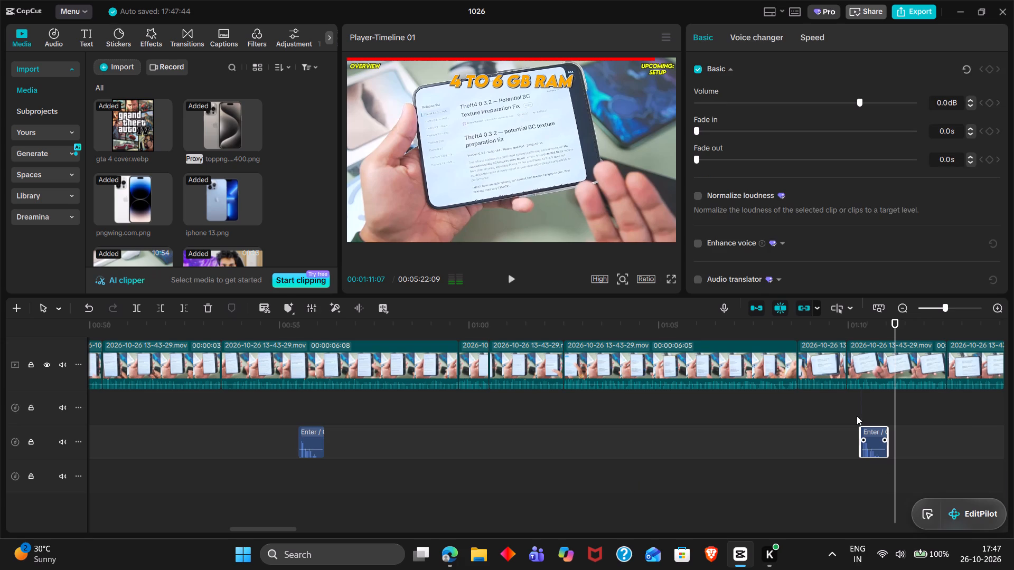
scroll(857, 416, "up", 4)
scroll(882, 348, "up", 4)
left_click(888, 391)
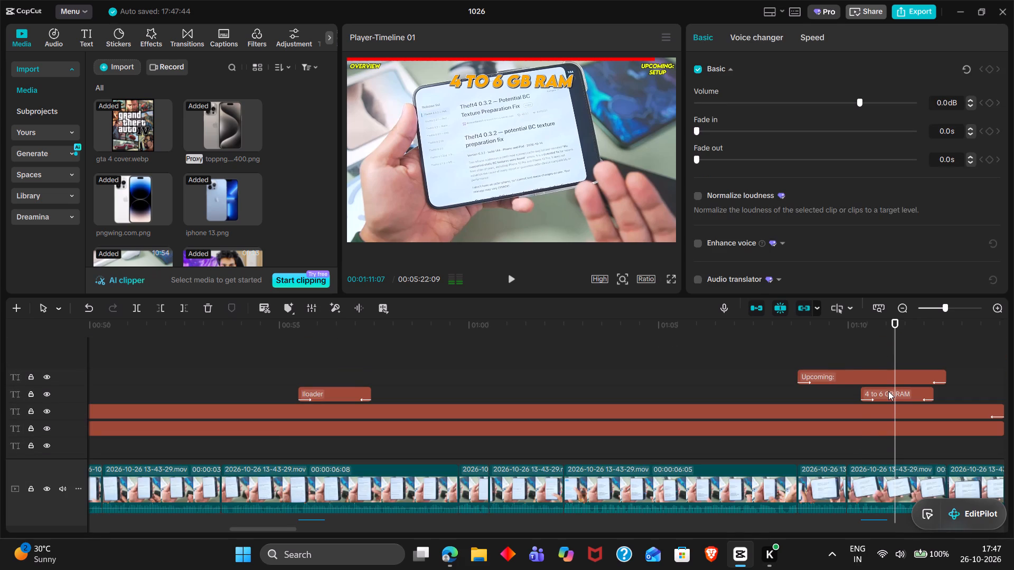
left_click(724, 97)
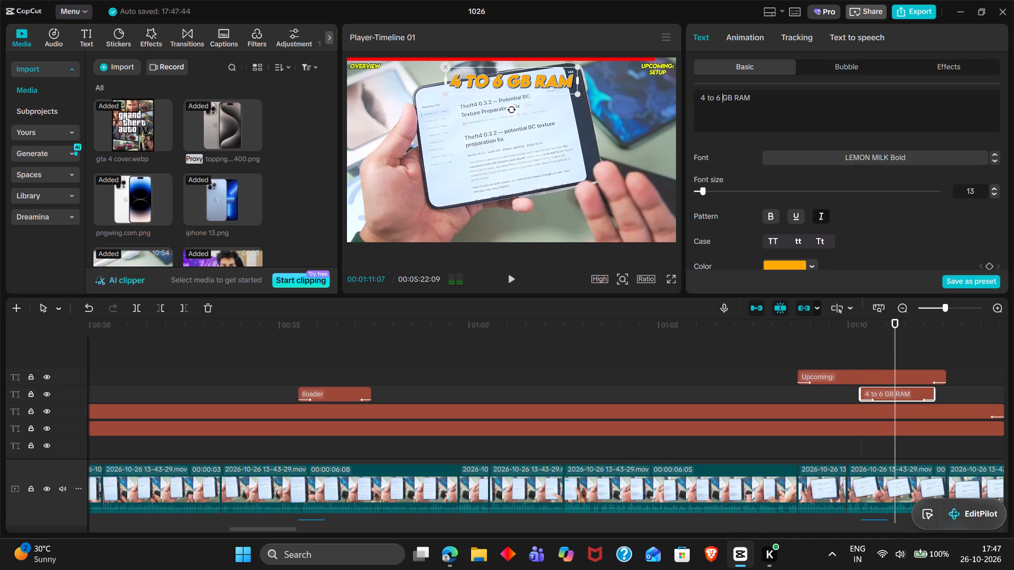
key("BackSpace")
double_click(529, 82)
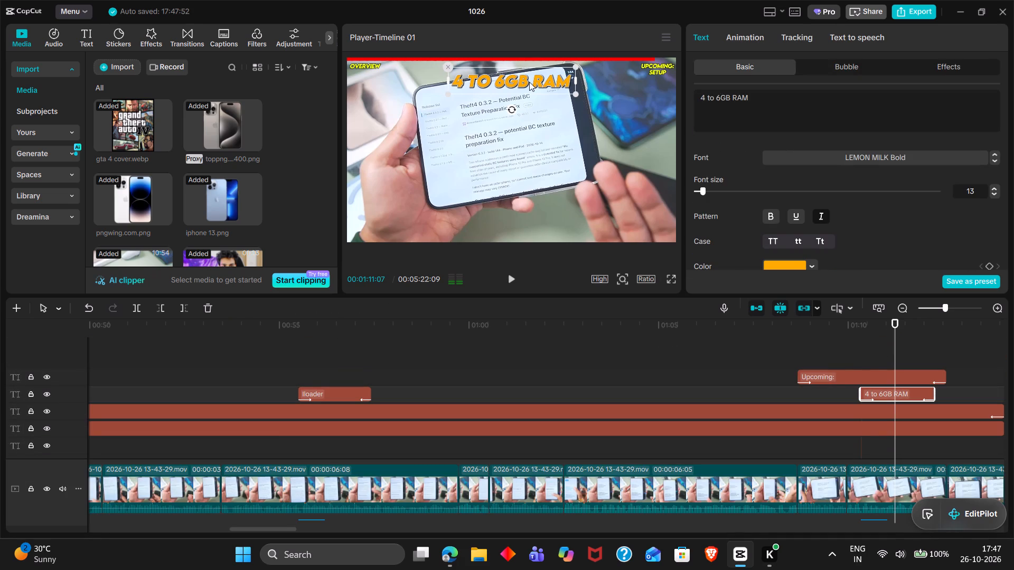
left_click(719, 100)
key("Left")
key("BackSpace")
key("BackSpace")
key("BackSpace")
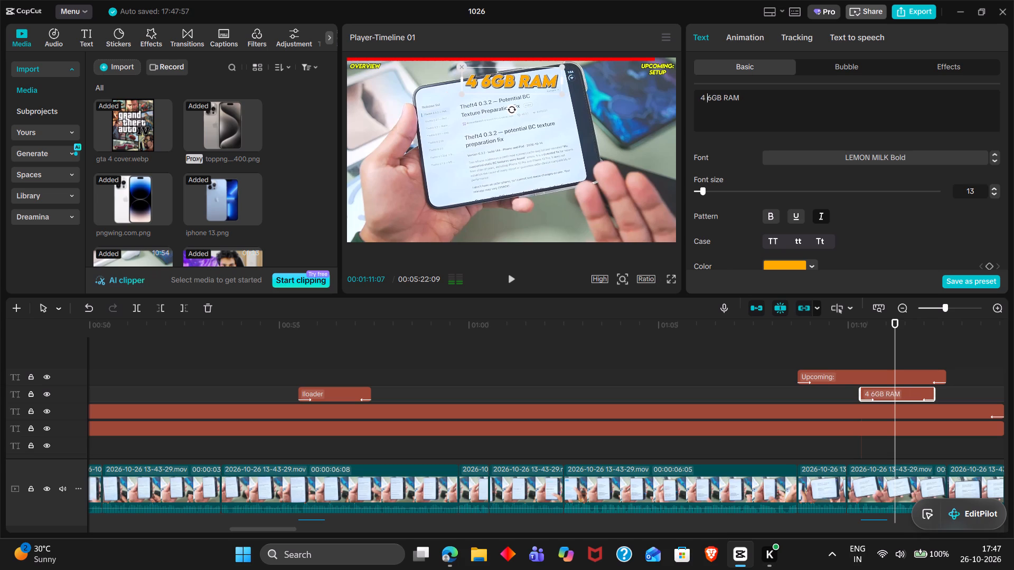
key("minus")
key("Left")
key("BackSpace")
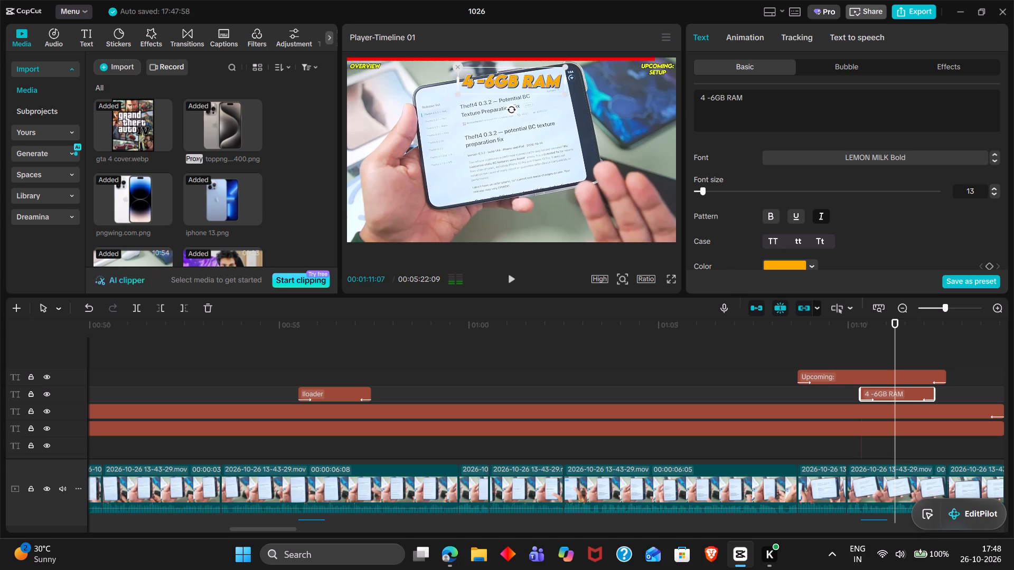
Enlarge the 4-6GB RAM callout slightly and keep it horizontally centred at the top of the frame.
left_click(524, 91)
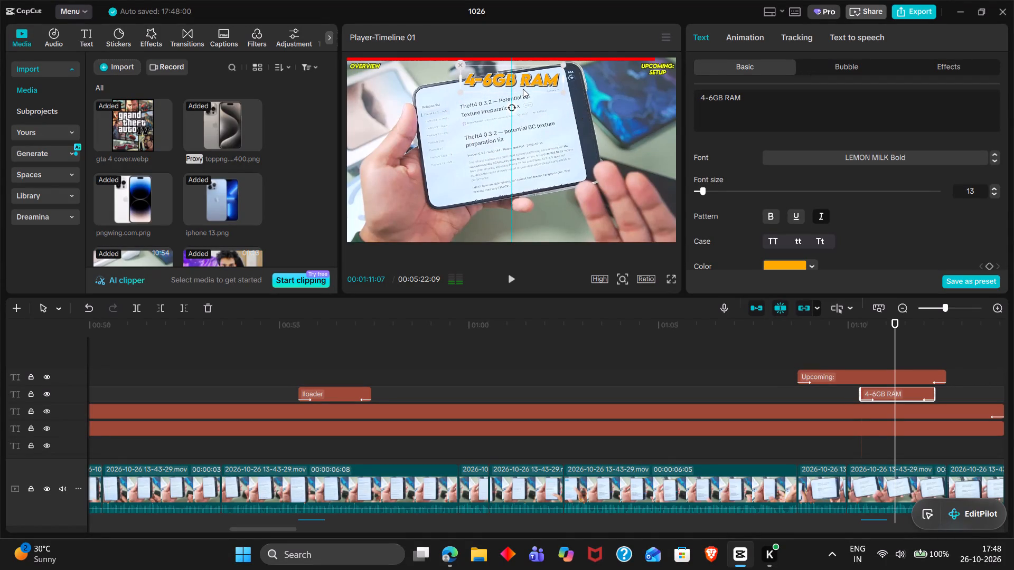
left_click_drag(564, 93, 583, 99)
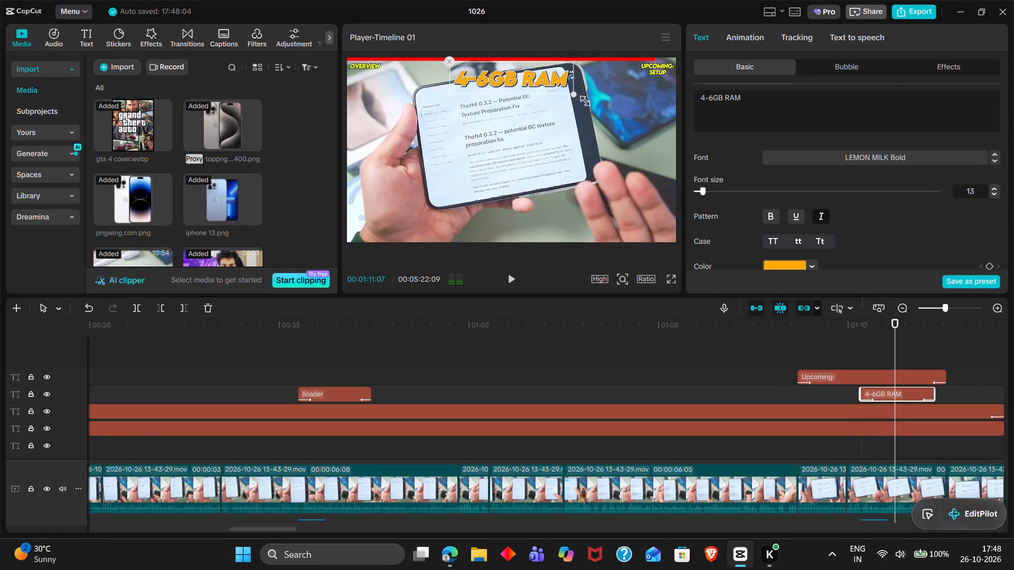
left_click_drag(583, 99, 586, 99)
left_click(547, 83)
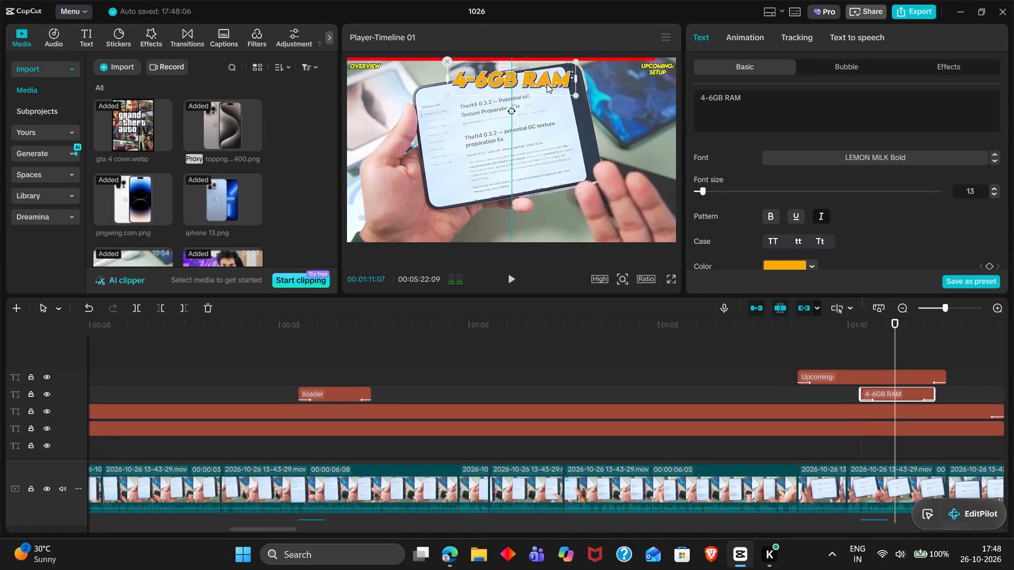
Play from about 00:01:08 to 00:01:15 to check the 4-6GB RAM callout and the lead-in to the Setup section.
left_click(767, 333)
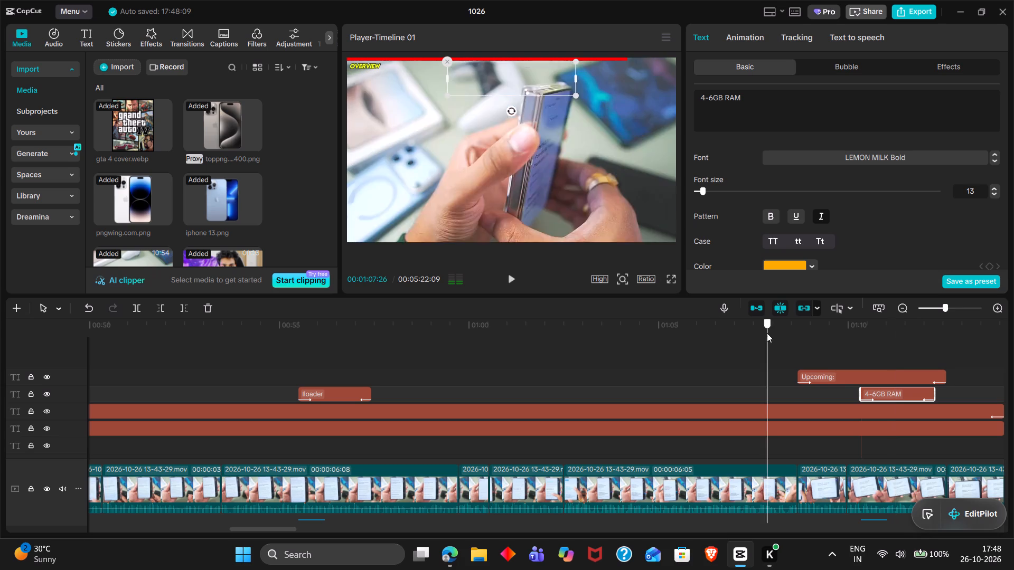
left_click_drag(767, 333, 786, 339)
key("space")
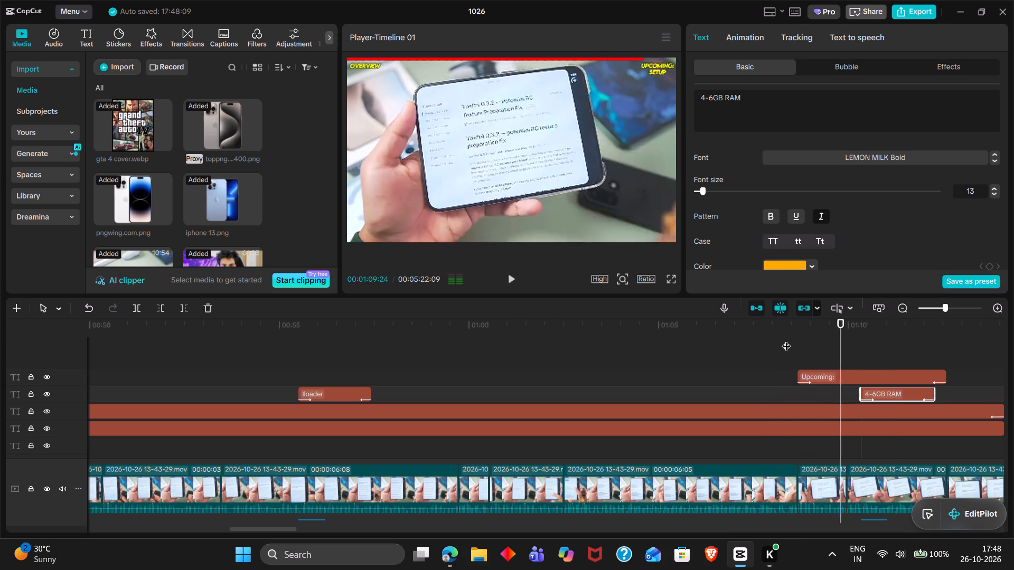
scroll(786, 339, "left", 4)
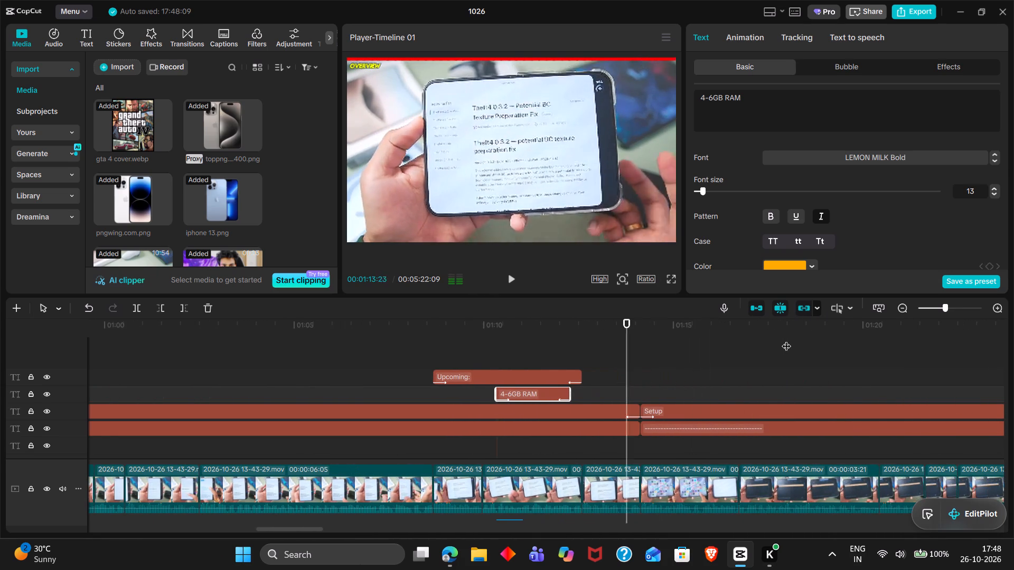
scroll(786, 339, "left", 1)
scroll(786, 339, "down", 5, "ctrl")
key("space")
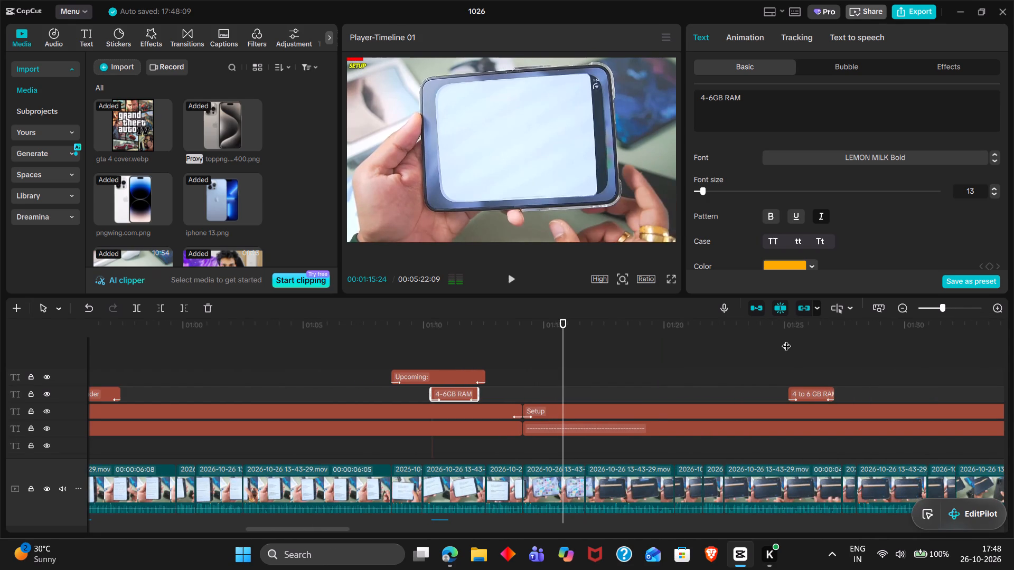
Review the opening footage of the Setup section in short stretches up to about 00:01:21.
key("space")
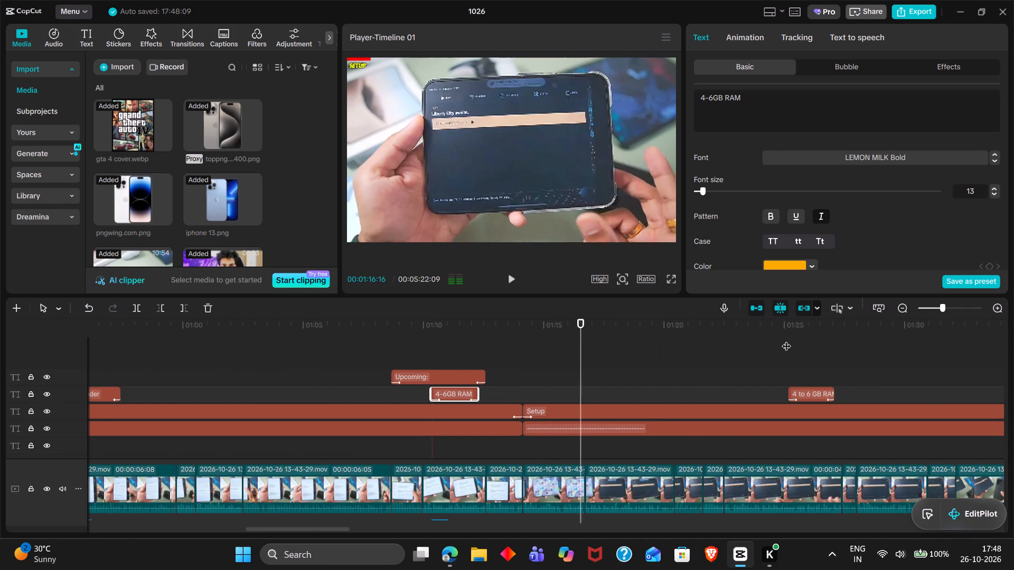
key("space")
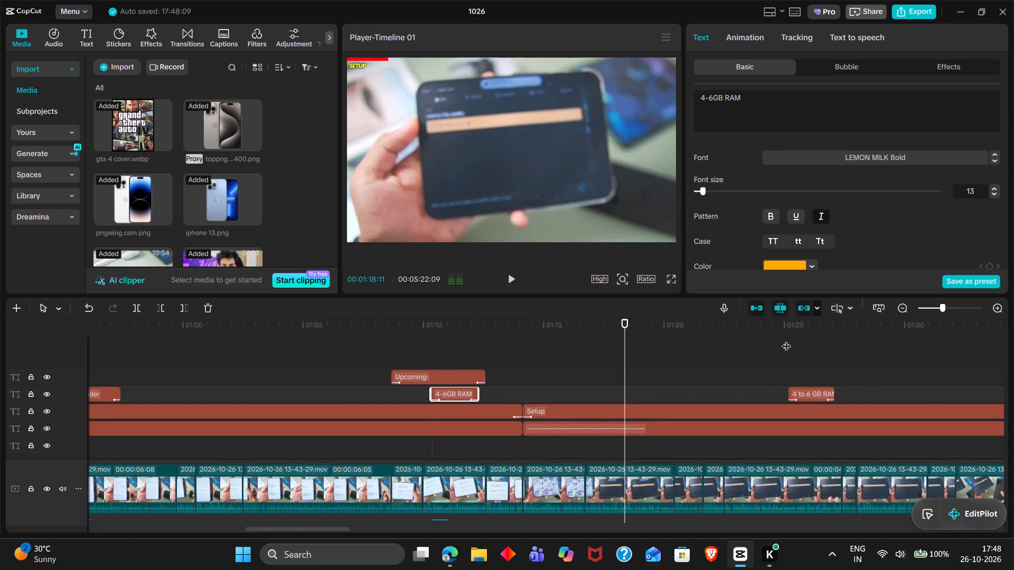
key("space")
key("space")
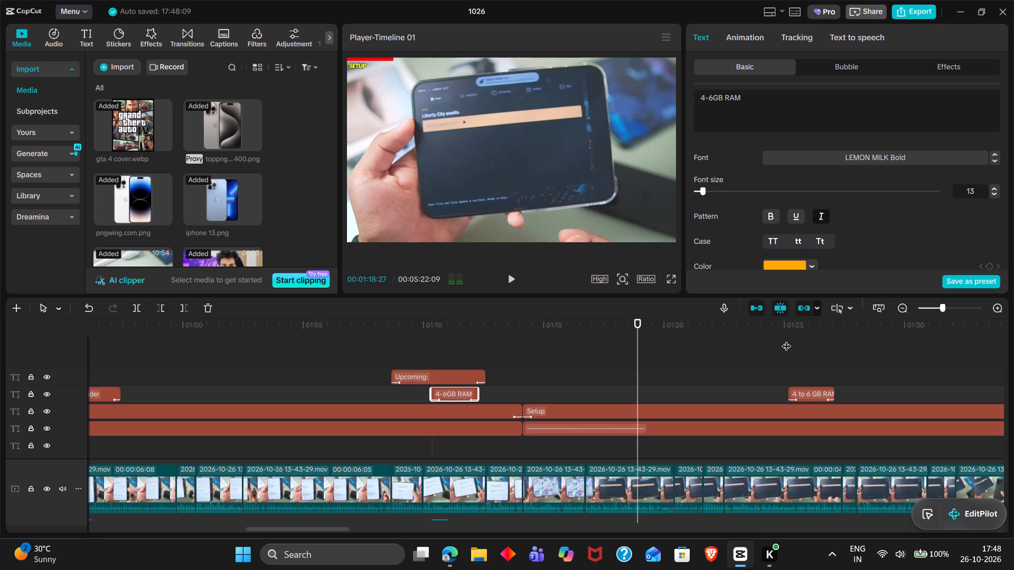
key("space")
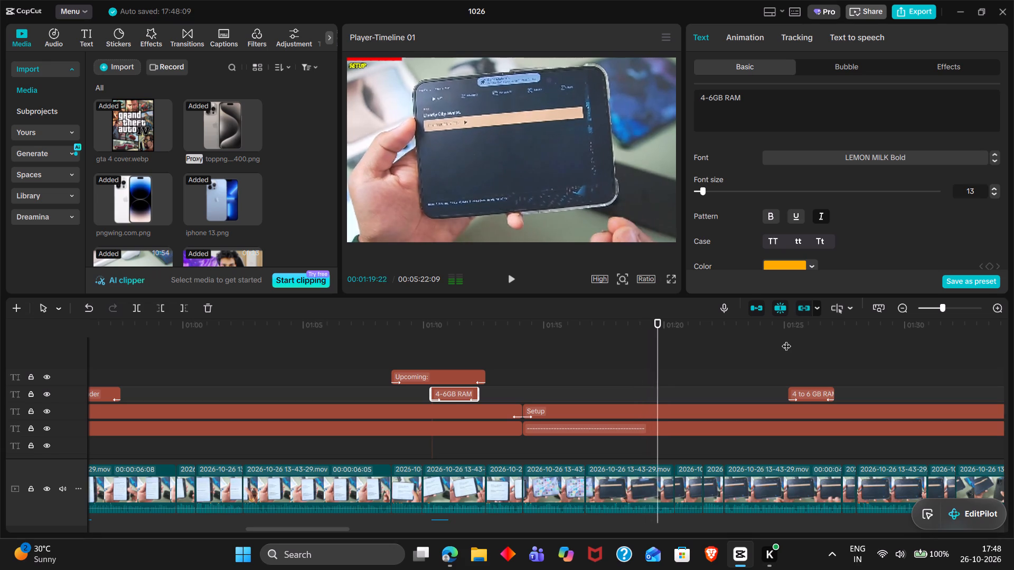
key("space")
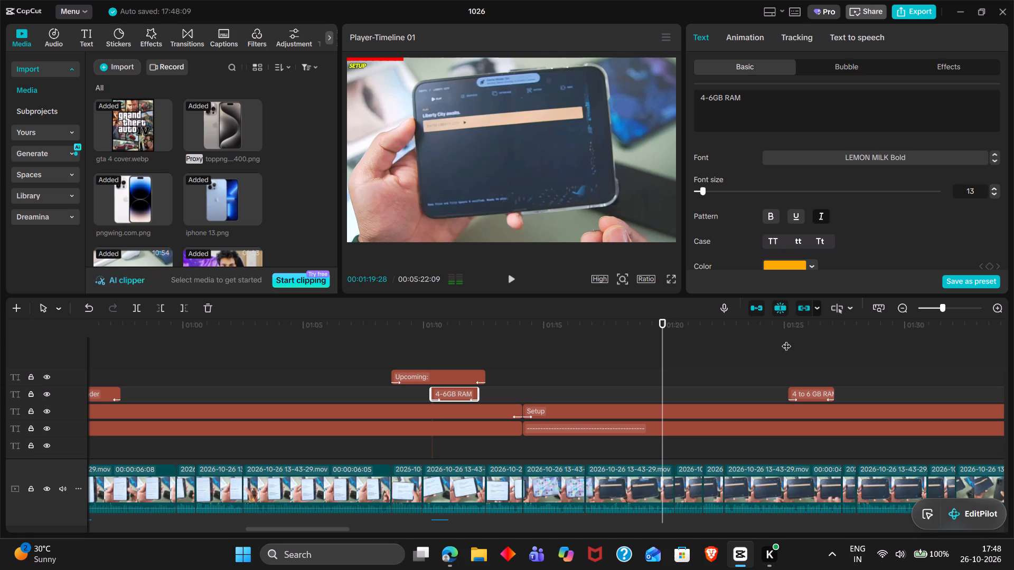
key("space")
scroll(786, 339, "down", 2, "ctrl")
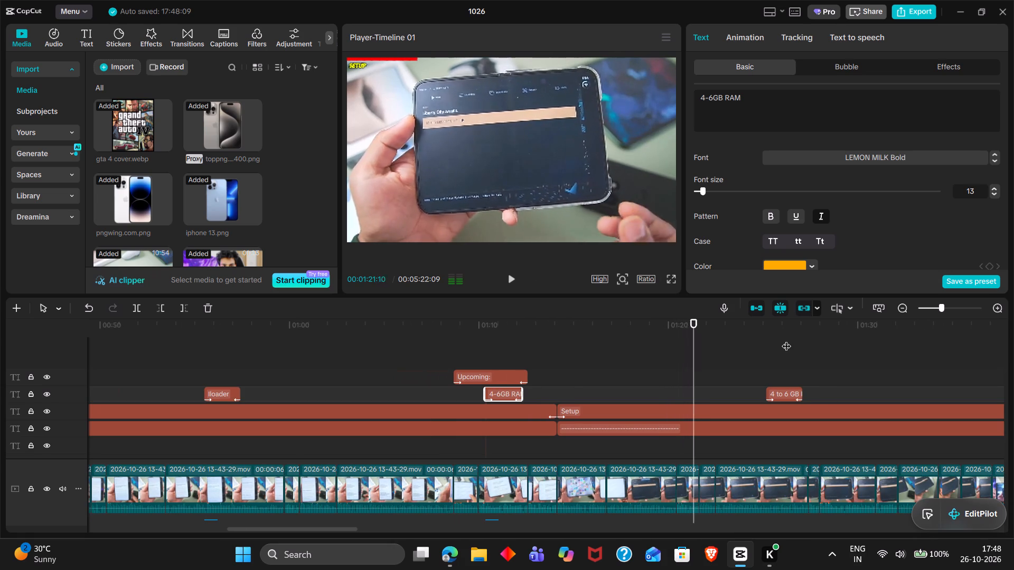
key("space")
scroll(786, 339, "down", 2, "ctrl")
scroll(786, 339, "up", 3, "ctrl")
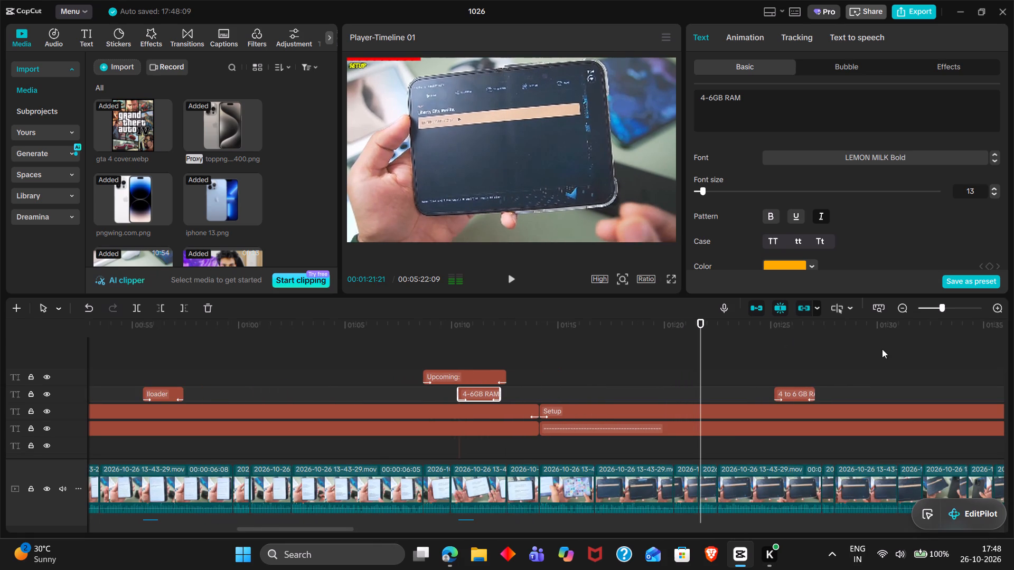
Replay the Setup footage from about 00:01:16, pausing along the way to study it.
left_click(621, 369)
left_click_drag(621, 369, 583, 363)
key("space")
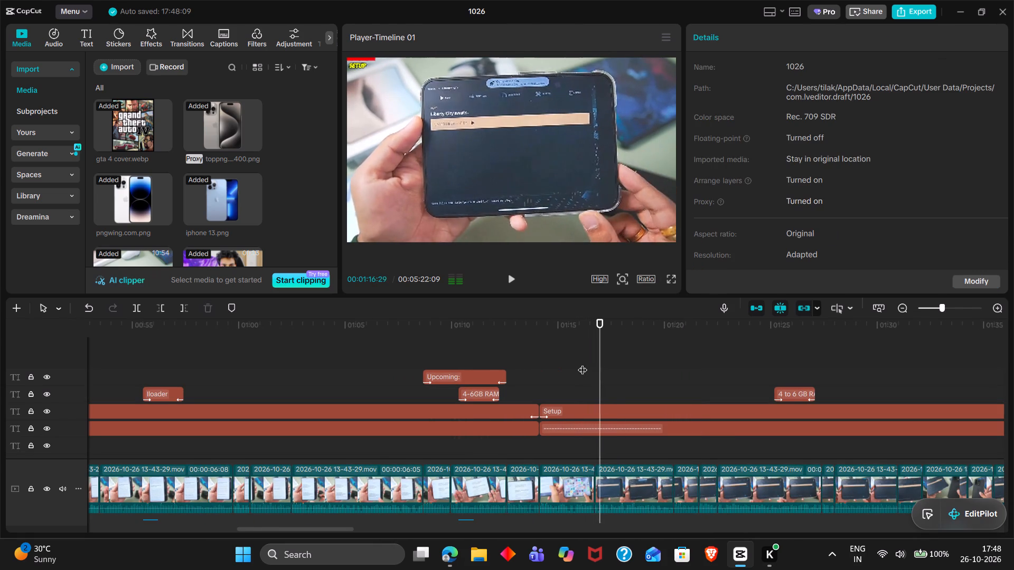
key("space")
key("space")
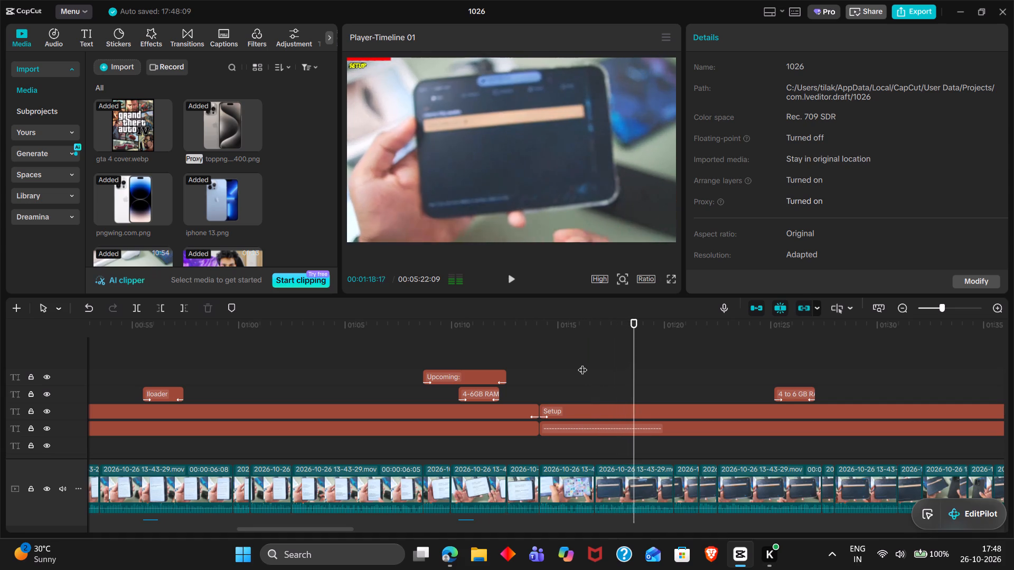
key("space")
key("space")
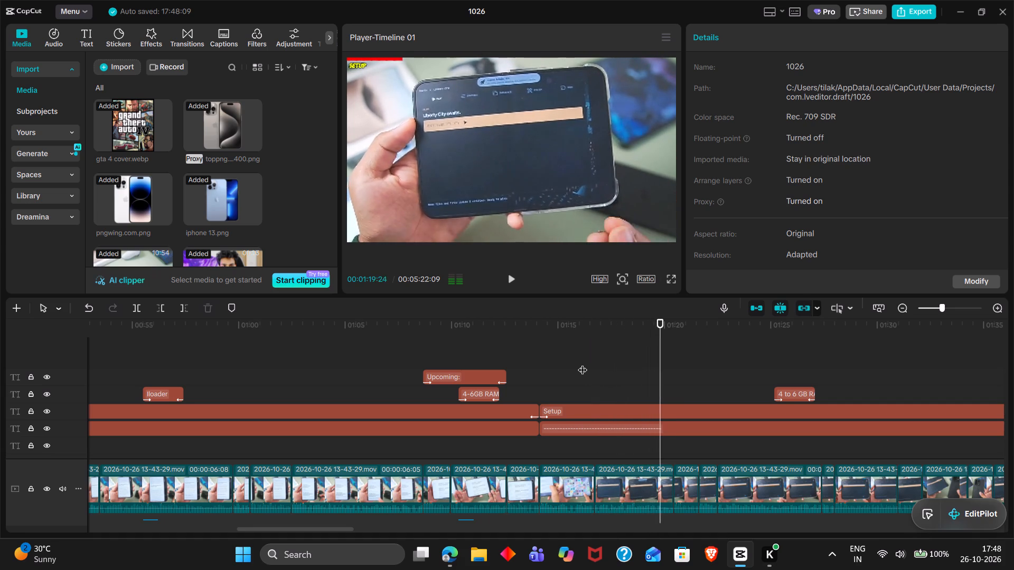
Delete the extra 4 to 6 GB RAM callout near 00:01:25 in the Setup section.
scroll(583, 363, "left", 1)
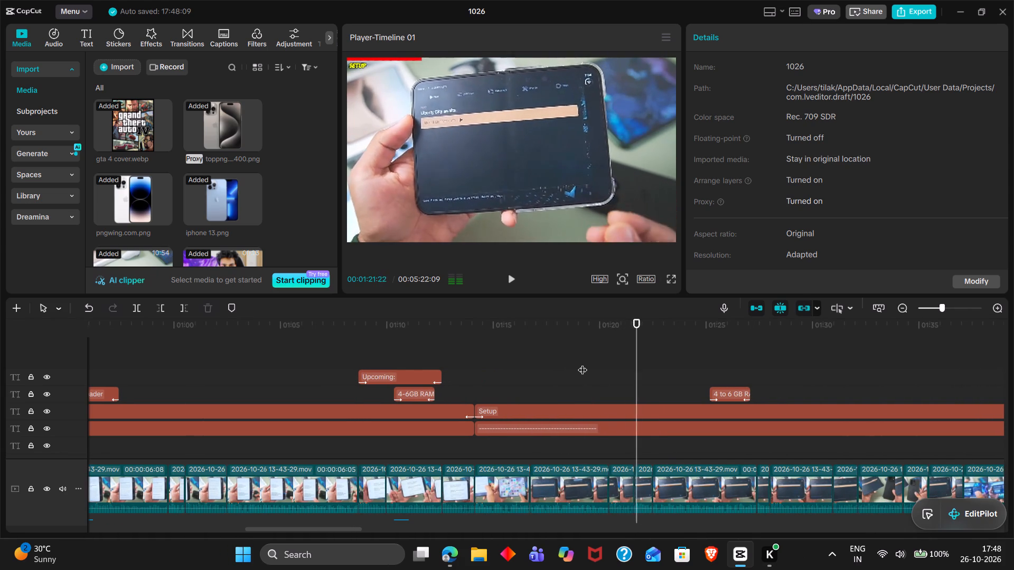
scroll(583, 363, "down", 3, "ctrl")
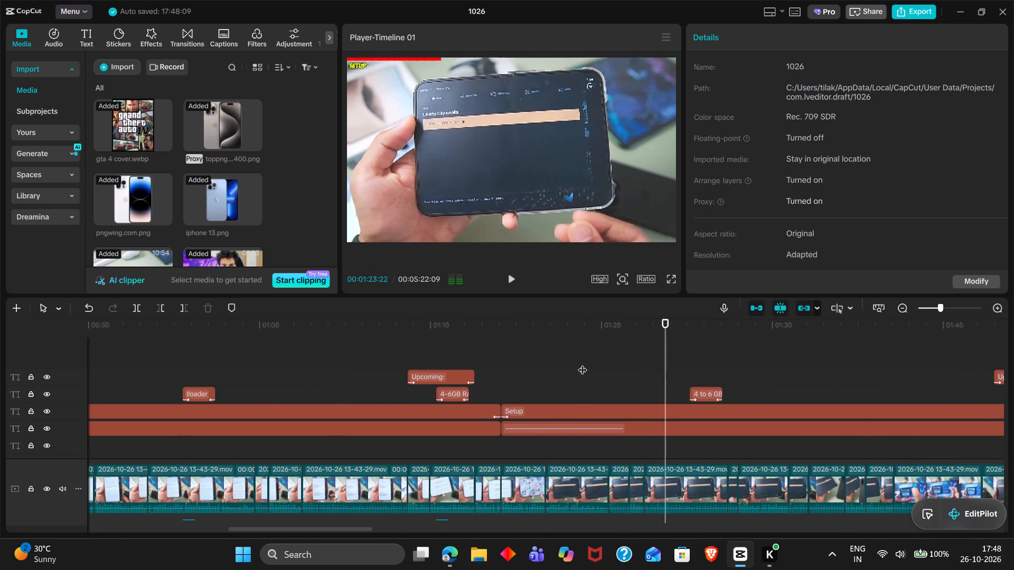
left_click(719, 394)
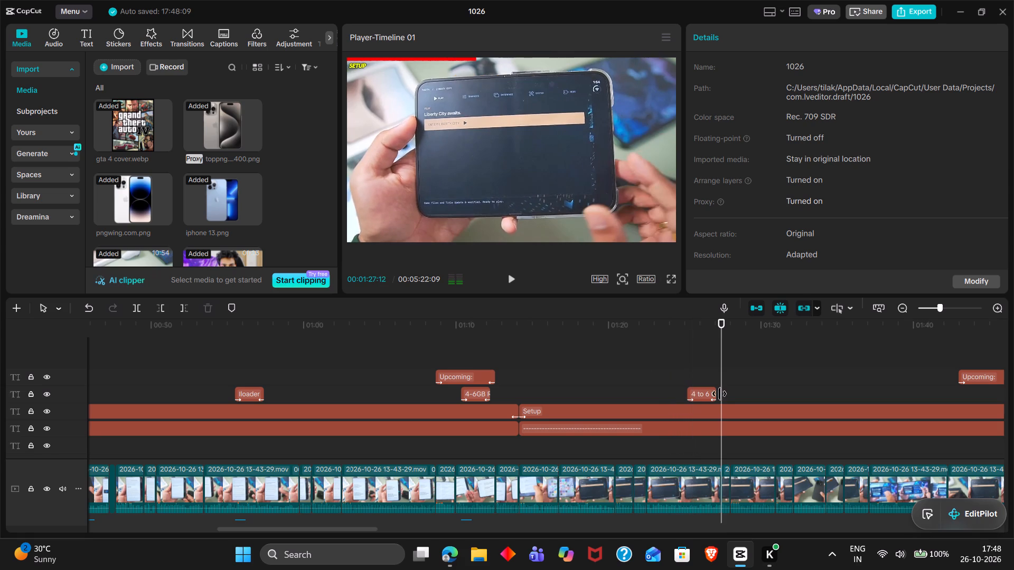
left_click(705, 394)
key("BackSpace")
Play on to about 00:01:30, and replay the early Setup footage from about 00:01:17 to 00:01:21.
key("space")
scroll(705, 394, "down", 2, "ctrl")
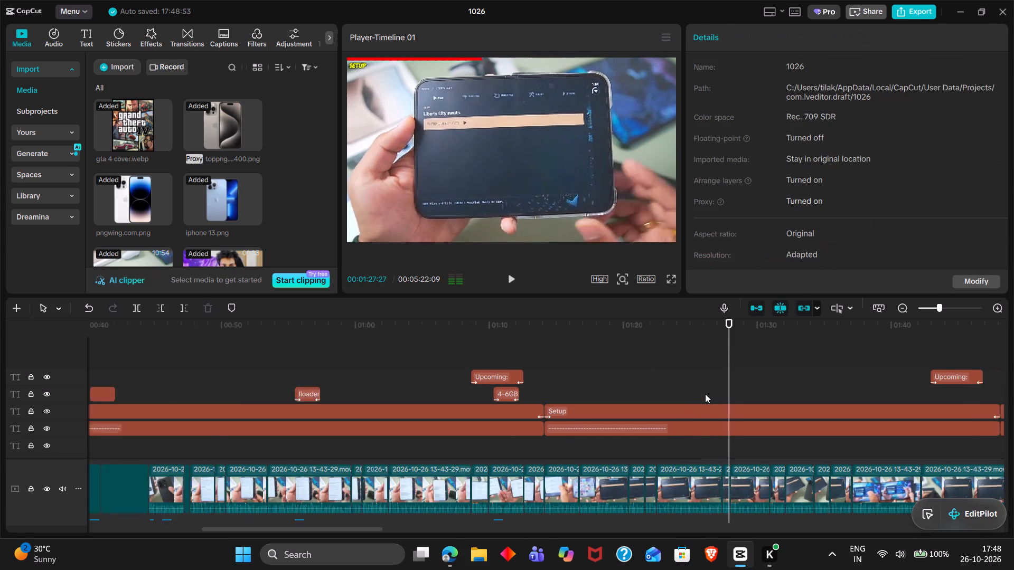
scroll(705, 394, "down", 1, "ctrl")
scroll(705, 394, "left", 1)
scroll(705, 394, "up", 4, "ctrl")
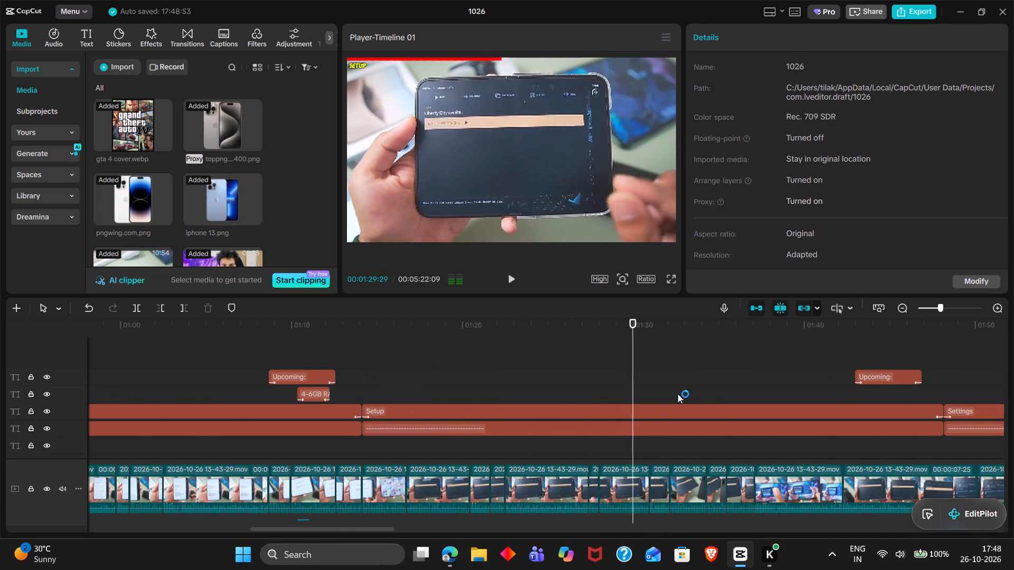
double_click(412, 393)
key("space")
key("space")
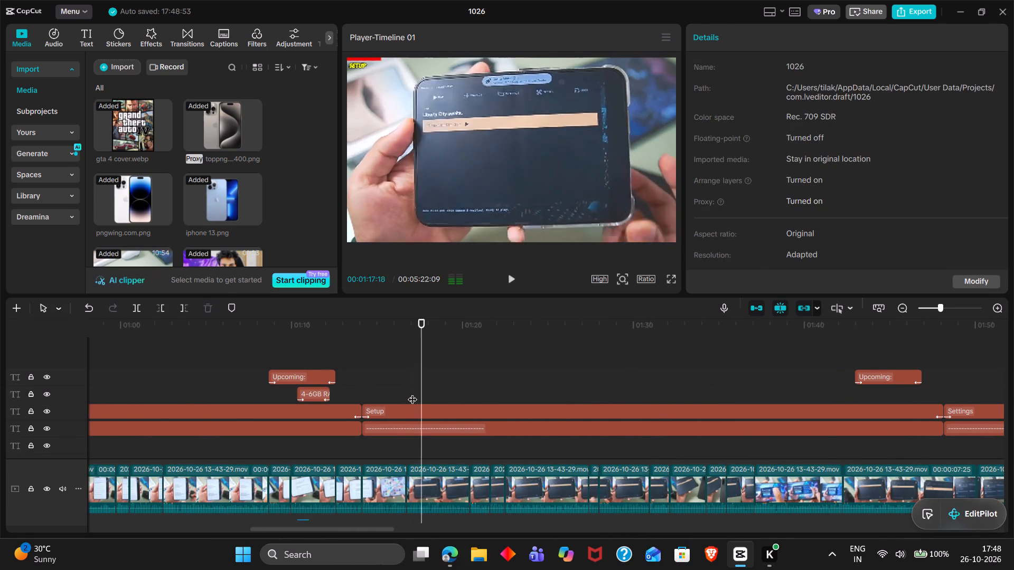
scroll(412, 393, "up", 2, "ctrl")
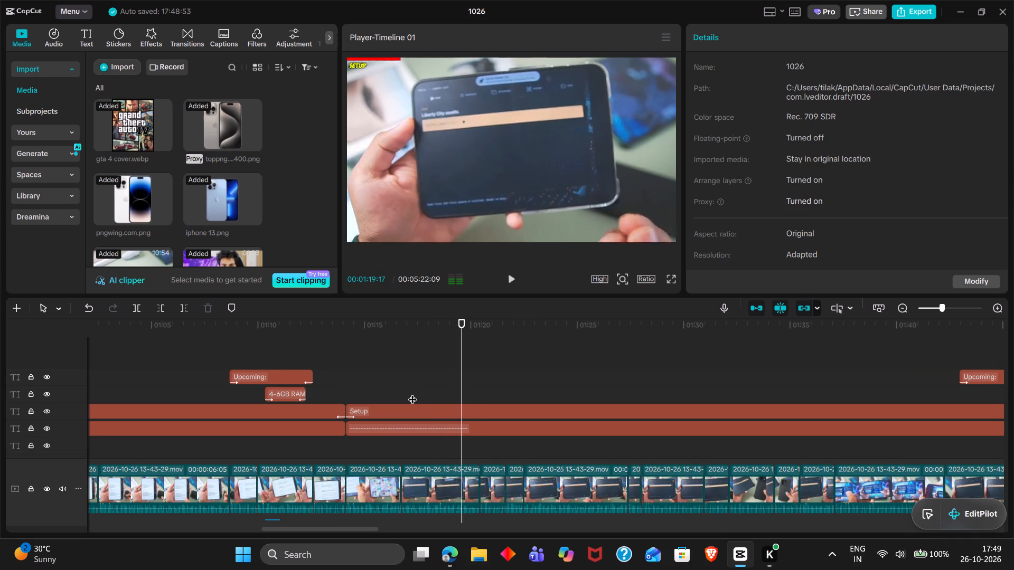
key("space")
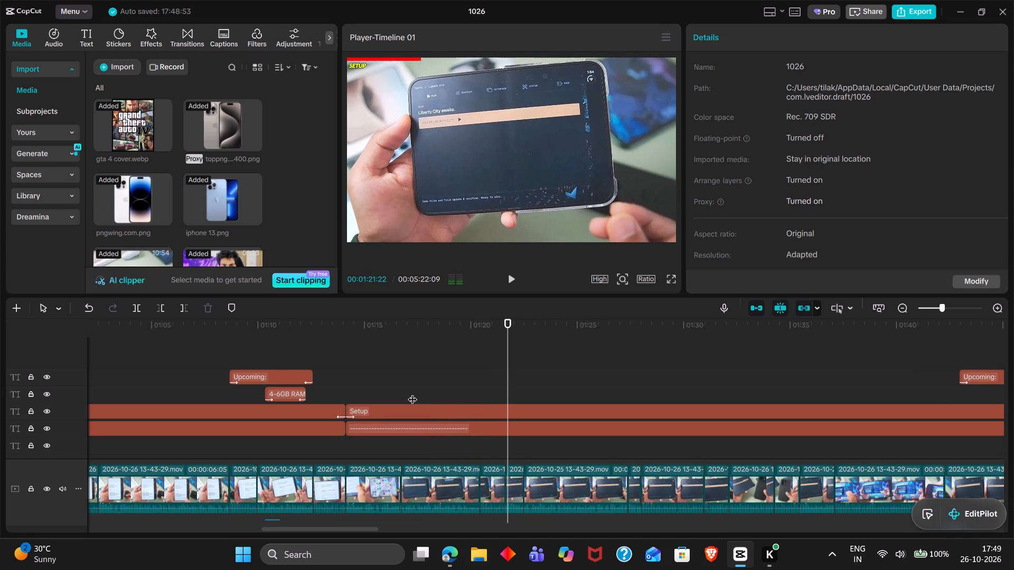
Replay the Setup footage from about 00:01:22, and cut away the rest of that main-track clip after 00:01:24:00, closing the gap.
key("space")
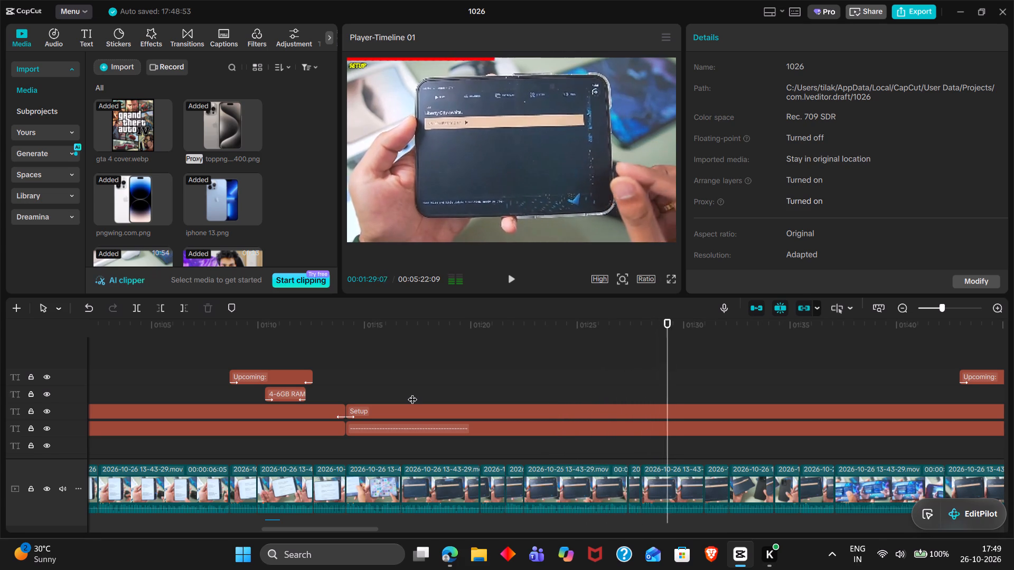
left_click(517, 384)
left_click_drag(517, 384, 480, 378)
key("space")
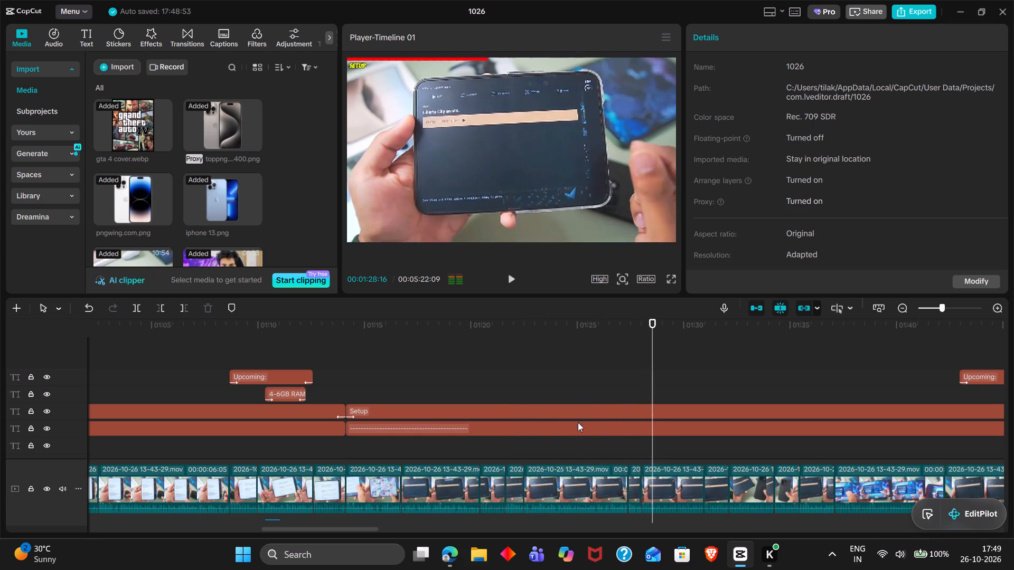
left_click(550, 447)
left_click_drag(550, 447, 504, 449)
key("space")
scroll(504, 449, "up", 2, "ctrl")
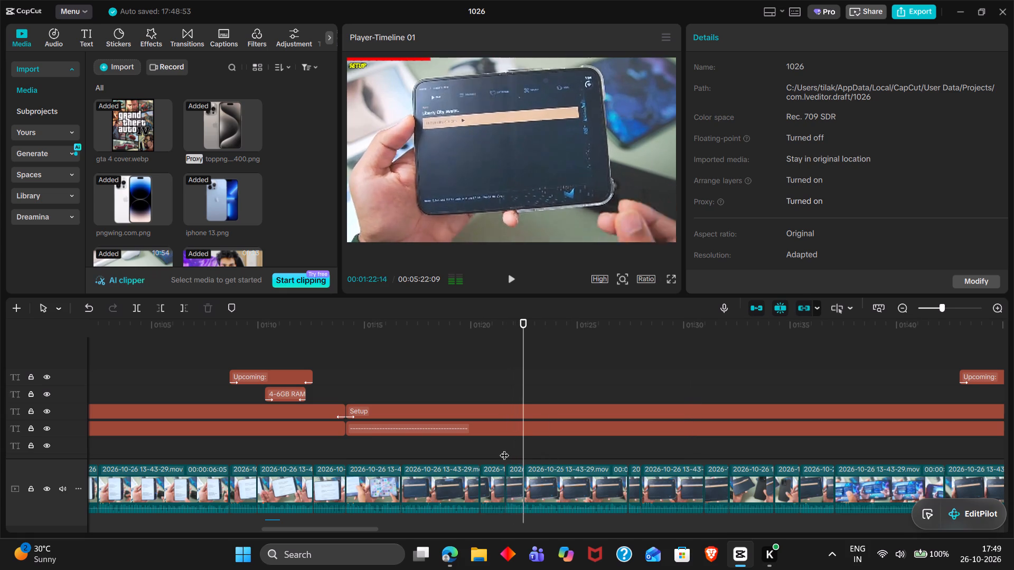
scroll(504, 449, "up", 3, "ctrl")
key("space")
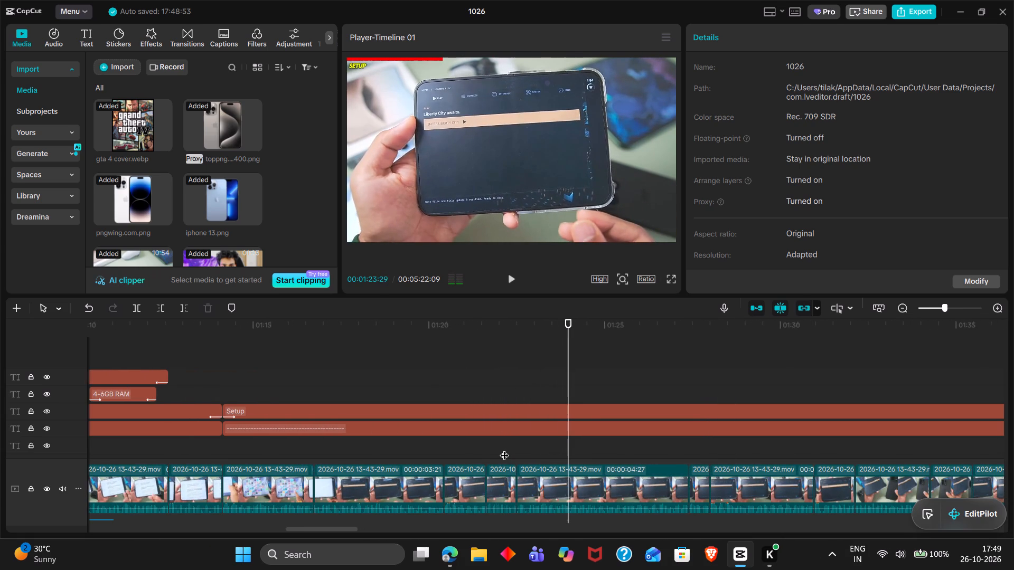
key("Right")
key("w")
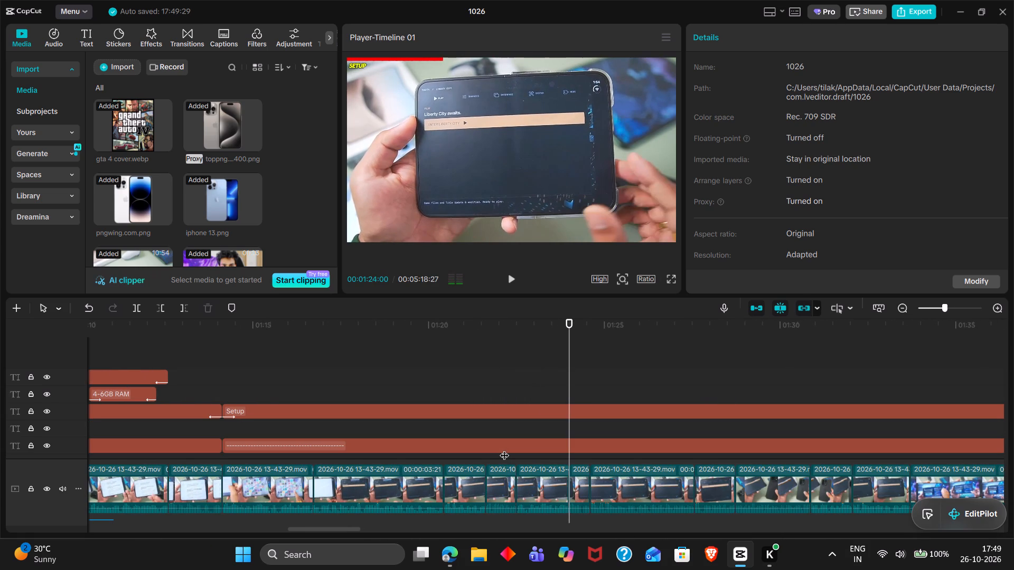
Play the Setup footage across the new cut from about 00:01:22 through about 00:01:33 to check the flow.
scroll(517, 425, "down", 2)
double_click(518, 425)
key("space")
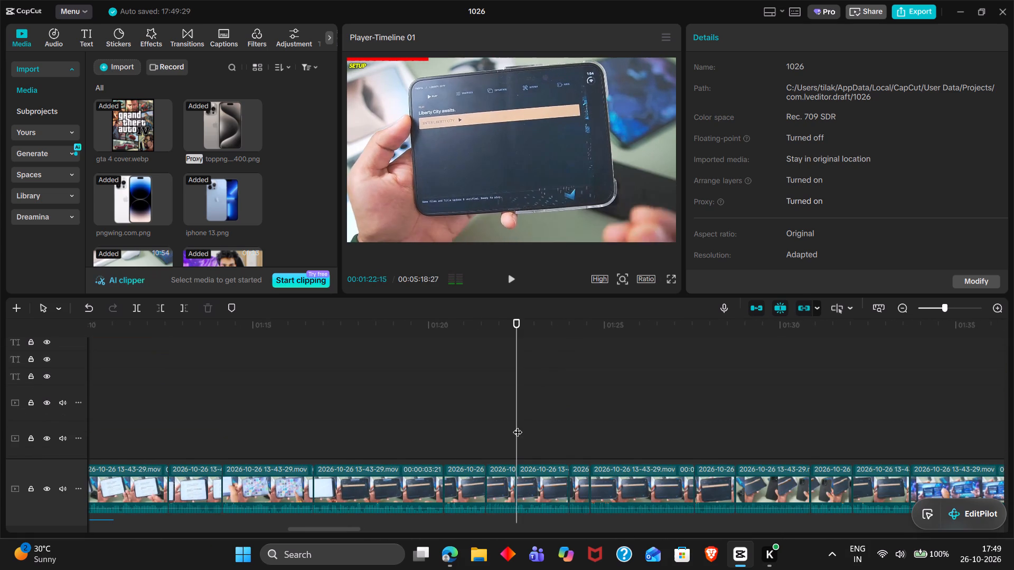
scroll(518, 425, "up", 2)
scroll(518, 425, "left", 1)
scroll(518, 425, "down", 6, "ctrl")
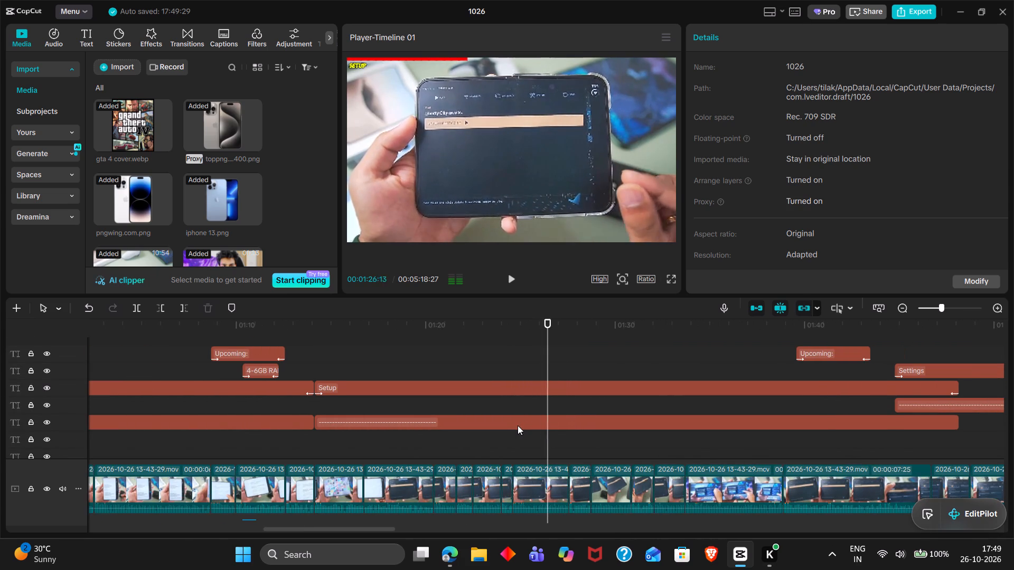
left_click(429, 454)
left_click_drag(429, 454, 407, 453)
key("space")
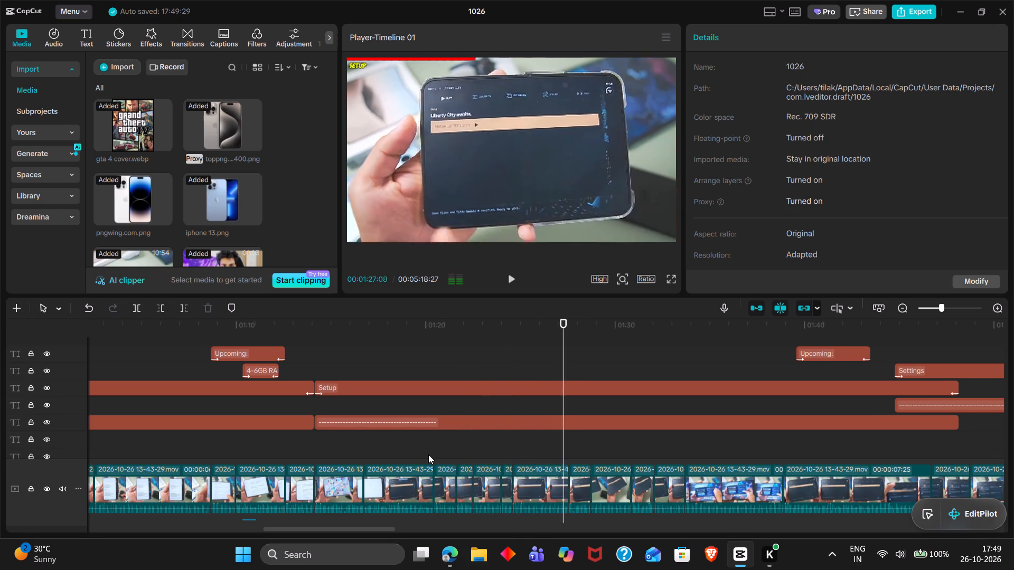
scroll(554, 470, "left", 1)
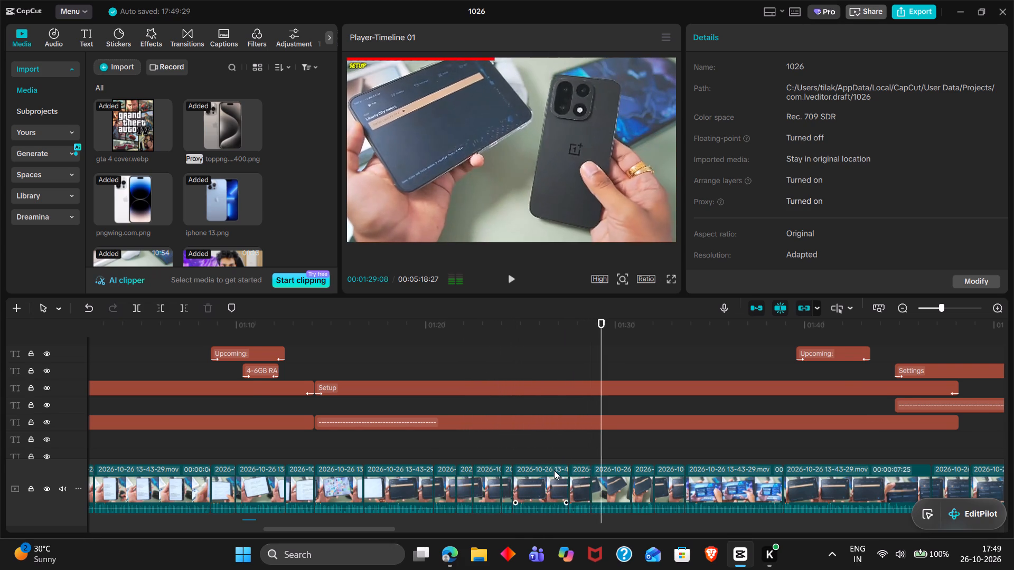
scroll(554, 470, "left", 2)
scroll(554, 470, "down", 1, "ctrl")
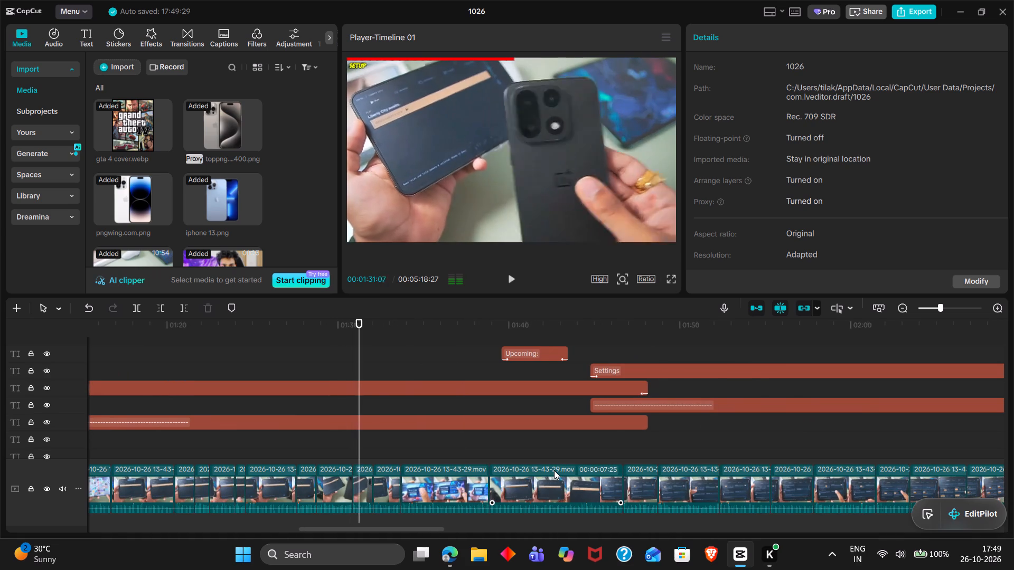
Trim the end of the Setup title to 00:01:44:23, where the Settings title starts.
triple_click(650, 329)
left_click(656, 368)
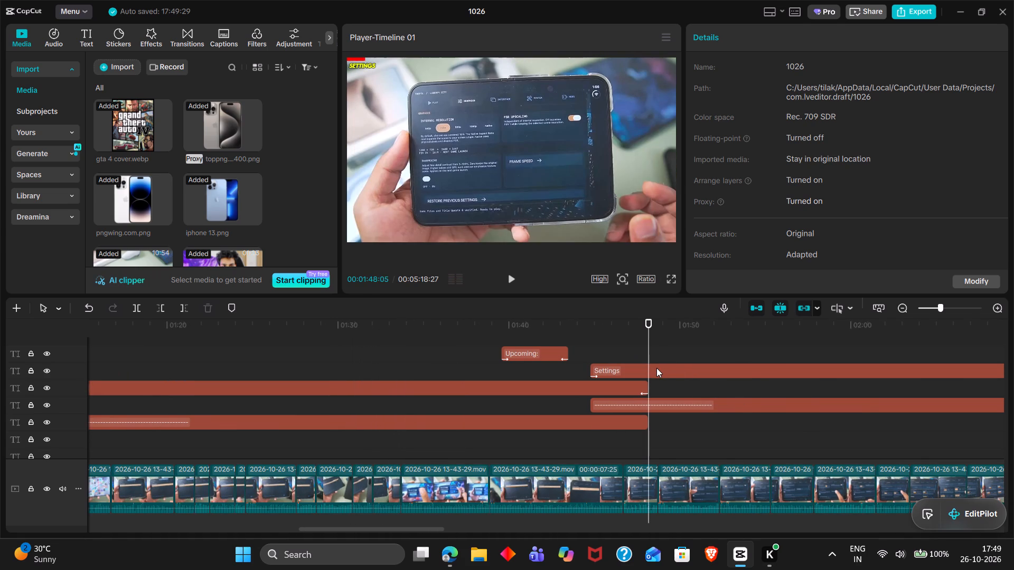
left_click(612, 340)
left_click_drag(612, 340, 622, 344)
key("space")
key("space")
key("space")
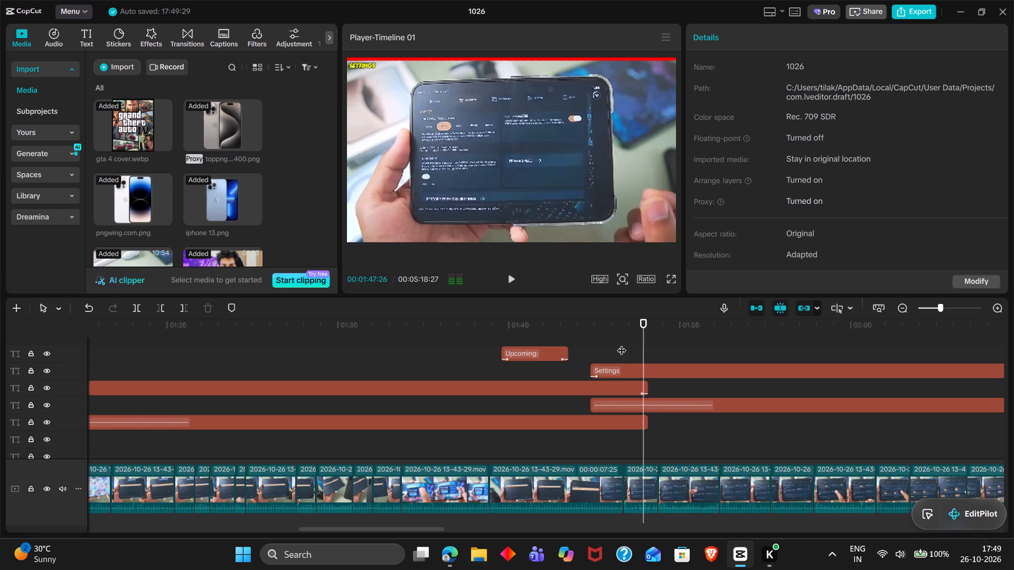
left_click(622, 344)
left_click_drag(622, 344, 589, 339)
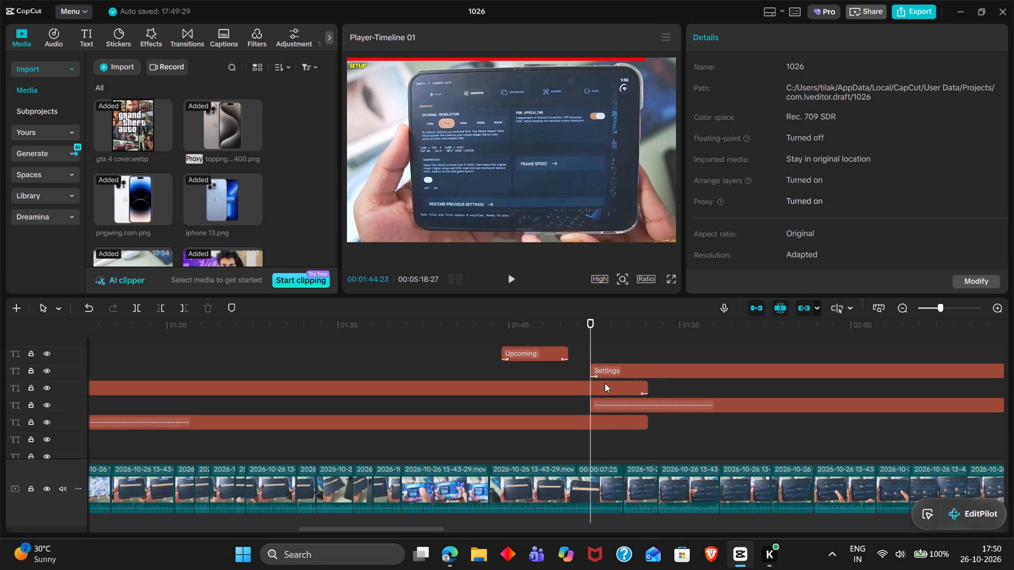
left_click(605, 387)
key("w")
Trim the Setup section's red dashed progress-bar text to end at 00:01:44:23, level with the Setup title.
left_click(611, 428)
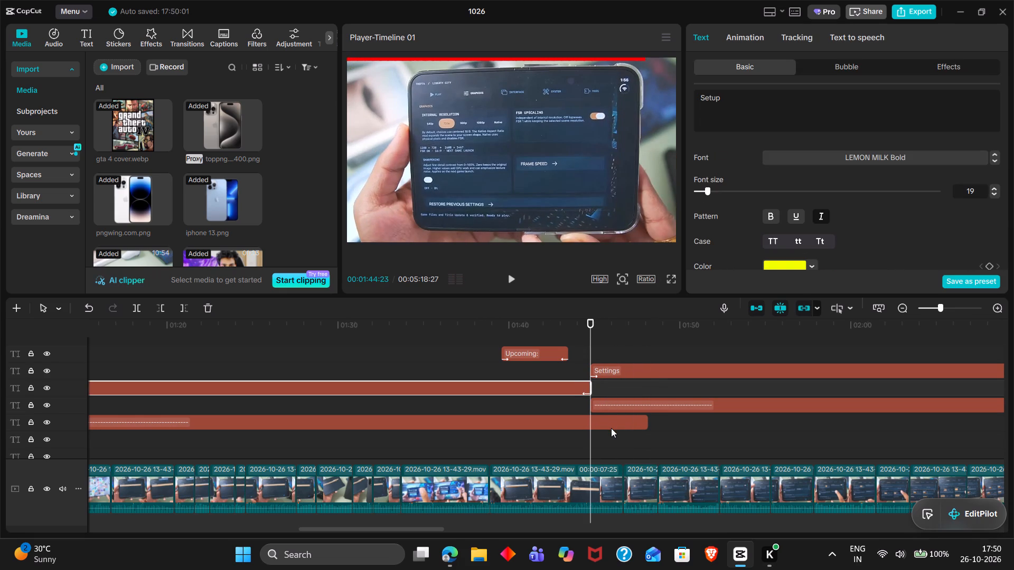
left_click_drag(645, 423, 591, 422)
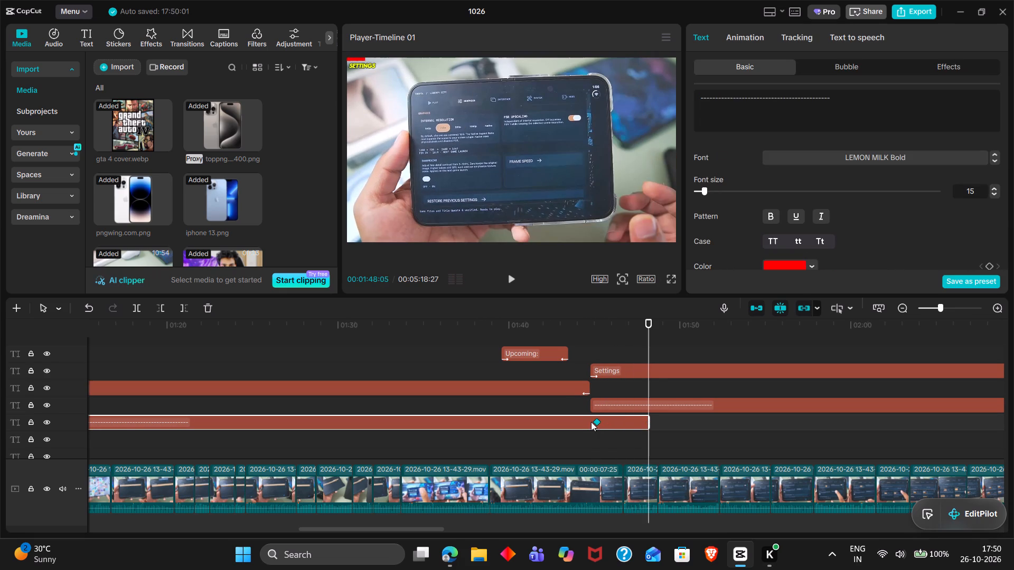
left_click_drag(591, 422, 590, 421)
left_click(590, 421)
key("w")
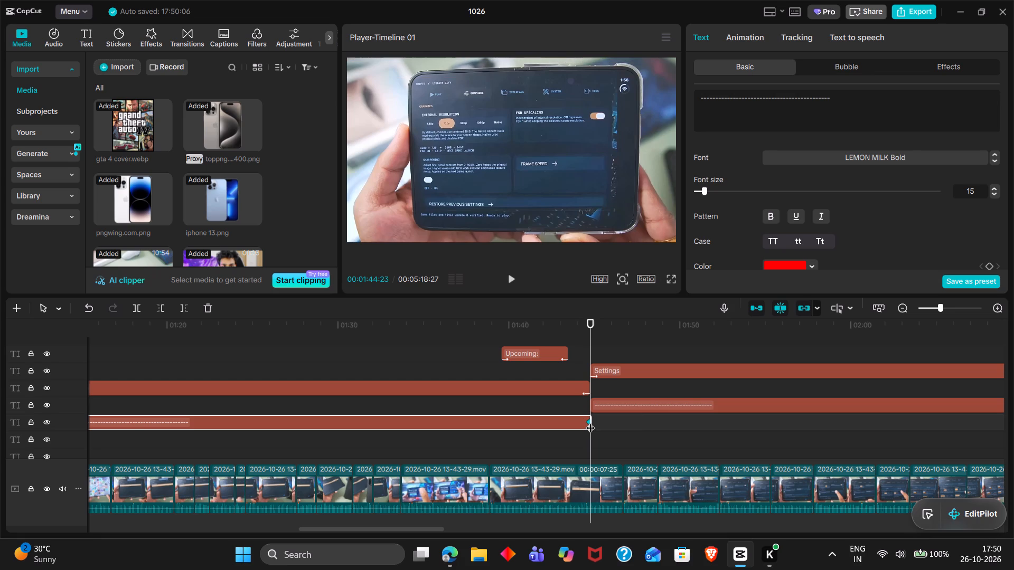
Play through the transition from Setup to Settings, up to about 00:01:47.
double_click(563, 443)
key("space")
key("space")
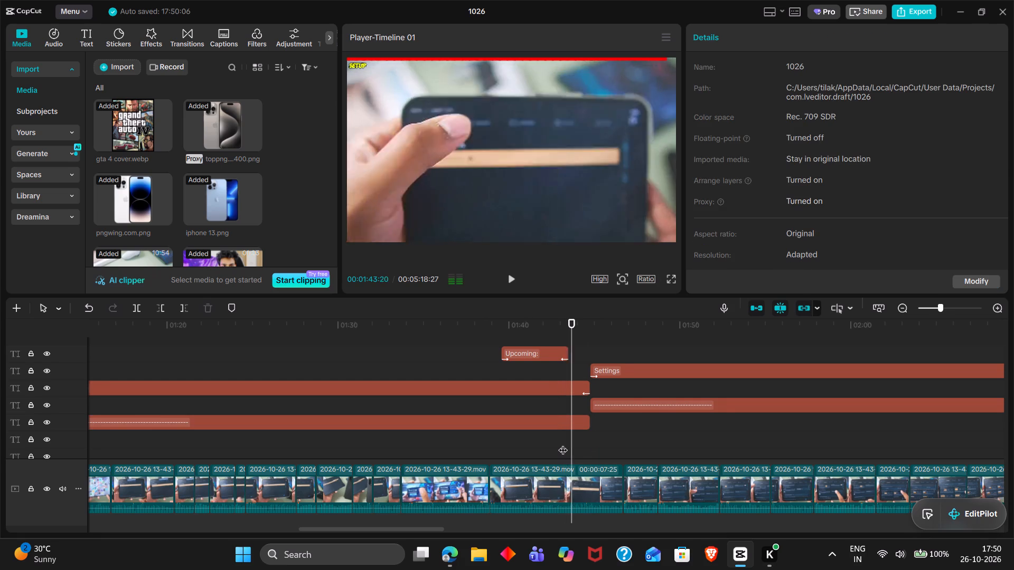
scroll(563, 443, "down", 6, "ctrl")
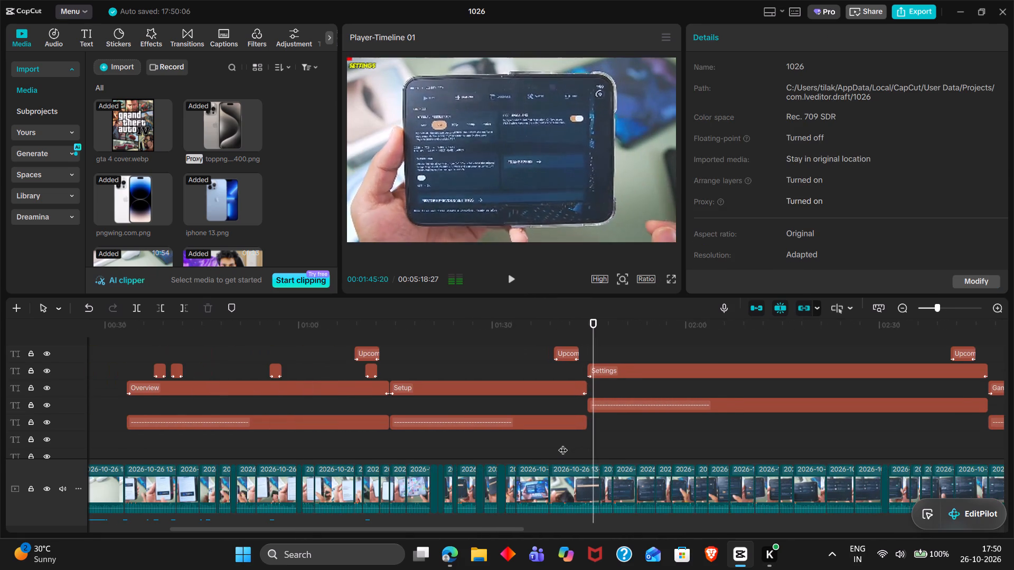
scroll(563, 443, "up", 2, "ctrl")
scroll(563, 443, "left", 1)
key("space")
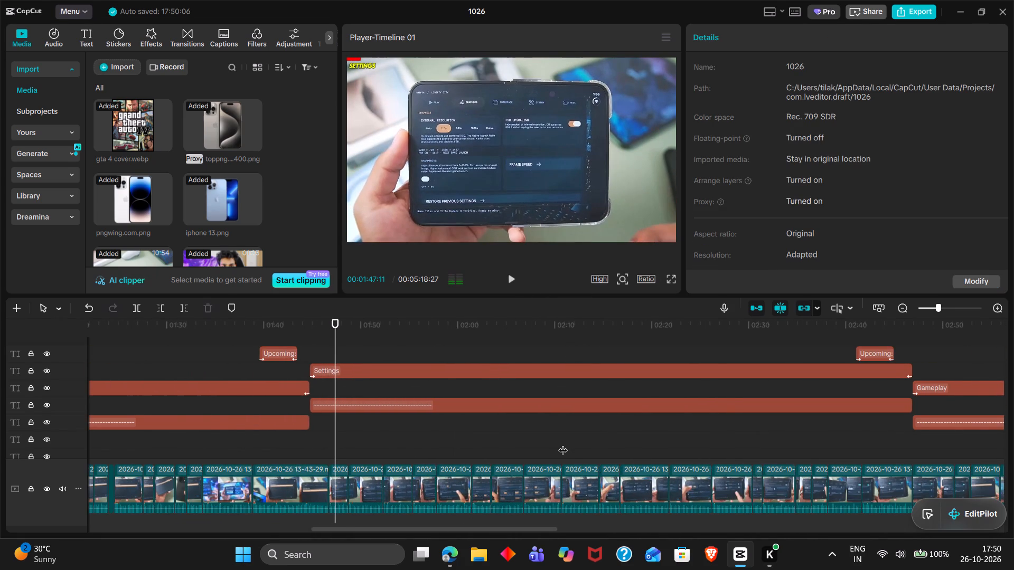
Select all clips on the main video track and set their volume to 3.5 dB.
scroll(563, 443, "left", 1)
scroll(563, 443, "down", 10, "ctrl")
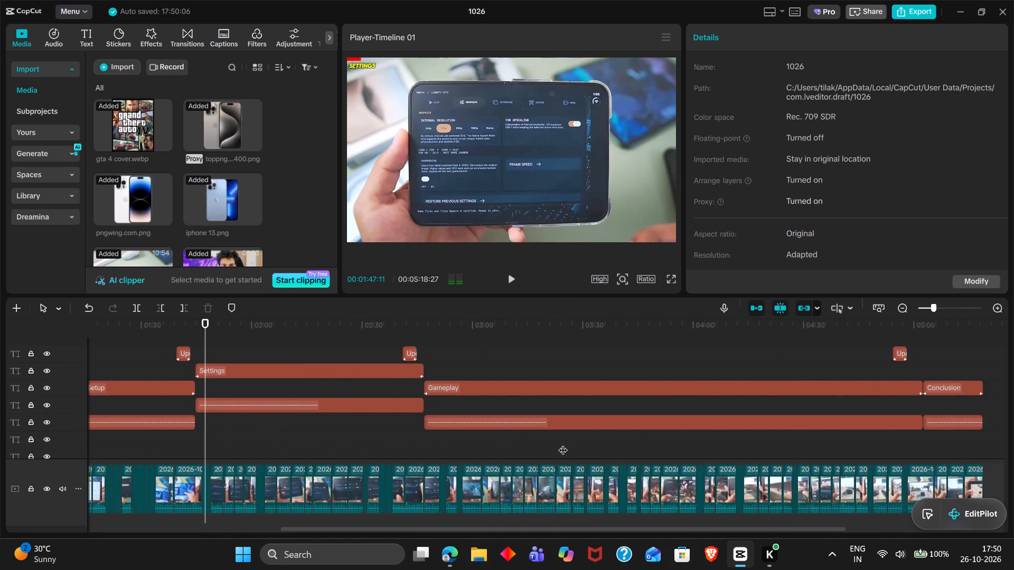
scroll(563, 443, "down", 2, "ctrl")
double_click(768, 435)
left_click_drag(768, 435, 764, 435)
scroll(764, 435, "right", 2)
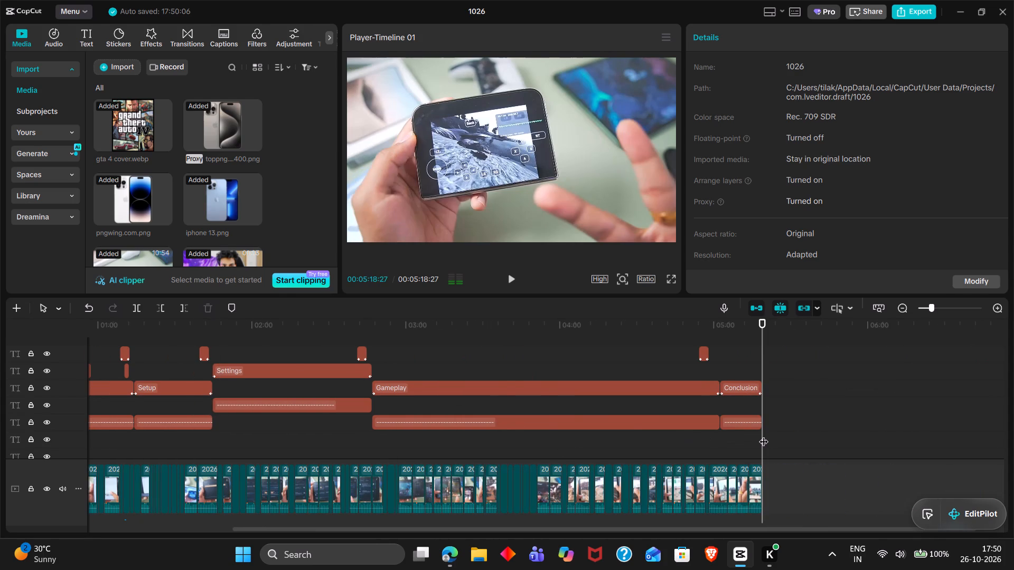
scroll(764, 435, "right", 10)
scroll(541, 447, "down", 19)
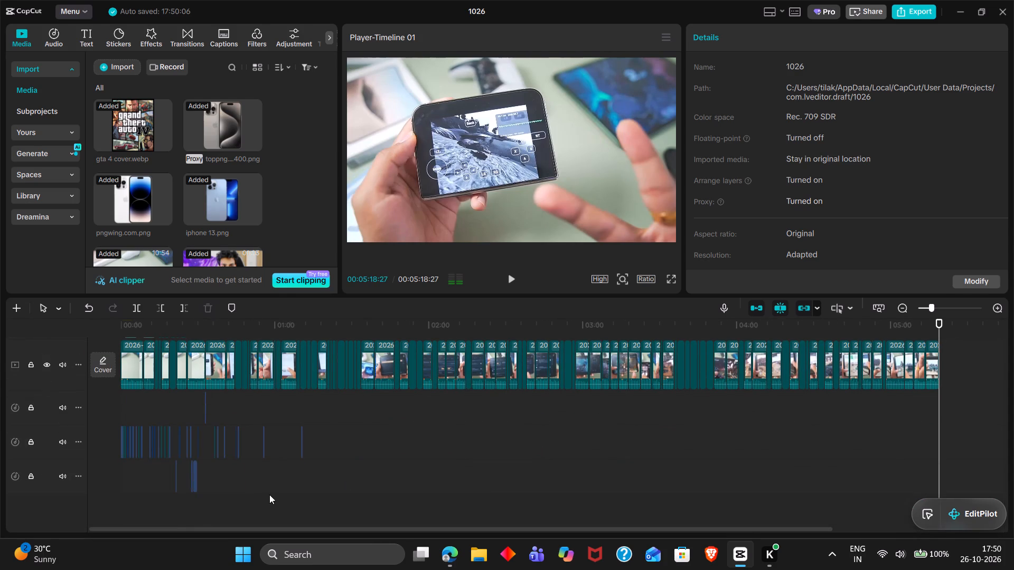
left_click(269, 495)
left_click_drag(269, 495, 59, 495)
left_click_drag(975, 385, 106, 367)
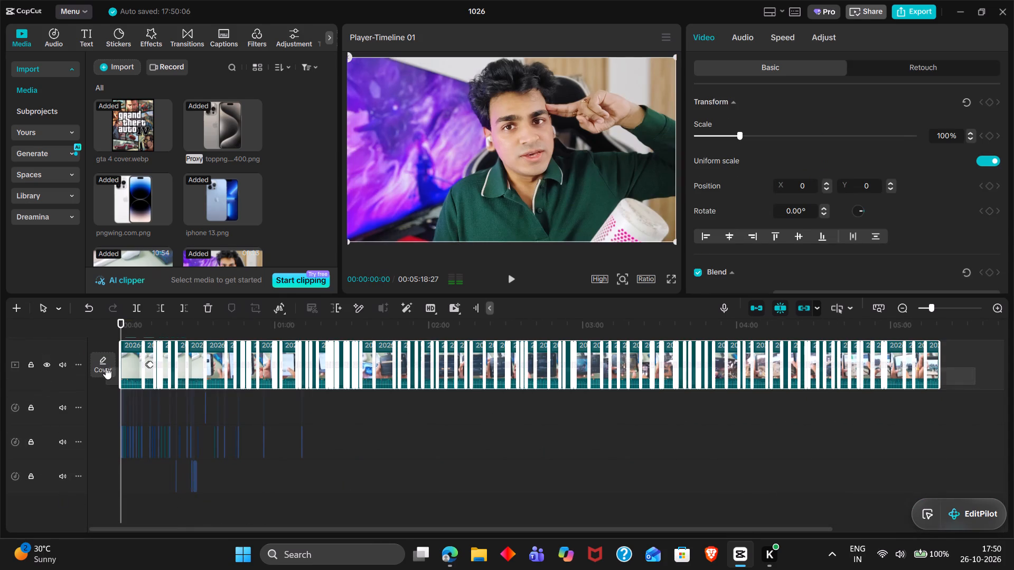
left_click(750, 41)
triple_click(949, 139)
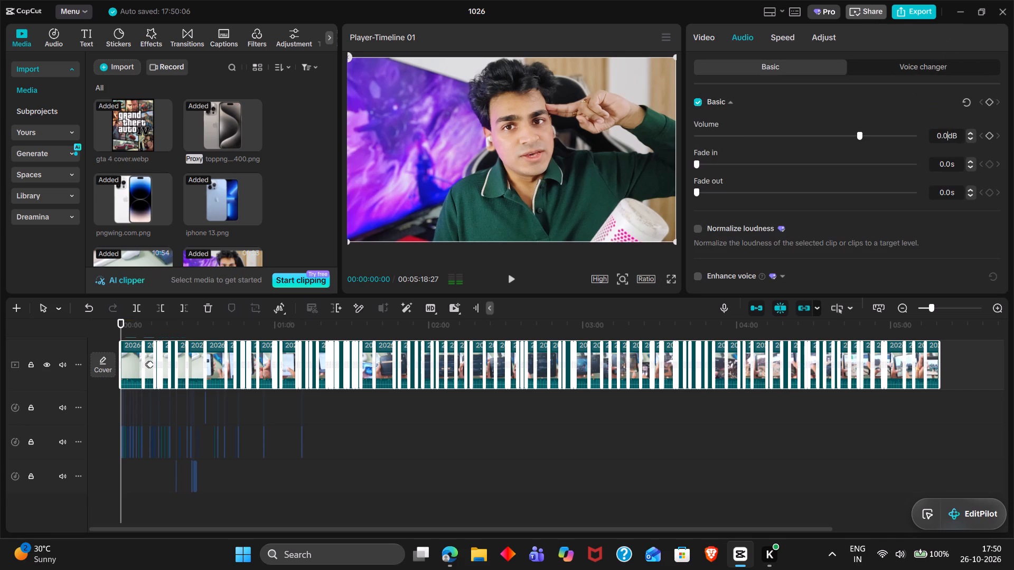
type("3.5")
key("Return")
Return the playhead to the project's start and import the Upbeat Funky Background Music MP3 from Downloads.
double_click(172, 506)
left_click_drag(172, 506, 166, 506)
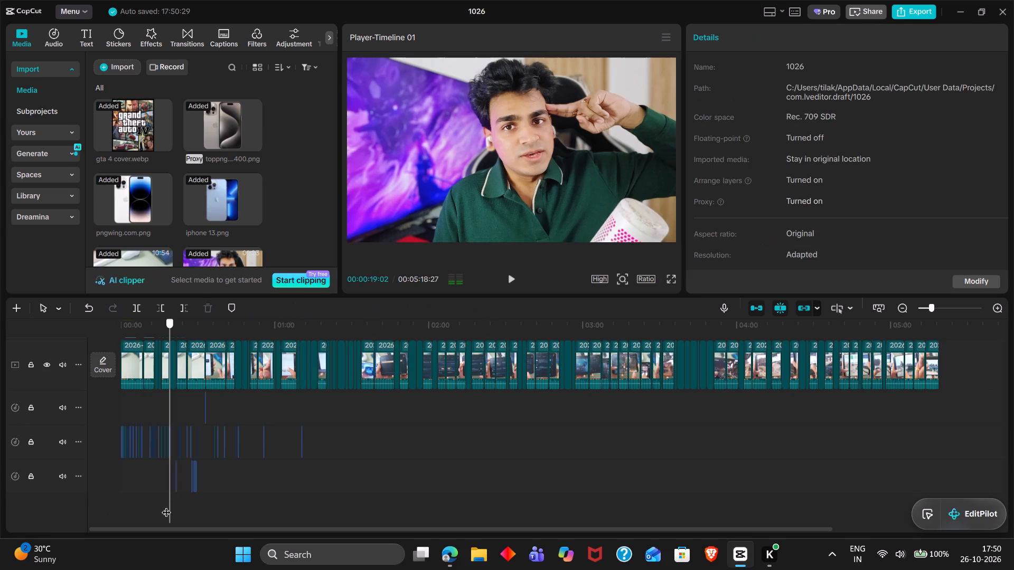
left_click_drag(166, 506, 58, 483)
left_click(118, 70)
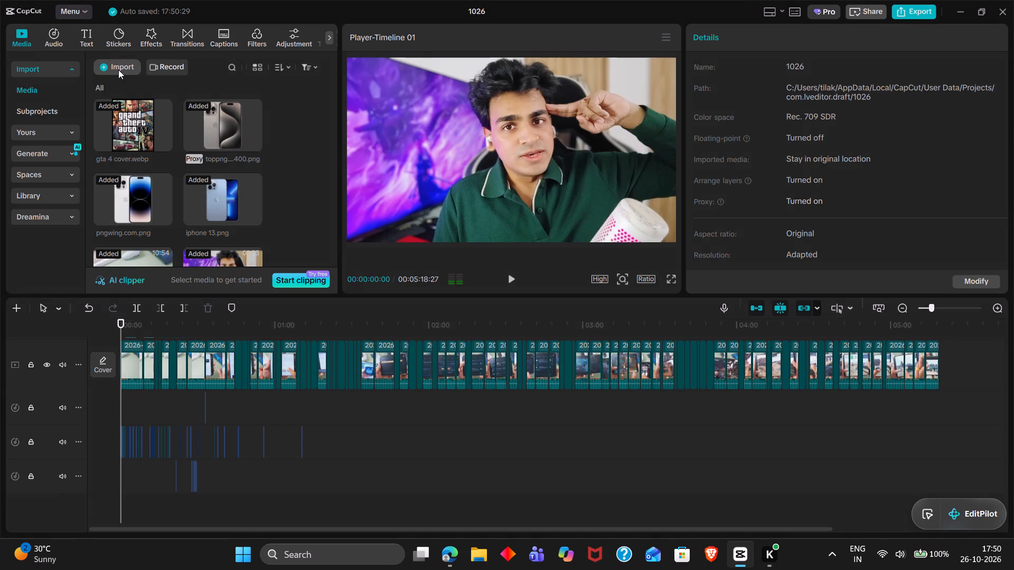
left_click(155, 90)
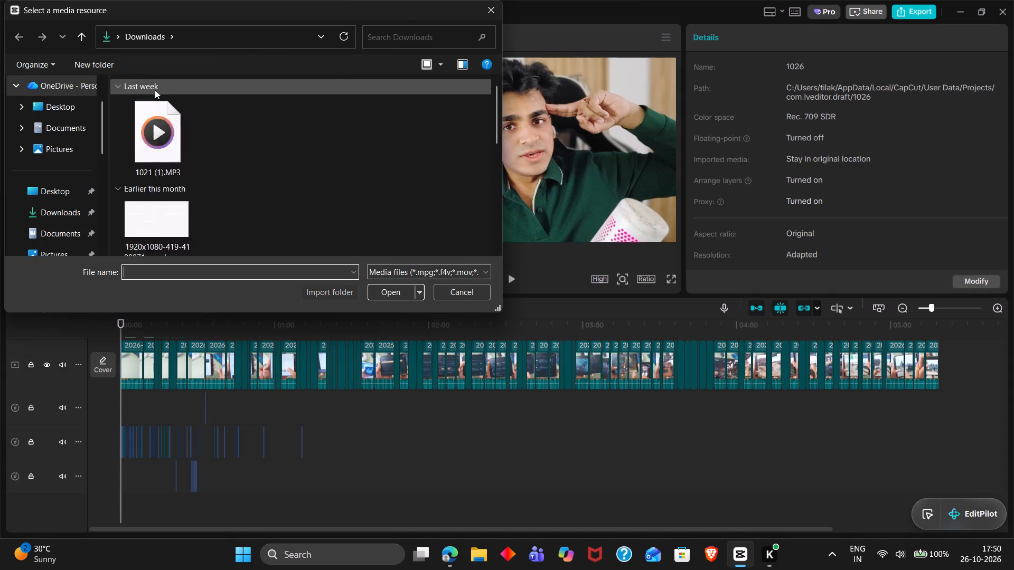
type("up")
key("Down")
key("Down")
key("Return")
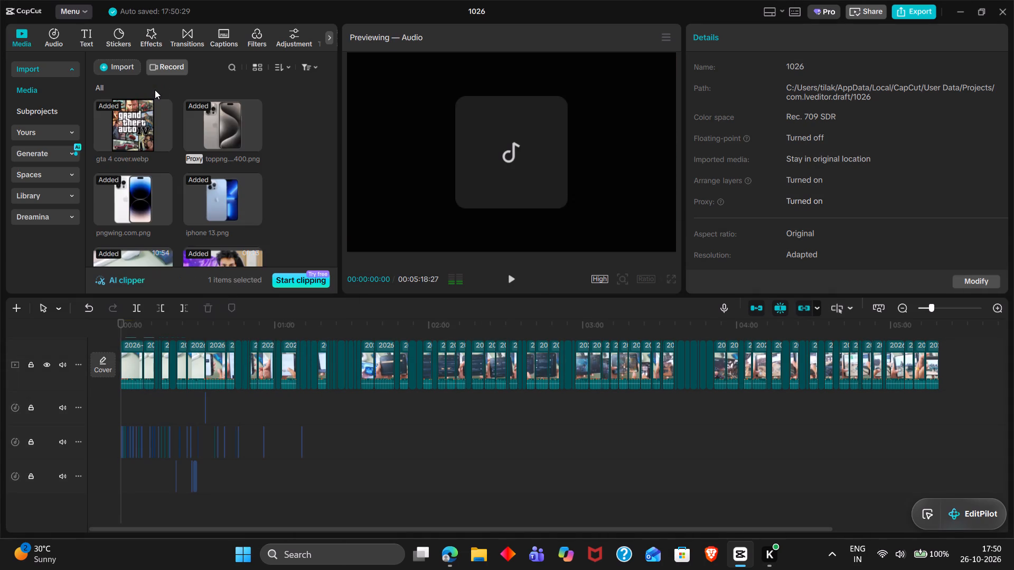
Import the ytmp3free bonkers-beat-club-bruiser MP3 from Downloads into the project media.
left_click(118, 62)
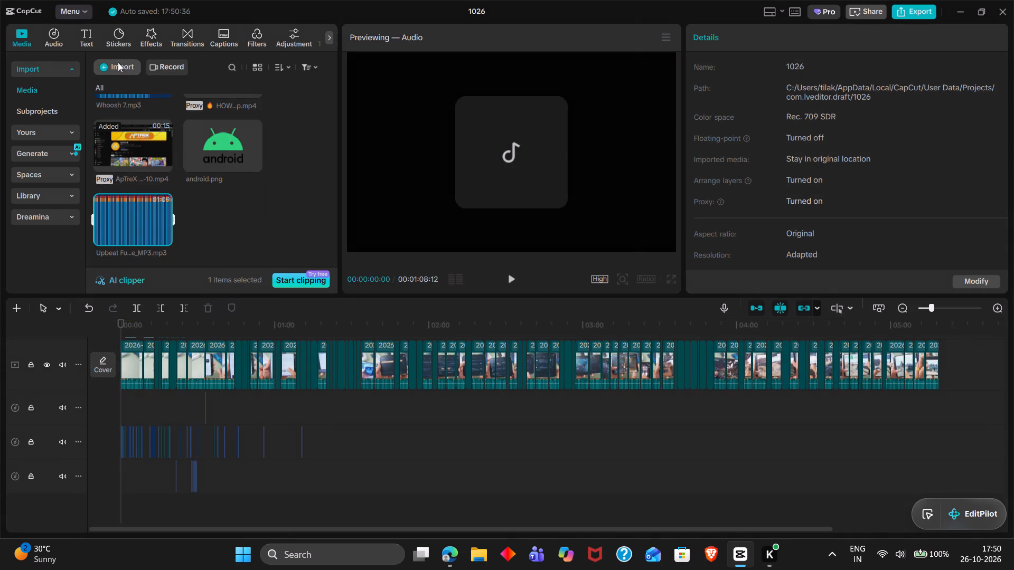
left_click(136, 92)
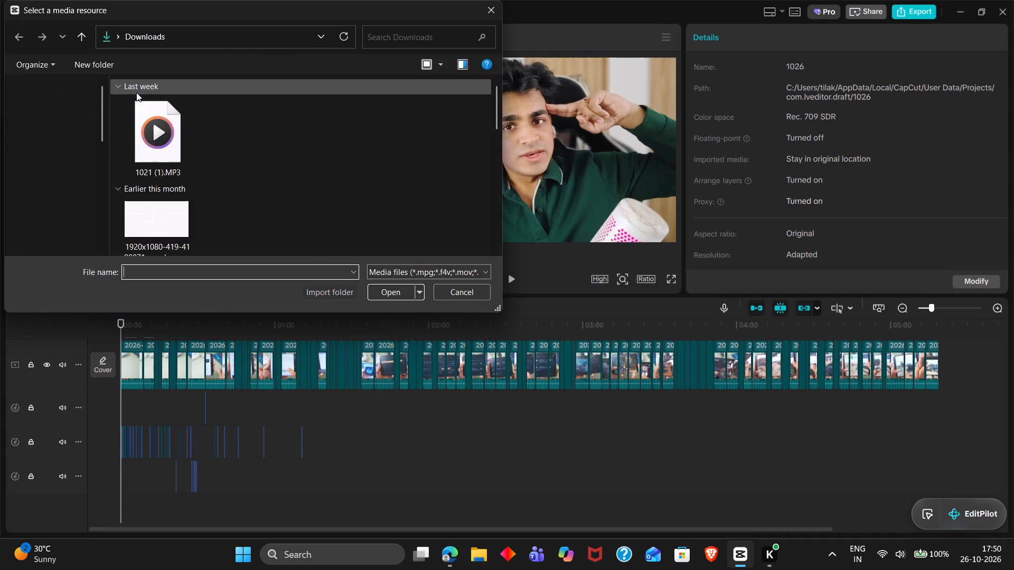
type("up")
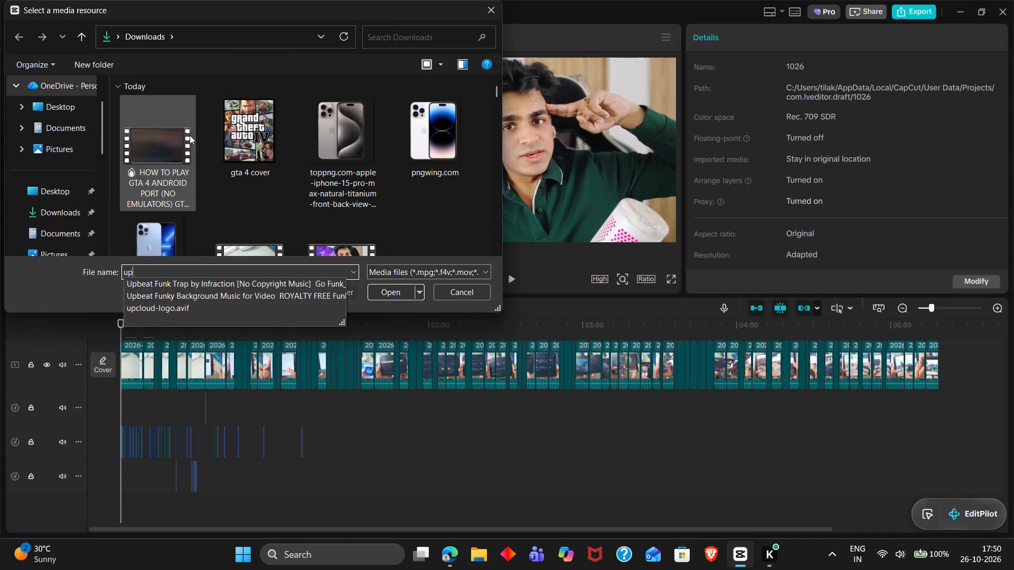
key("BackSpace")
key("BackSpace")
key("BackSpace")
type("yt")
key("Down")
key("Return")
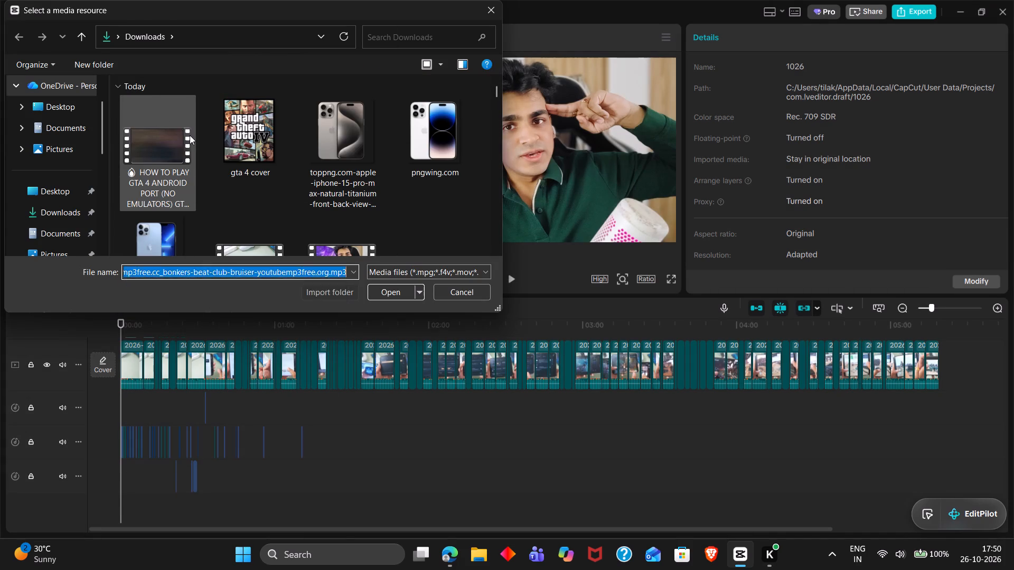
Add the Upbeat Funky Background Music MP3 at the project's start on a new audio track beneath the existing ones.
double_click(148, 209)
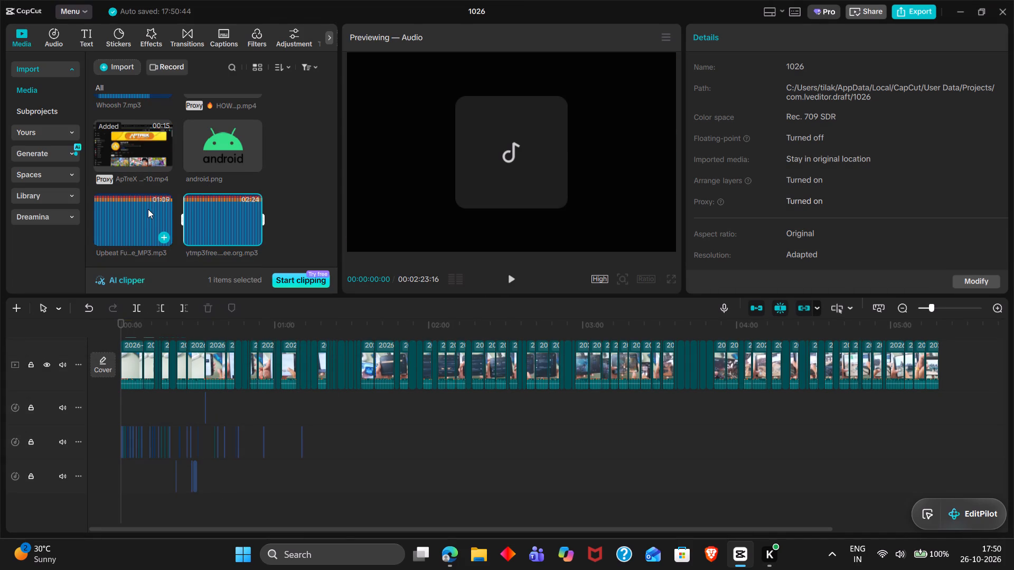
left_click_drag(148, 209, 122, 502)
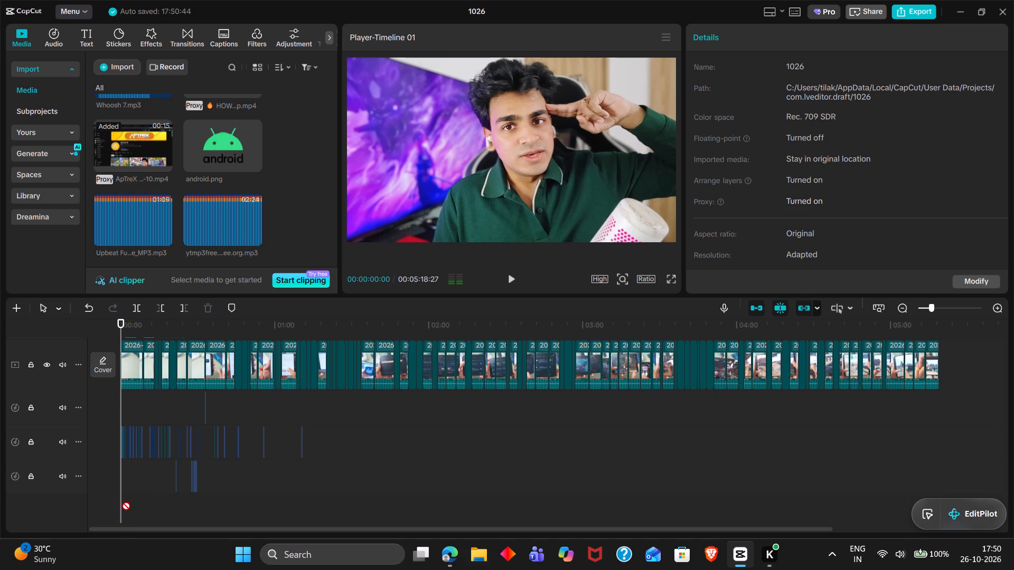
left_click_drag(122, 502, 121, 498)
Trim the opening of the Upbeat Funky music off at 00:00:20:26 and move the remaining clip to the project's start.
scroll(121, 498, "up", 6, "ctrl")
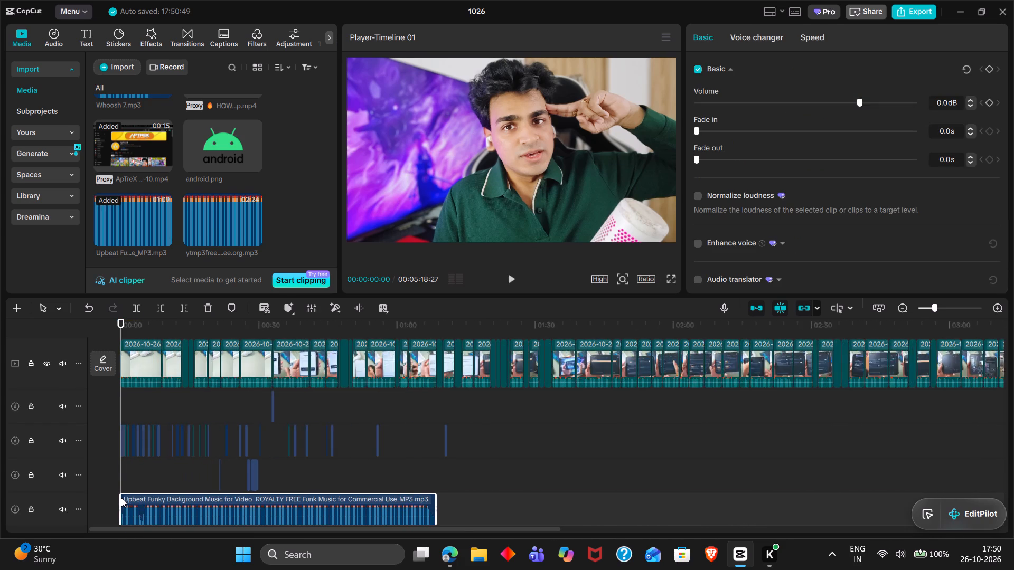
scroll(121, 498, "up", 4, "ctrl")
double_click(247, 481)
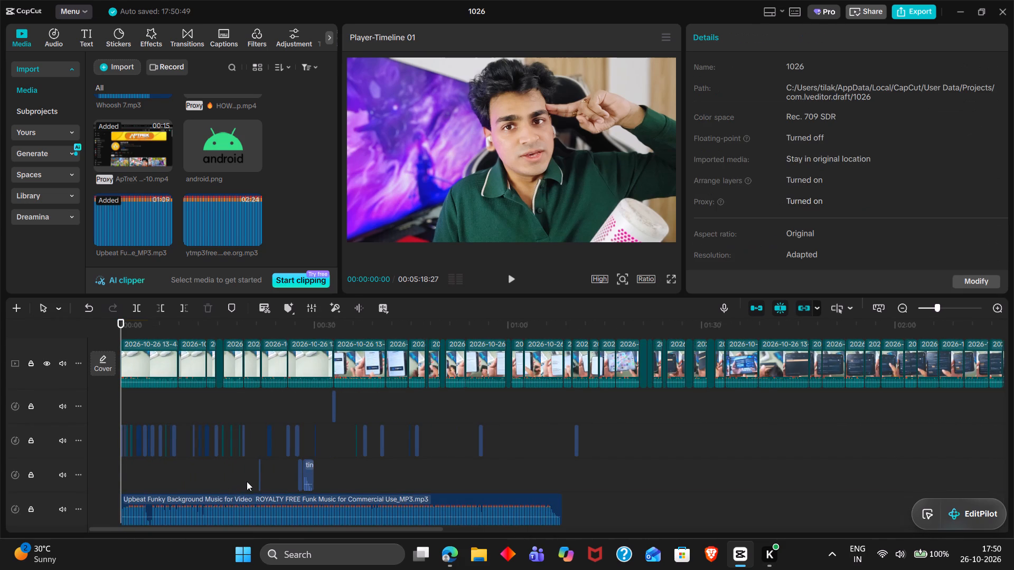
key("space")
scroll(247, 481, "up", 2, "ctrl")
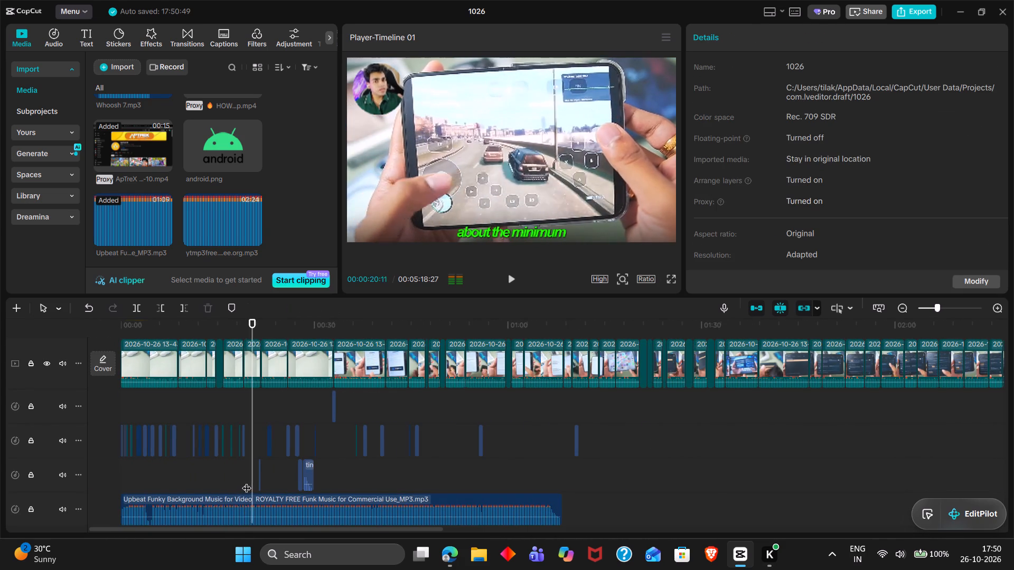
key("space")
left_click(256, 504)
key("q")
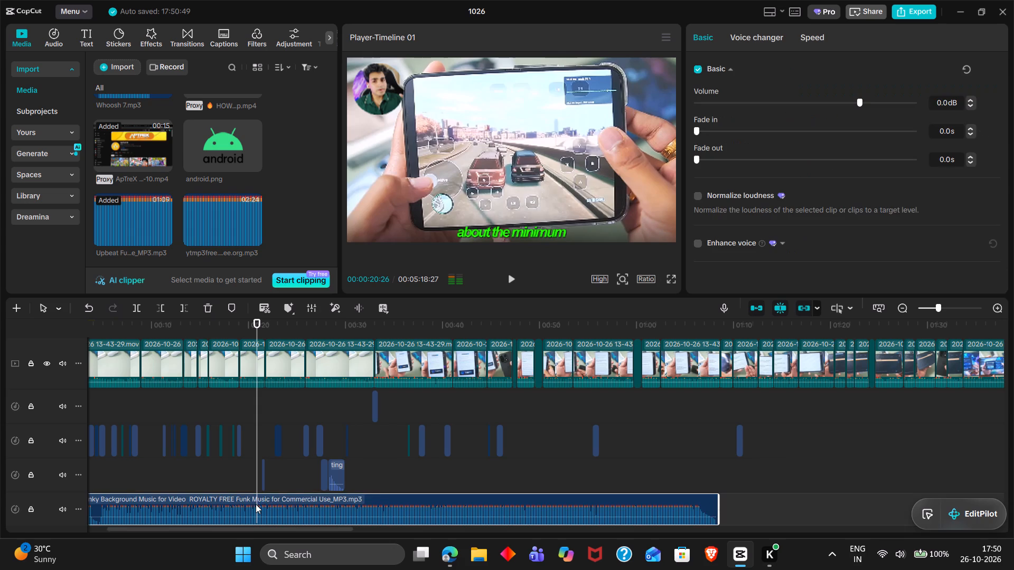
left_click_drag(274, 508, 29, 504)
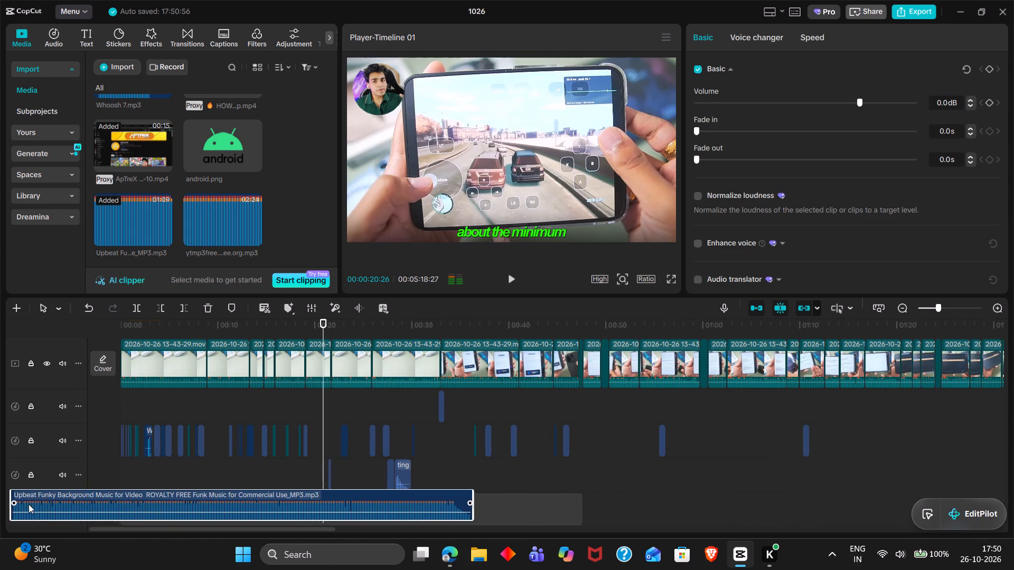
Set the Upbeat Funky music clip's volume to -25 dB and play the video to check the mix.
left_click(835, 100)
left_click_drag(835, 100, 811, 98)
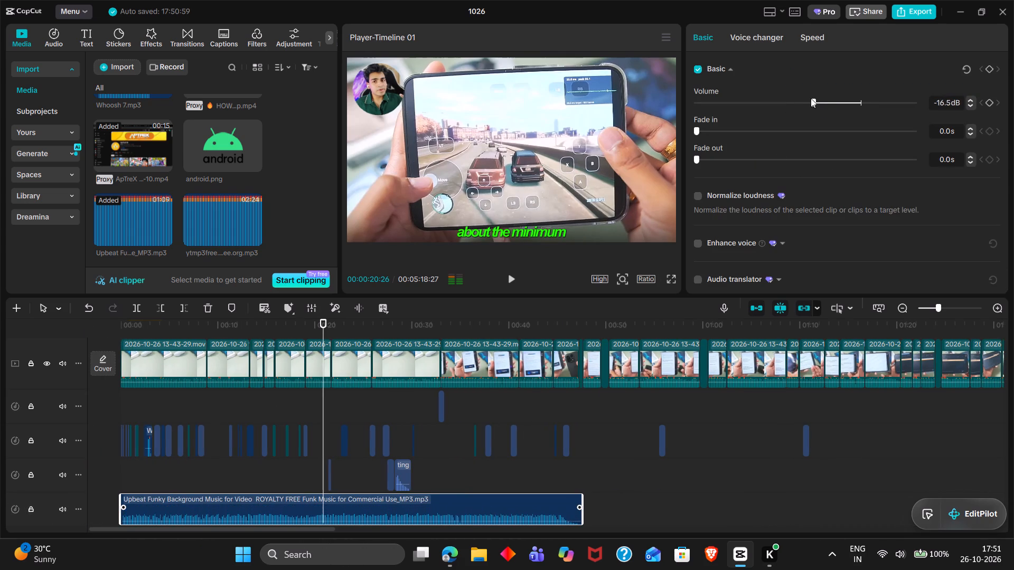
left_click_drag(811, 98, 794, 98)
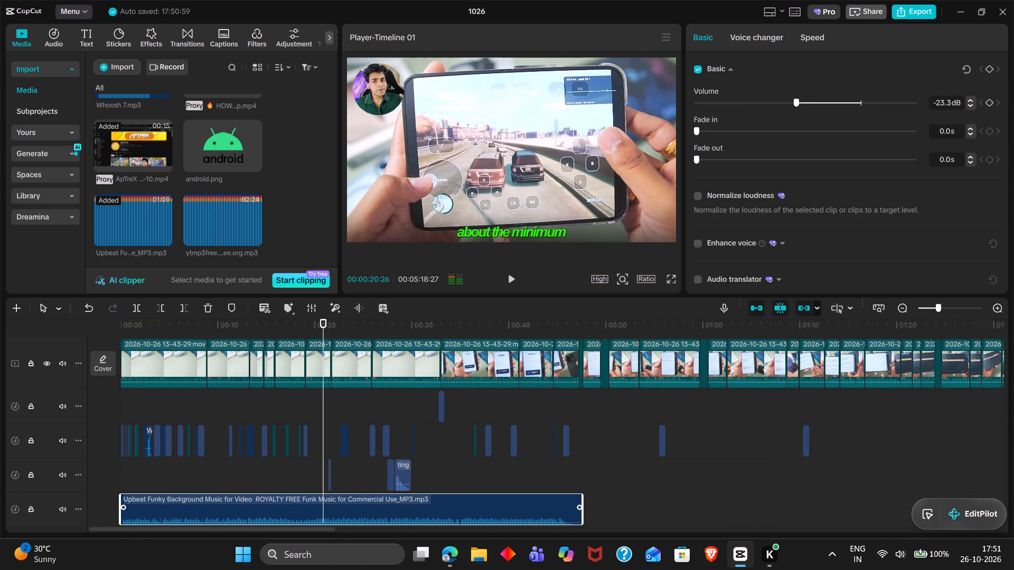
triple_click(946, 99)
type("-1")
key("BackSpace")
type("25")
key("Return")
left_click(495, 471)
key("space")
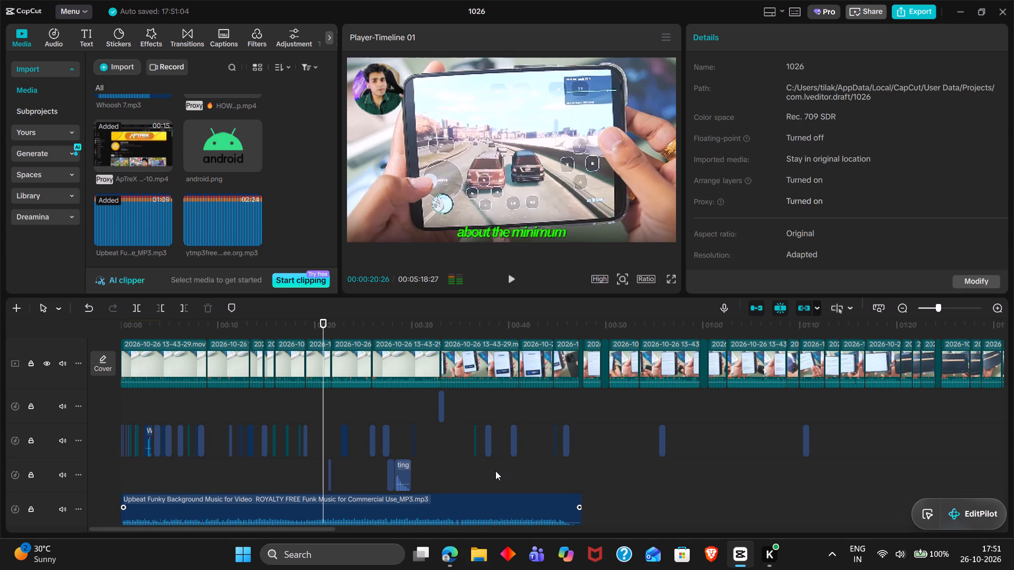
key("space")
Add the bonkers-beat-club-bruiser music on a new track below the first music clip, with its opening trimmed so it starts at 00:00:46:09.
scroll(495, 471, "left", 1)
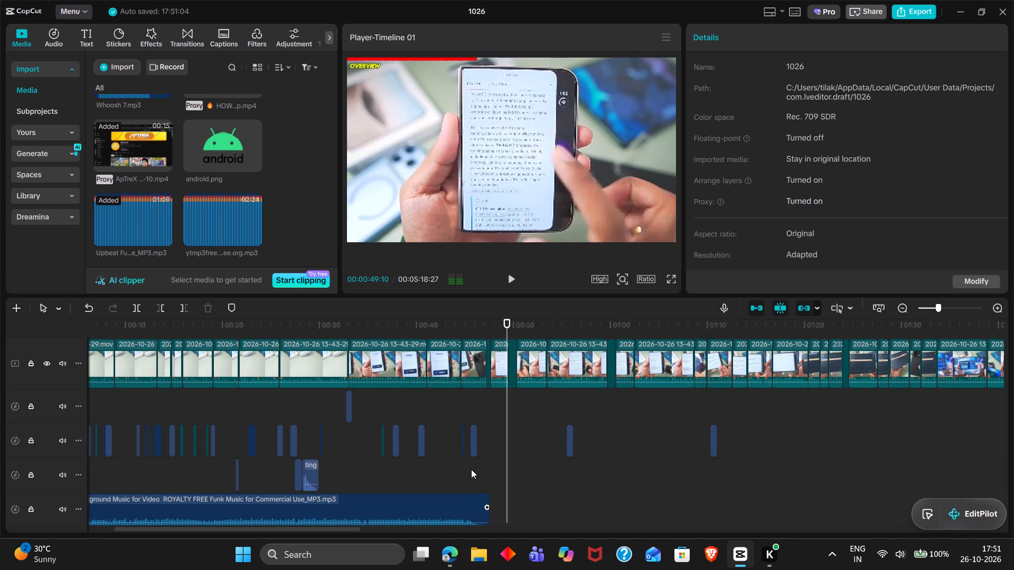
left_click(471, 469)
left_click_drag(471, 469, 476, 470)
left_click_drag(227, 231, 476, 525)
scroll(476, 525, "down", 1)
left_click_drag(594, 474, 512, 472)
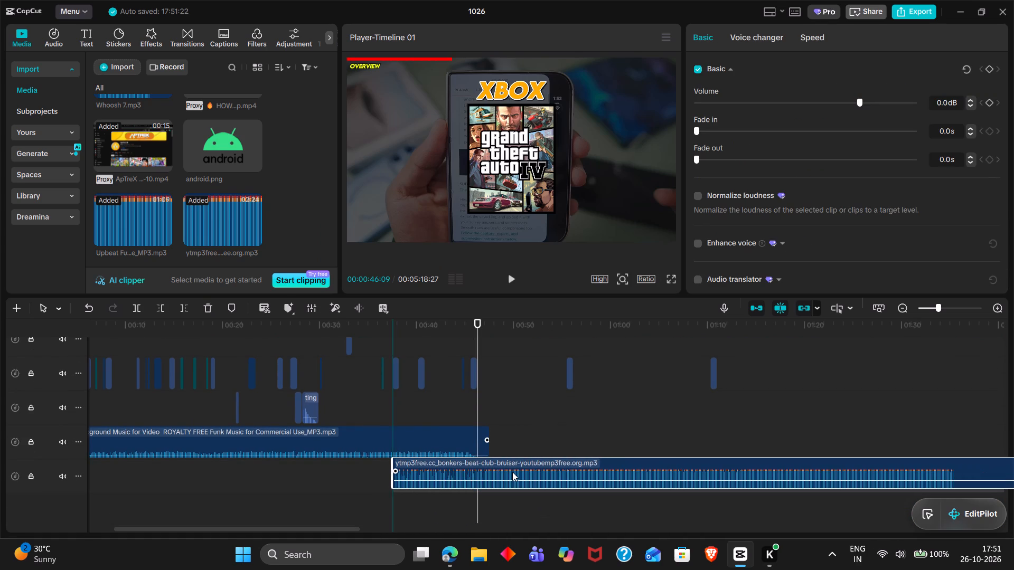
left_click_drag(512, 472, 501, 472)
key("q")
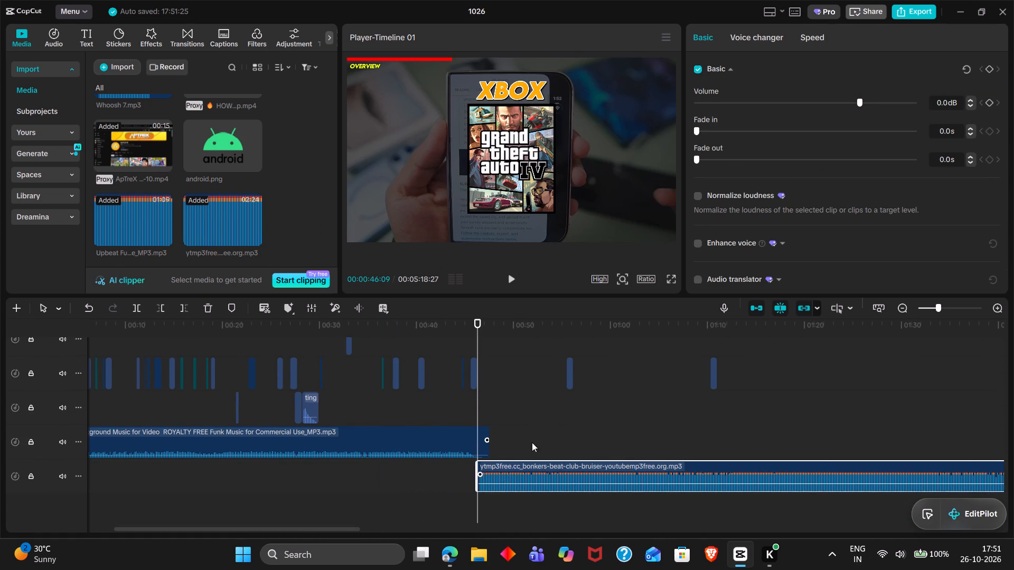
Set the bonkers-beat-club-bruiser music clip's volume to -26 dB.
triple_click(944, 103)
left_click(944, 103)
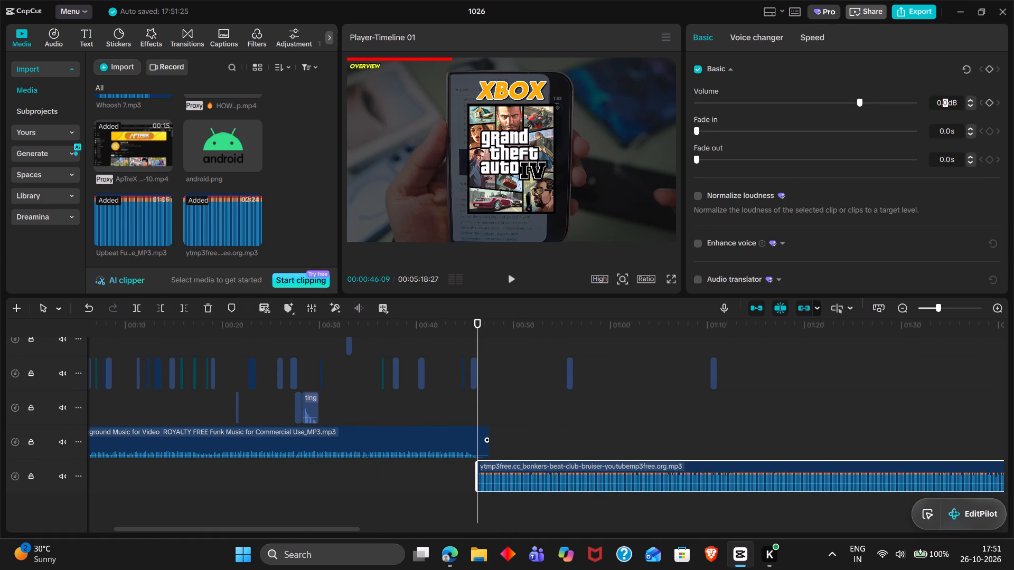
key("ctrl+a")
type("-26")
key("Return")
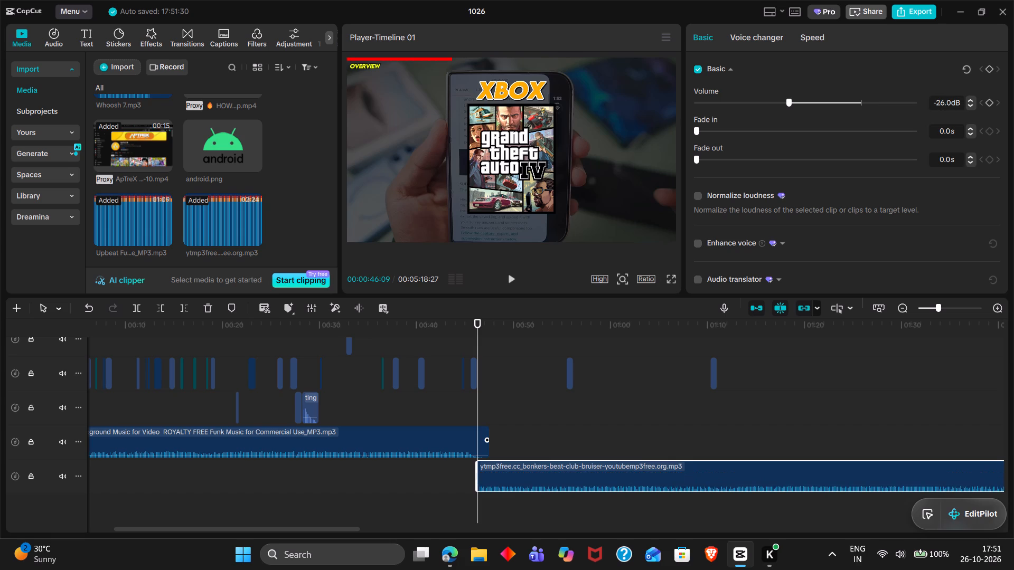
Play the Overview section from 00:00:46:09 to about 00:01:00 to check the second music clip against the voice.
key("space")
scroll(688, 404, "left", 1)
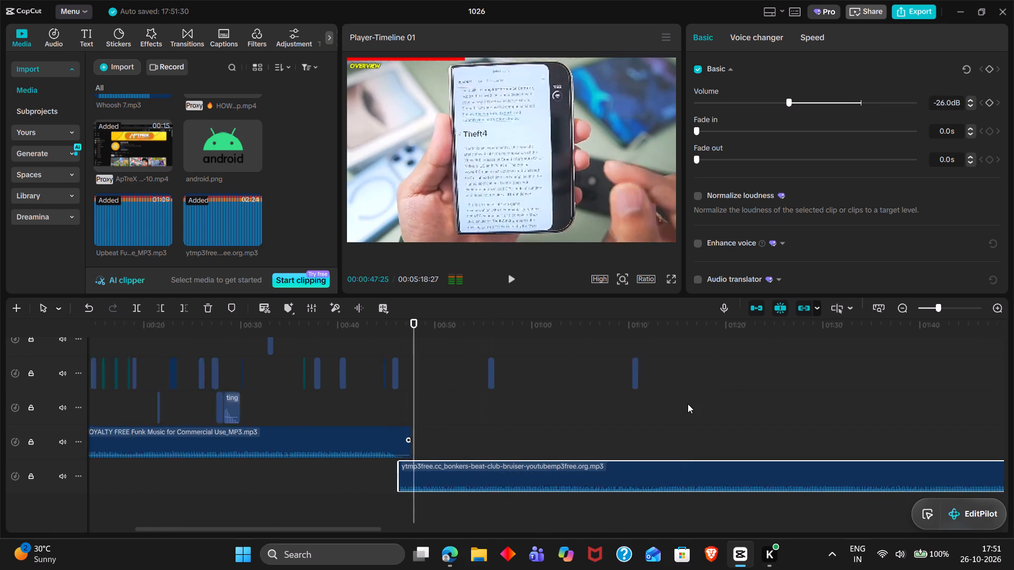
scroll(688, 404, "left", 1)
scroll(688, 404, "up", 2)
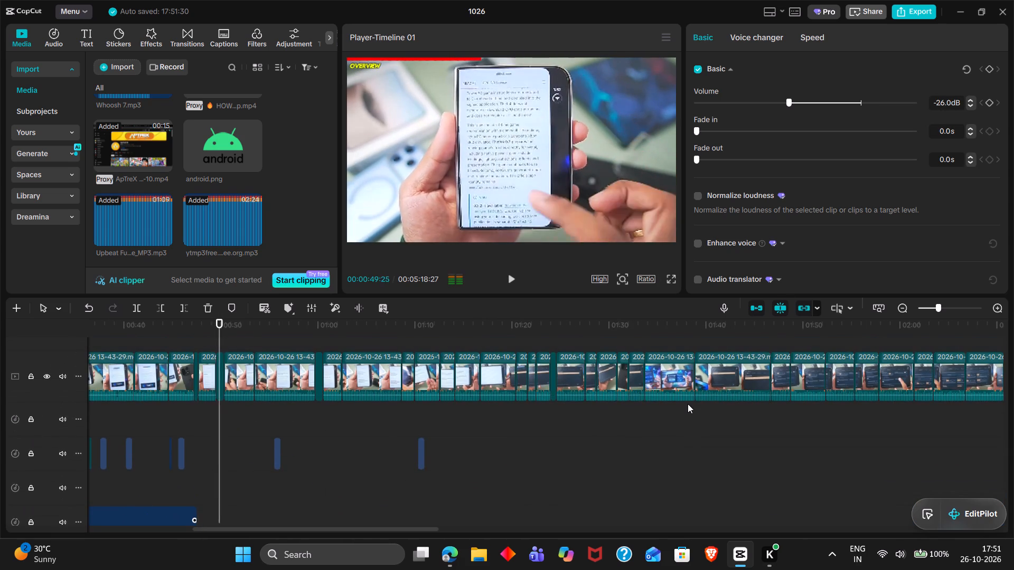
scroll(688, 404, "up", 5, "ctrl")
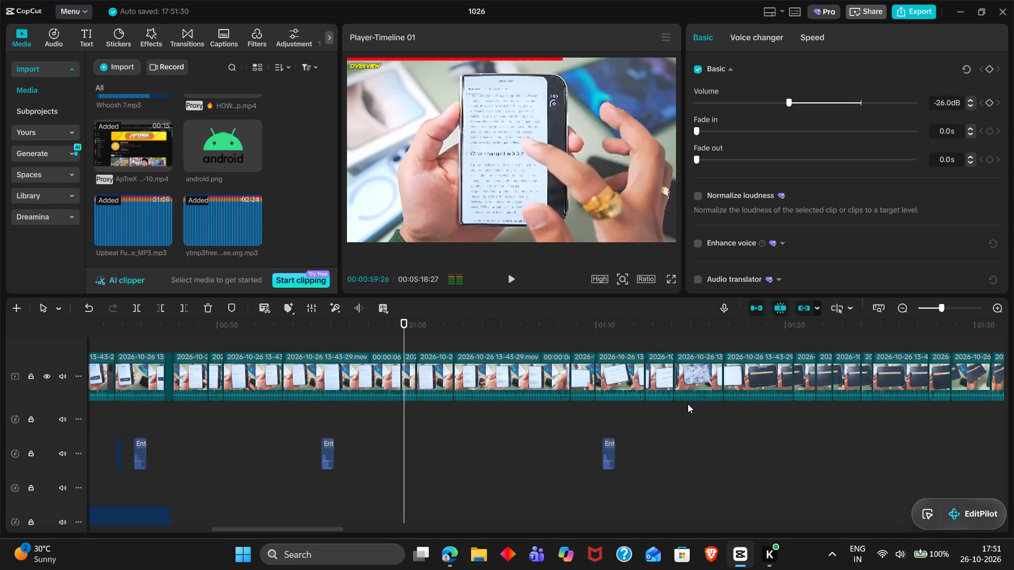
key("space")
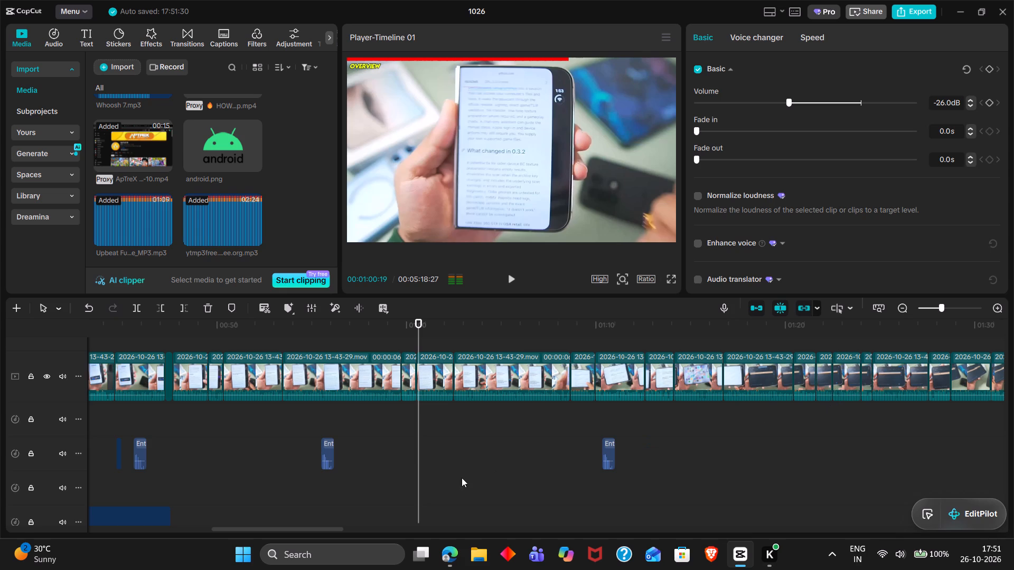
Replay the narration around 00:00:59 and stop the playhead at 00:00:59:02 as the spot for an overlay image.
triple_click(393, 439)
key("space")
key("space")
key("space")
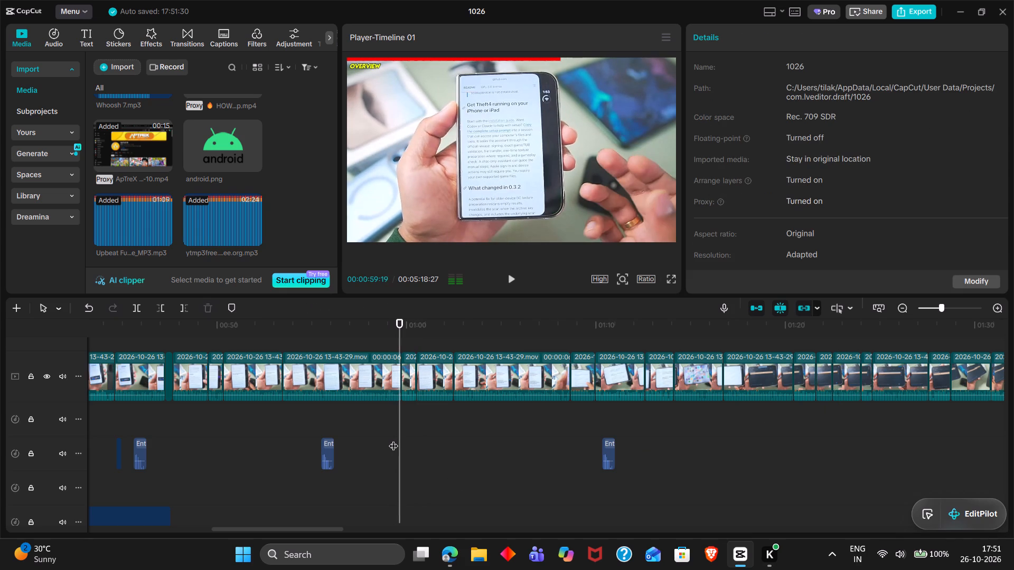
double_click(373, 434)
key("space")
key("space")
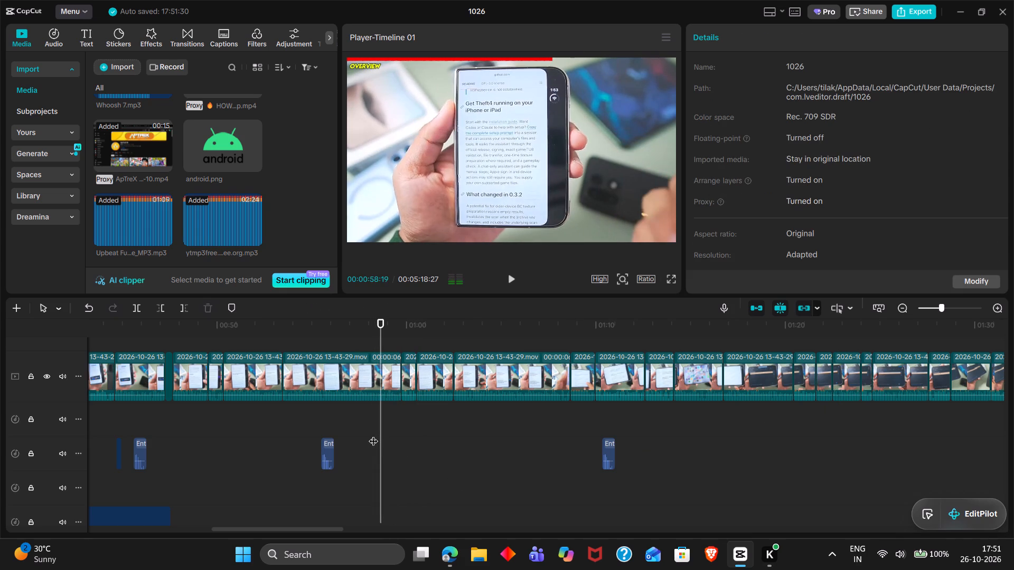
scroll(373, 434, "up", 1)
key("space")
key("space")
key("space")
key("space")
scroll(373, 434, "up", 1)
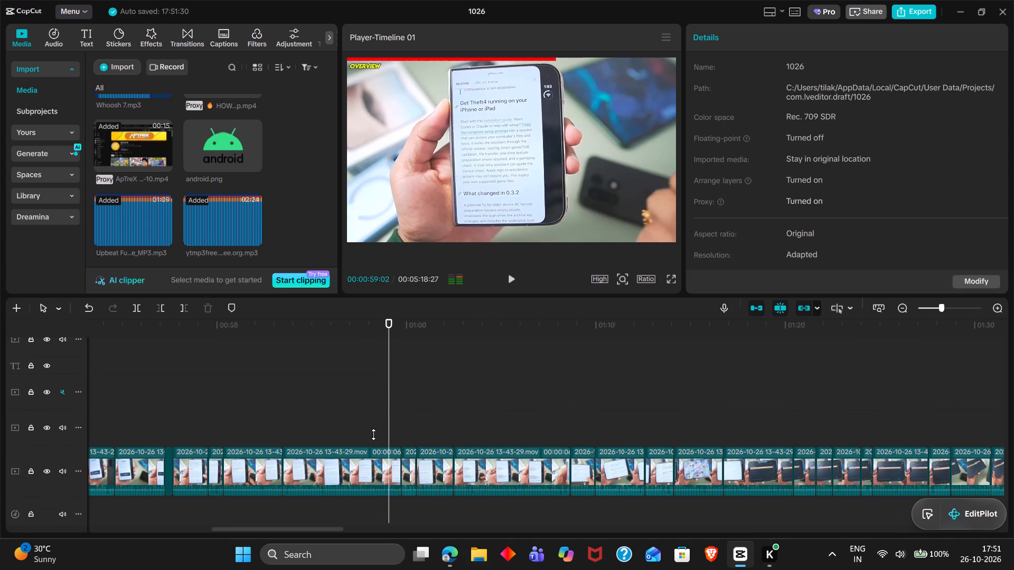
scroll(373, 434, "up", 10)
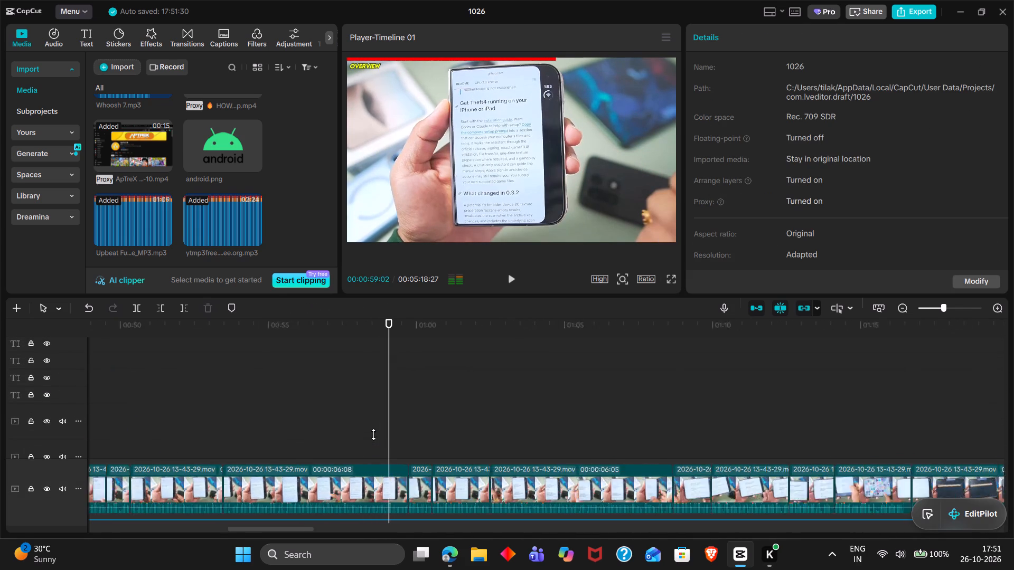
scroll(373, 434, "up", 3)
scroll(373, 434, "down", 3)
scroll(373, 434, "up", 1)
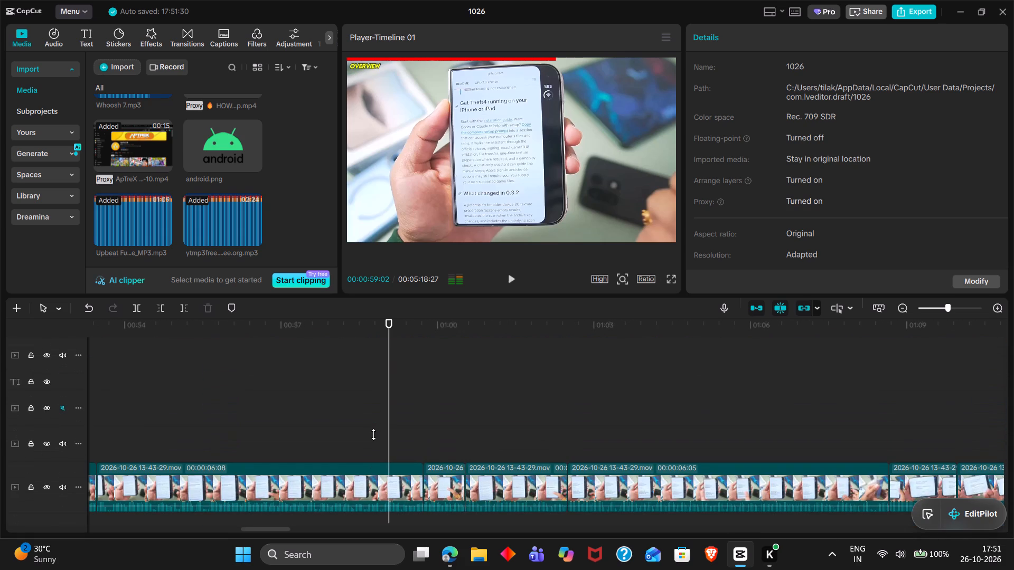
Import the hp 15.png laptop image from Downloads into the project media.
left_click(124, 68)
left_click(148, 87)
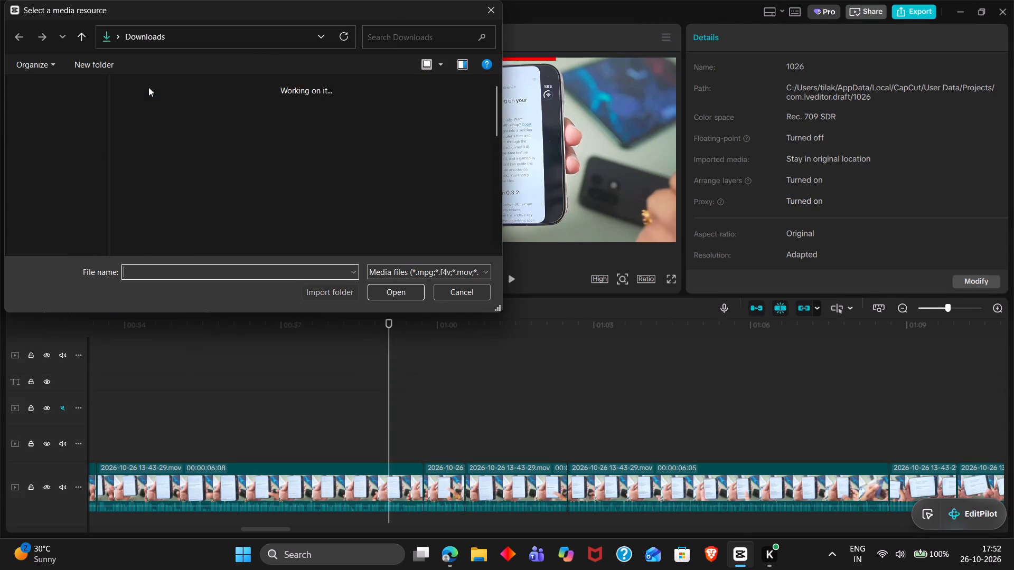
type("hp")
key("Down")
key("Return")
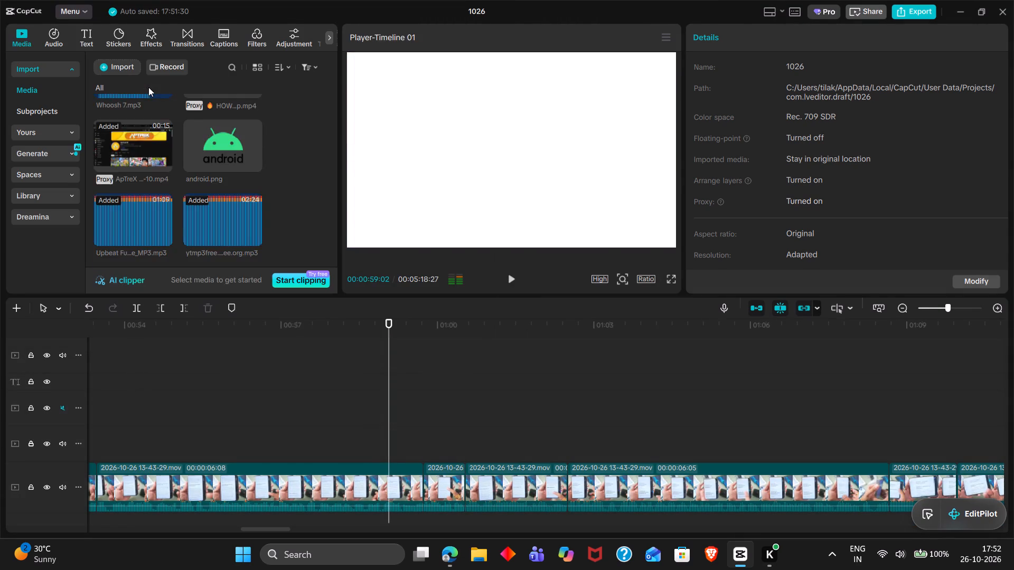
Place the hp 15.png image on the second overlay track at 00:00:59:02 and scale it to 65%.
left_click_drag(123, 214, 387, 426)
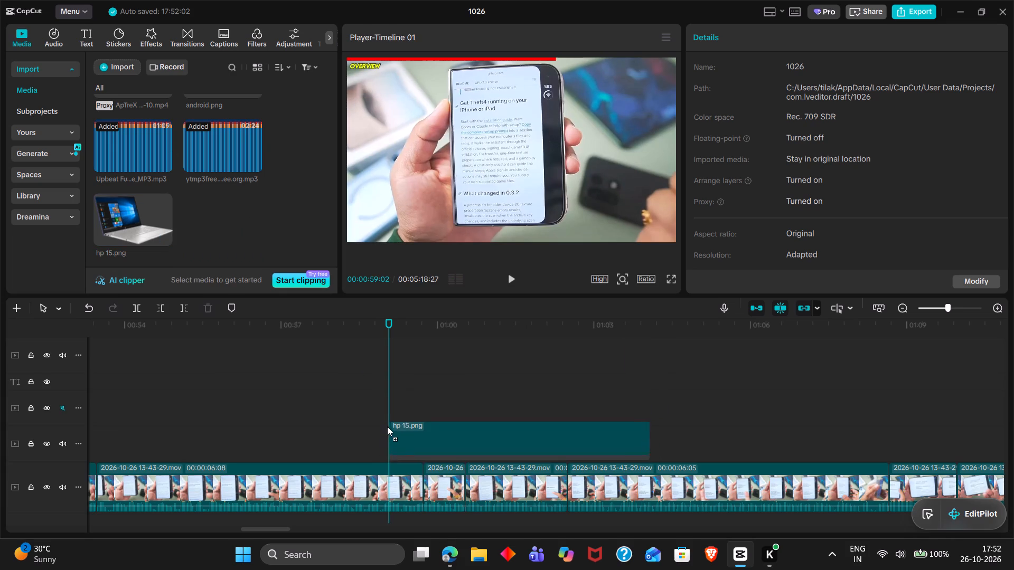
left_click_drag(387, 426, 386, 418)
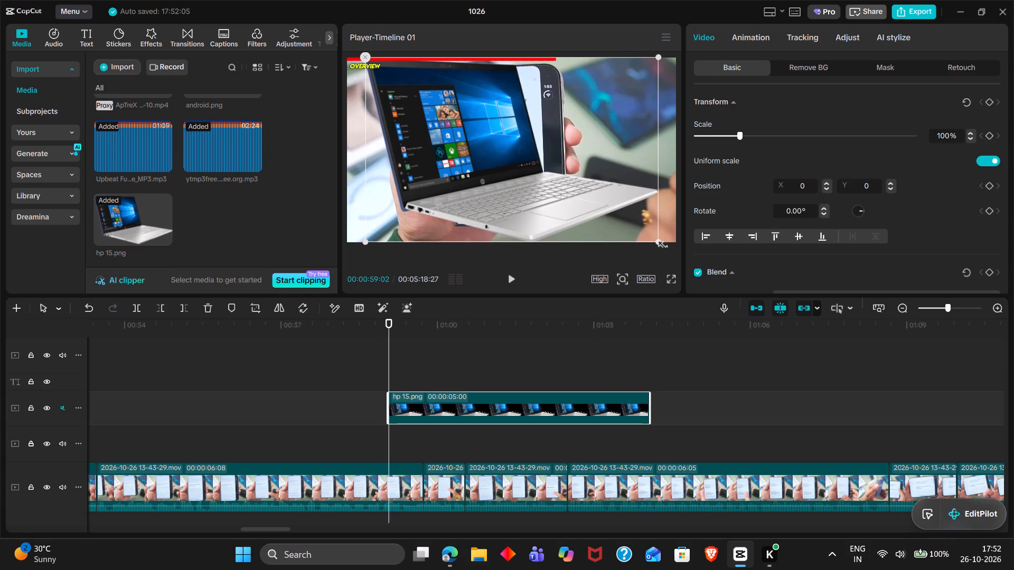
left_click_drag(654, 243, 583, 193)
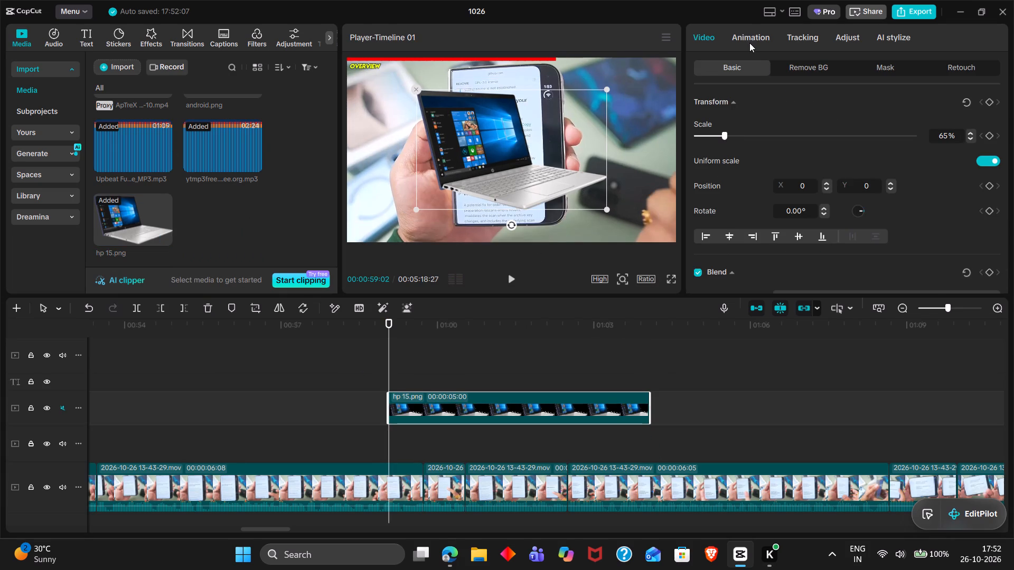
Apply the Slide Down entrance animation to the hp 15 image and shorten its duration slightly.
double_click(749, 43)
double_click(758, 66)
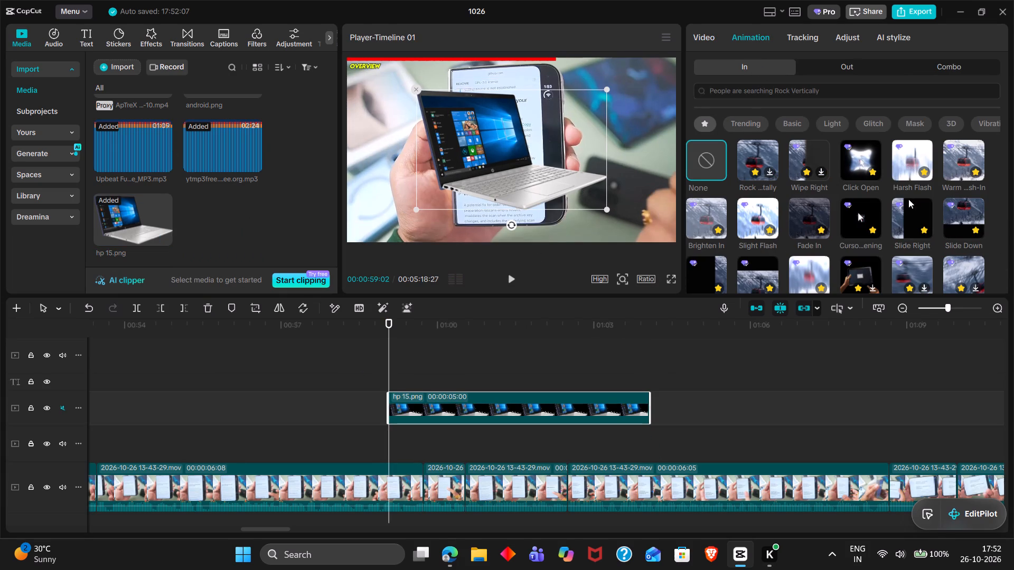
double_click(951, 215)
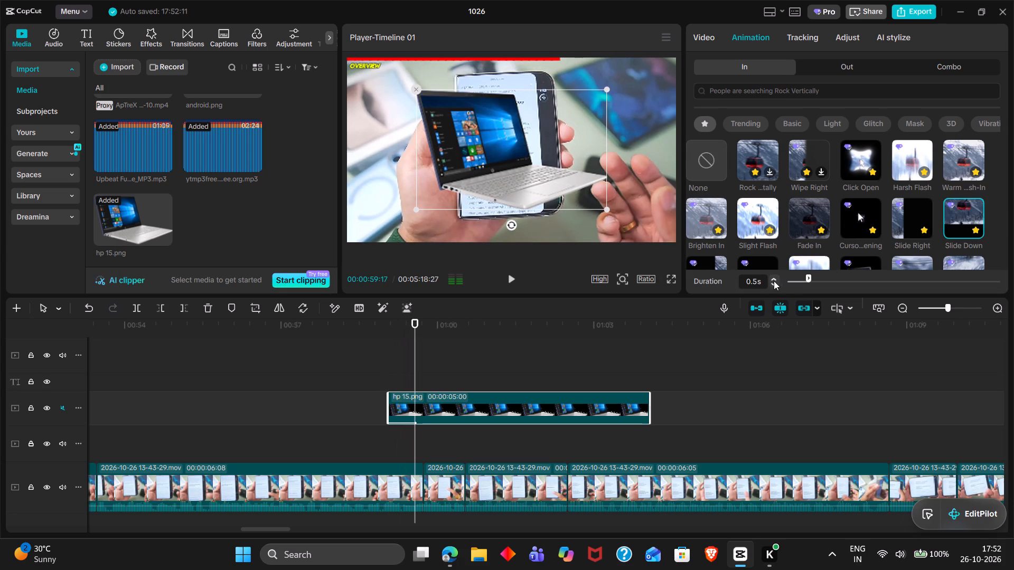
left_click(775, 281)
double_click(775, 288)
double_click(774, 284)
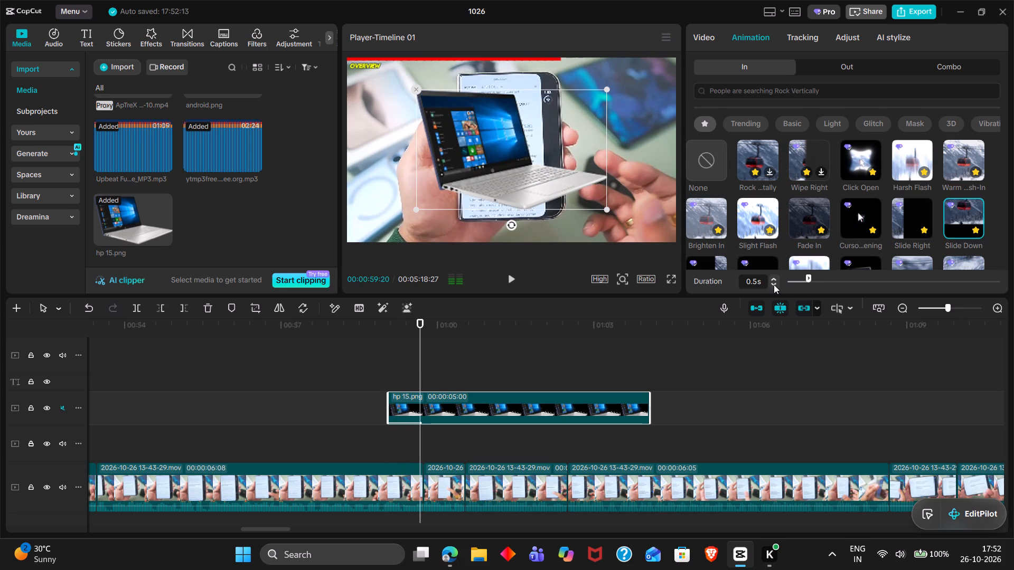
Add a Blend keyframe to the main phone clip at 00:00:59:02, where the hp 15.png overlay starts.
left_click(397, 374)
left_click_drag(397, 374, 391, 374)
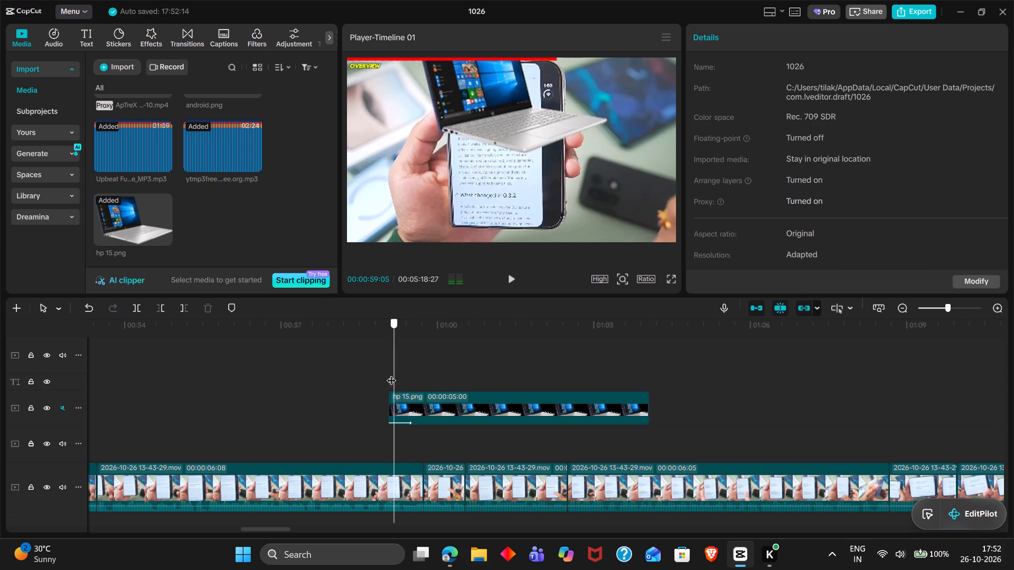
left_click_drag(391, 374, 391, 373)
scroll(391, 373, "down", 1)
left_click(395, 407)
scroll(841, 215, "down", 1)
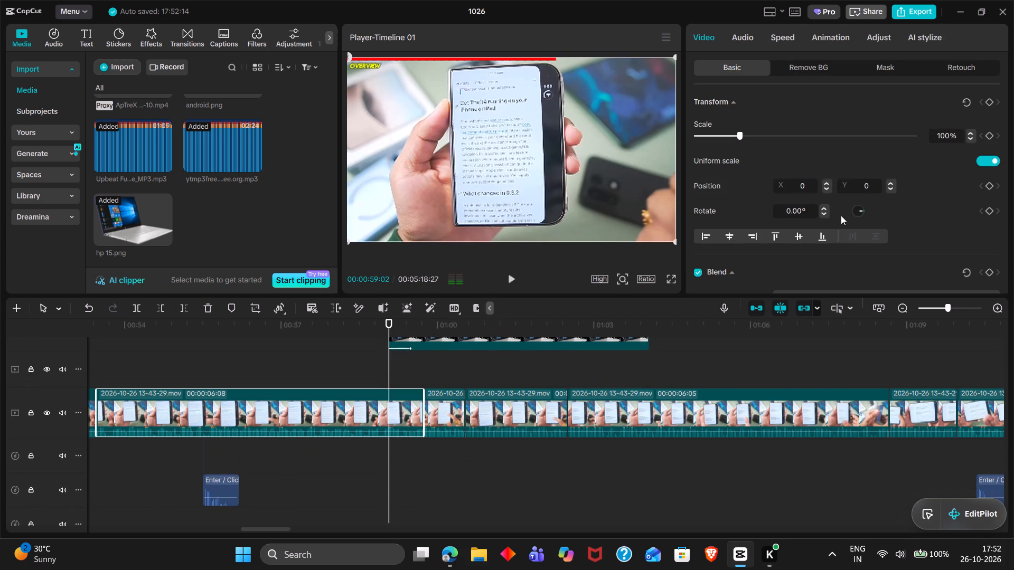
scroll(841, 215, "down", 1)
scroll(816, 260, "down", 1)
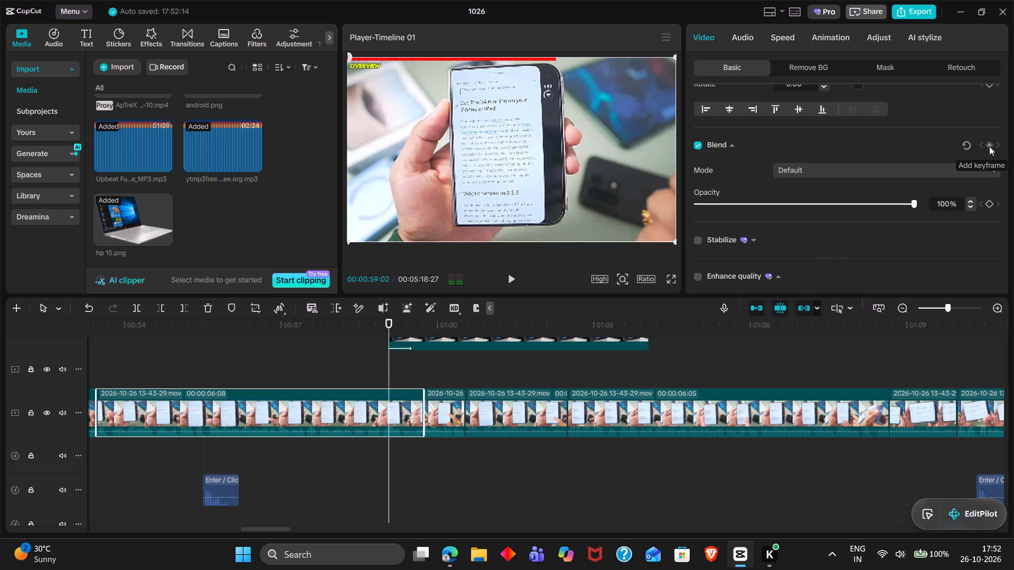
left_click(989, 146)
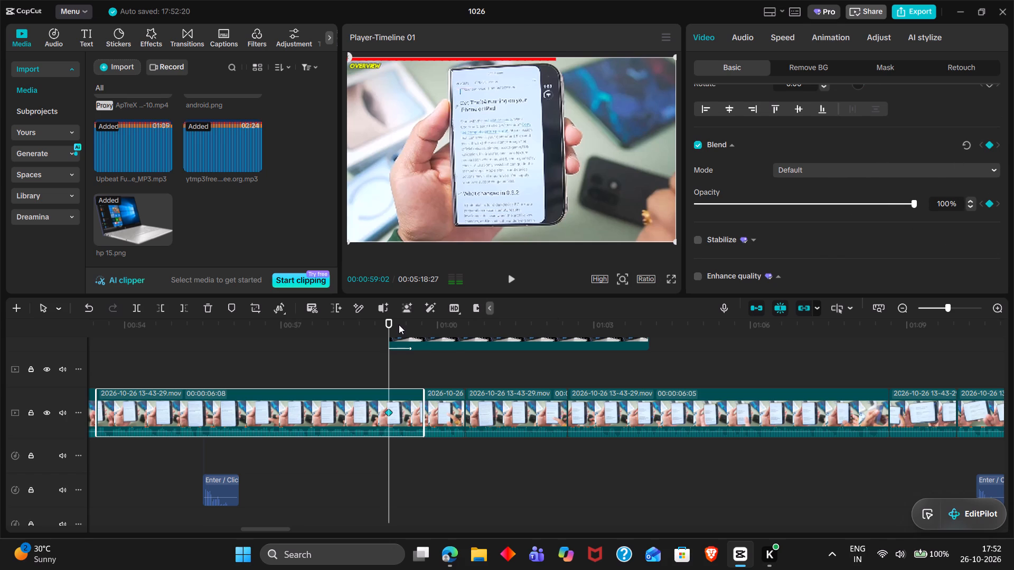
Lower the main clip's opacity to 37% at 00:00:59:08 to dim the footage behind the laptop image.
left_click(399, 322)
left_click(810, 201)
left_click_drag(810, 201, 804, 201)
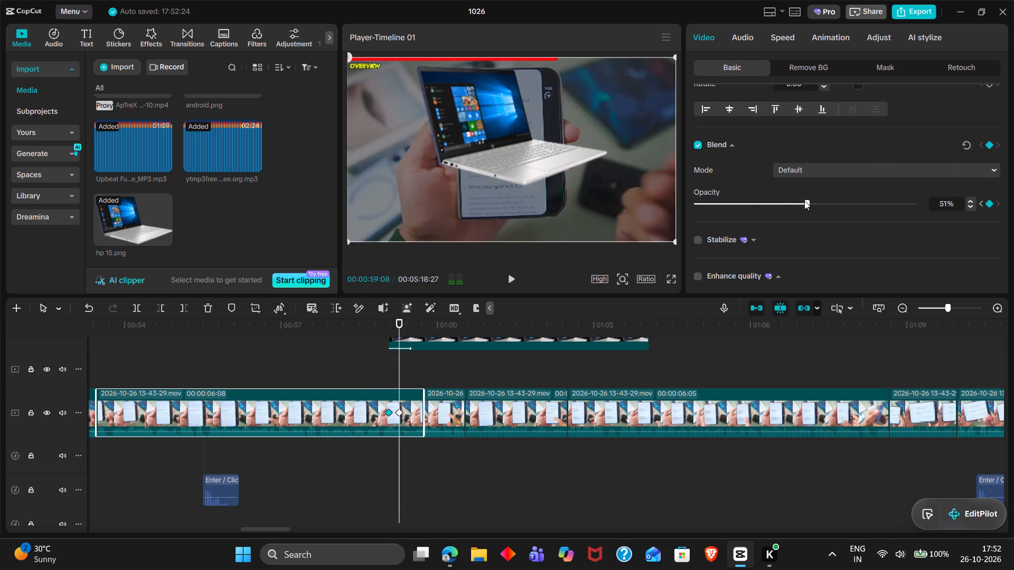
left_click_drag(804, 201, 777, 202)
Copy the short "Wh…" sound effect near 00:00:45 and paste it at 00:00:59:05 under the laptop image's entrance.
scroll(472, 363, "up", 1)
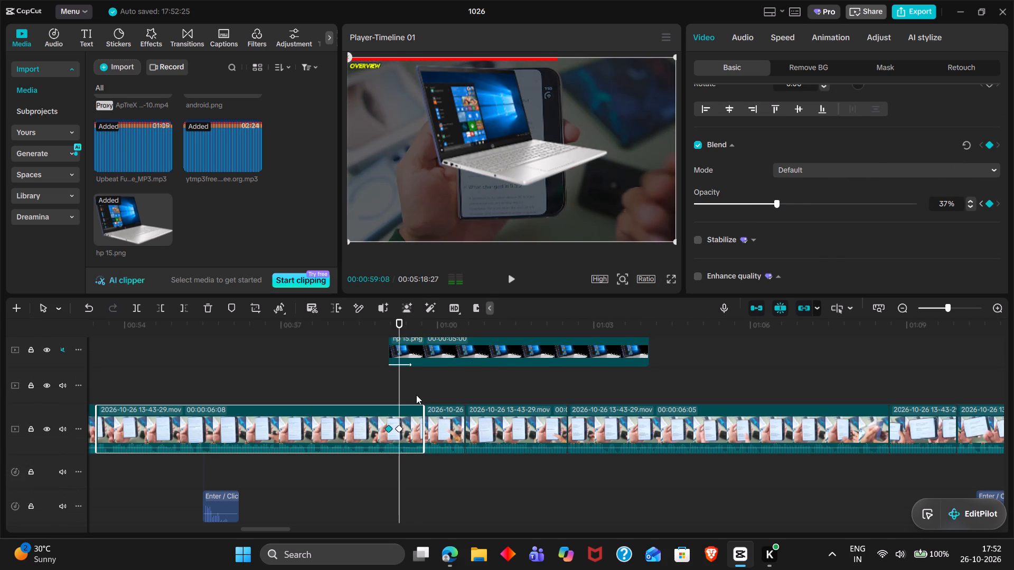
scroll(416, 395, "down", 2)
scroll(399, 426, "up", 2)
left_click(397, 423)
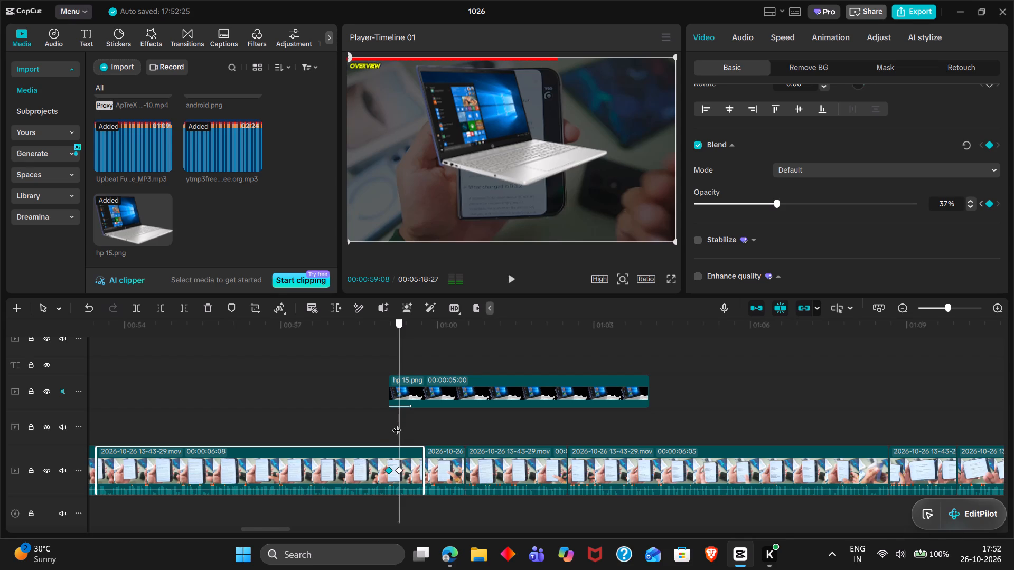
scroll(393, 422, "down", 1)
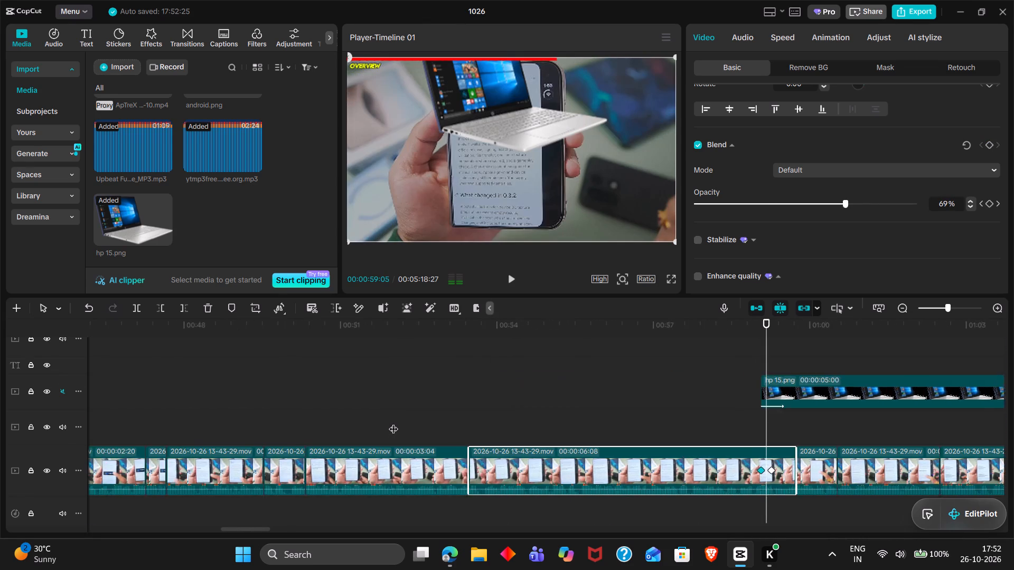
scroll(393, 422, "down", 2)
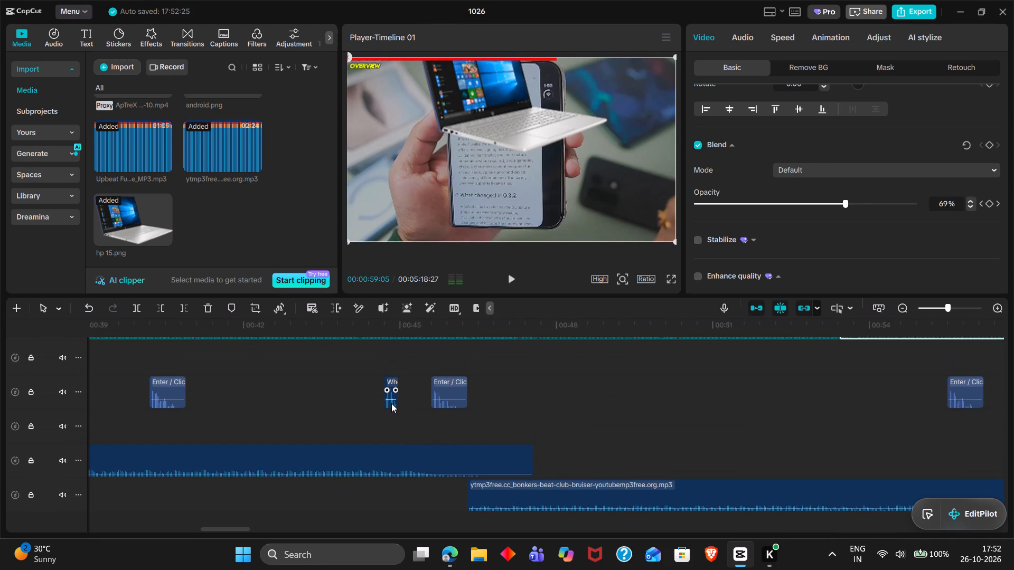
left_click(391, 403)
key("ctrl+c")
key("ctrl+v")
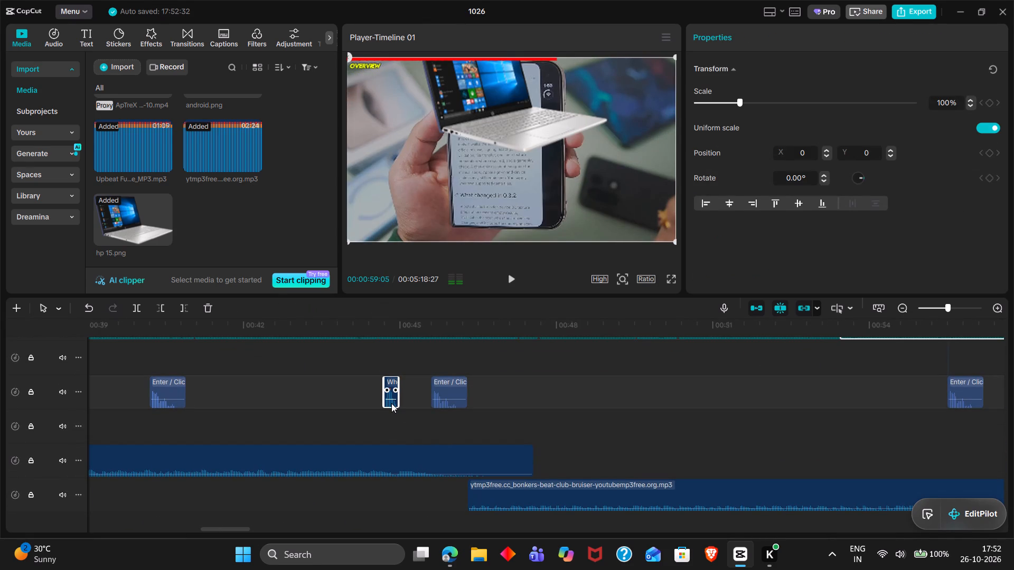
left_click(390, 402)
key("ctrl+c")
key("ctrl+v")
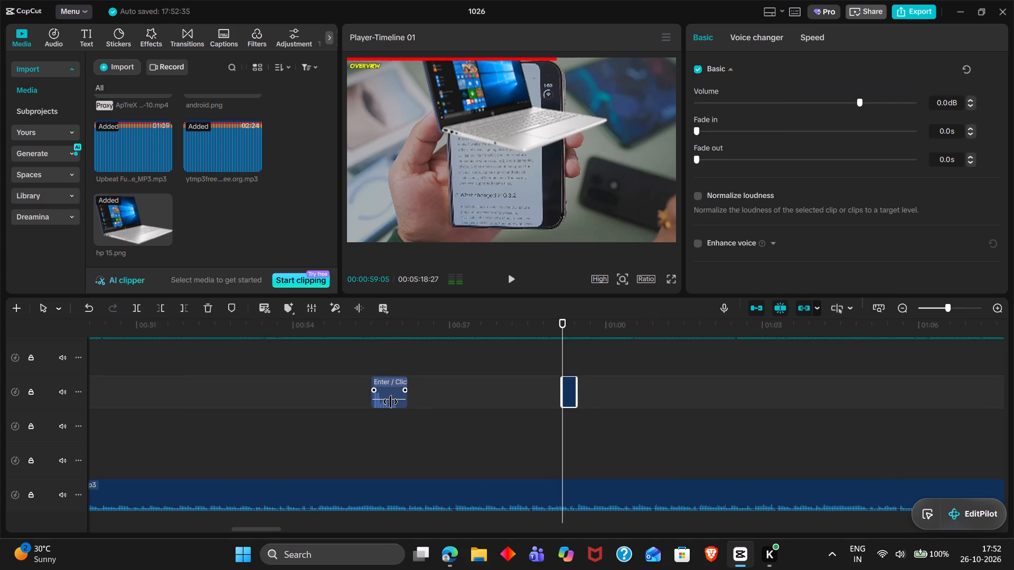
Play through the laptop overlay and trim the end of hp 15.png to 00:01:00:04.
key("space")
key("space")
scroll(390, 402, "up", 1)
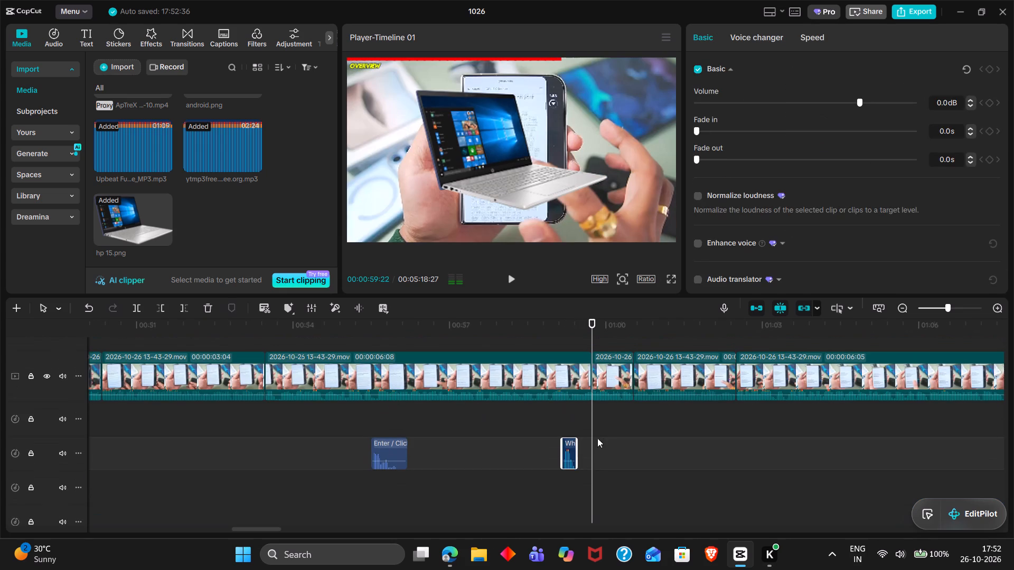
scroll(603, 439, "up", 1)
key("space")
key("space")
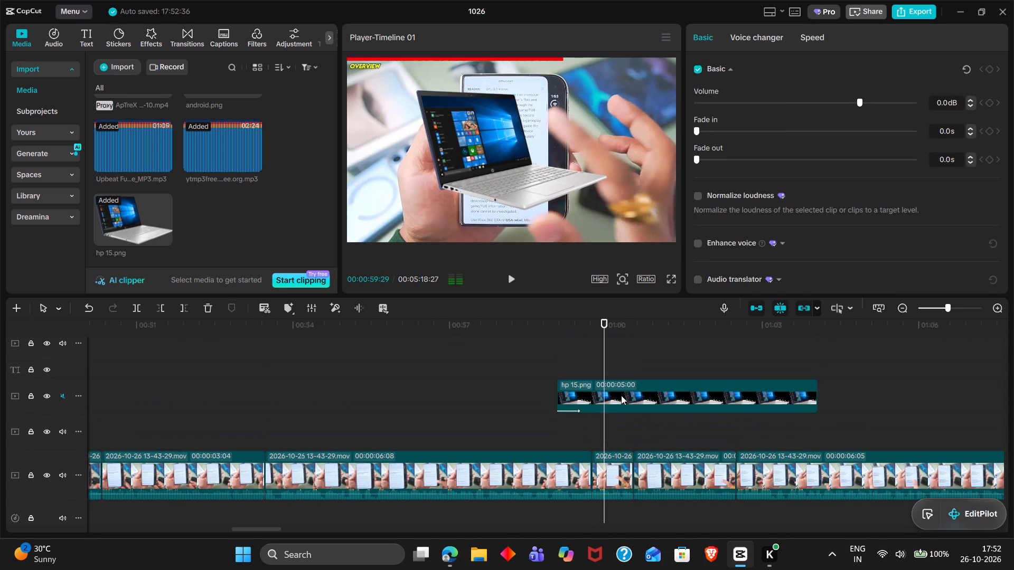
left_click(621, 395)
left_click(613, 325)
key("w")
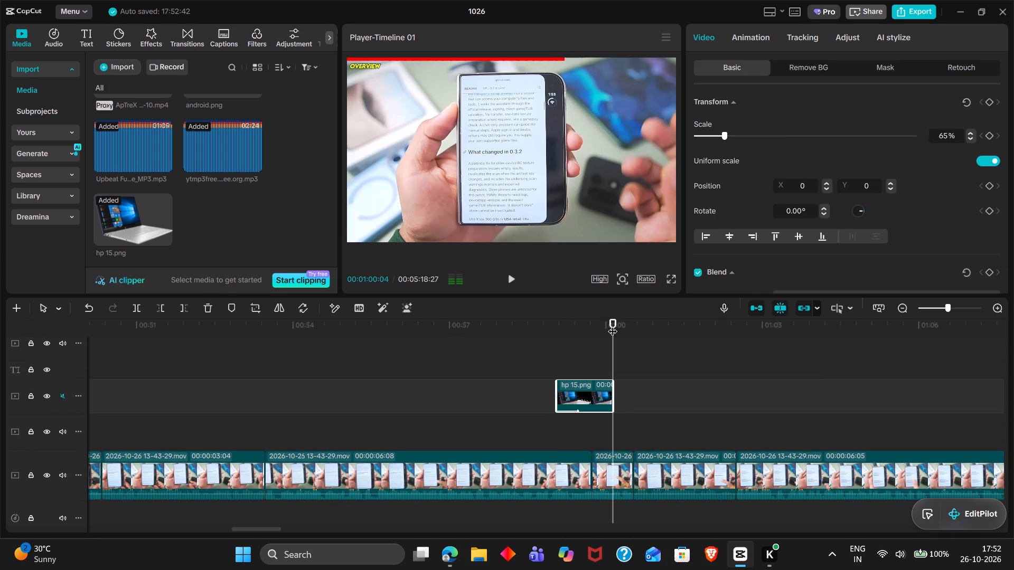
Apply the Fade Out exit animation to the hp 15.png overlay with a 0.2 s duration.
scroll(797, 201, "down", 1)
double_click(755, 39)
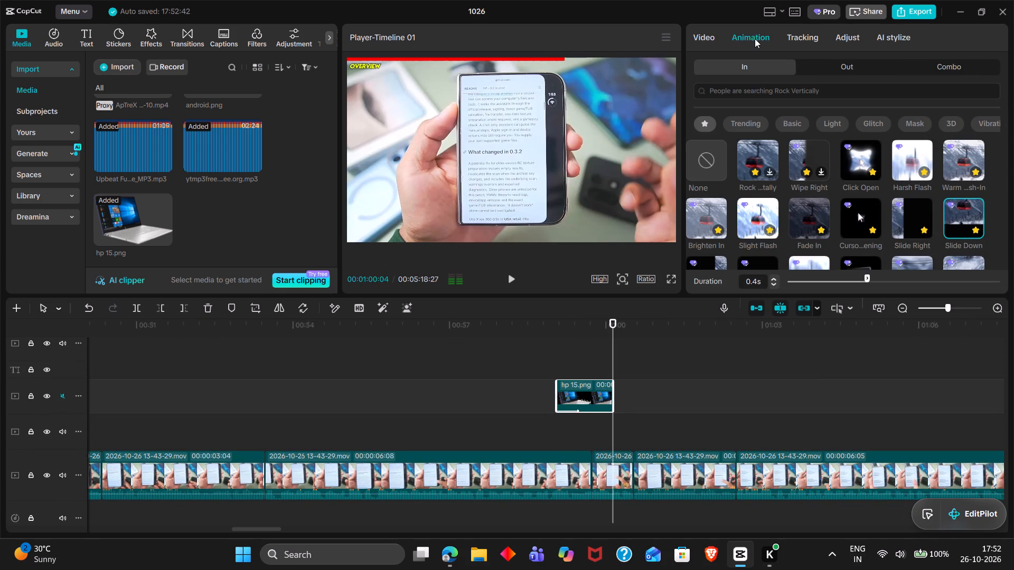
triple_click(850, 61)
double_click(974, 158)
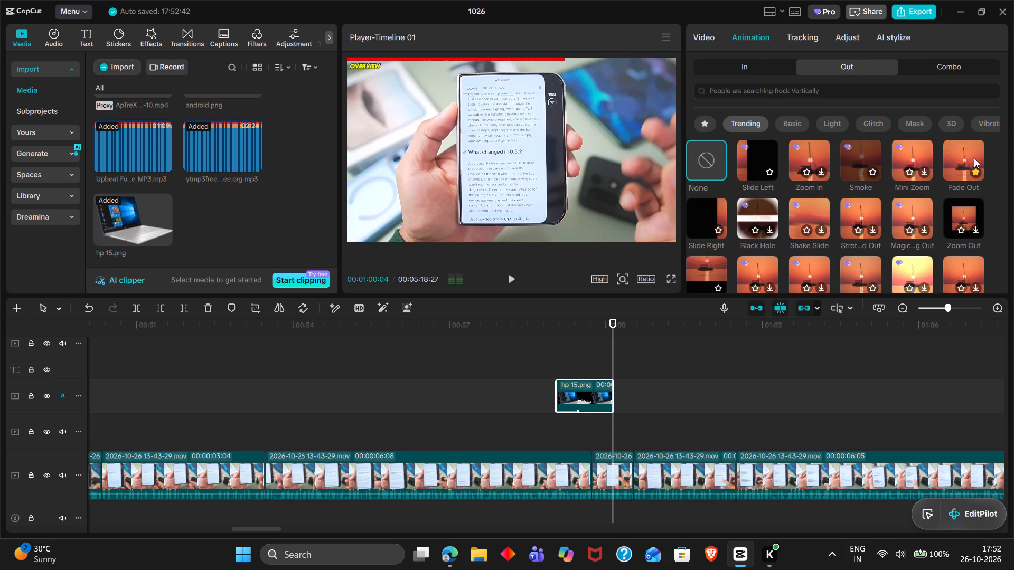
double_click(914, 285)
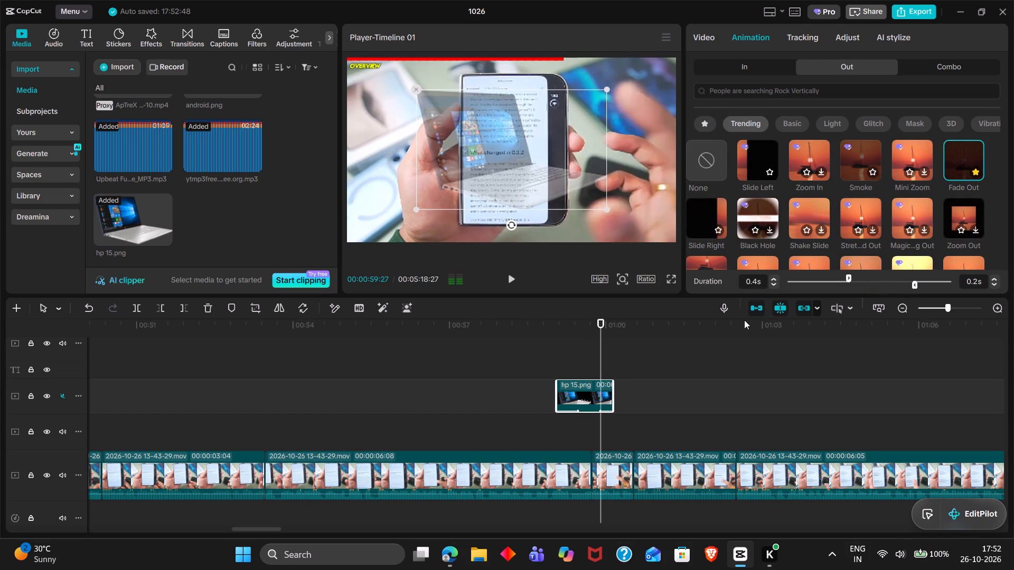
Add Blend keyframes to the short main clip under the overlay's end, at 00:00:59:28 and 00:01:00:04.
left_click(608, 353)
left_click_drag(608, 353, 603, 354)
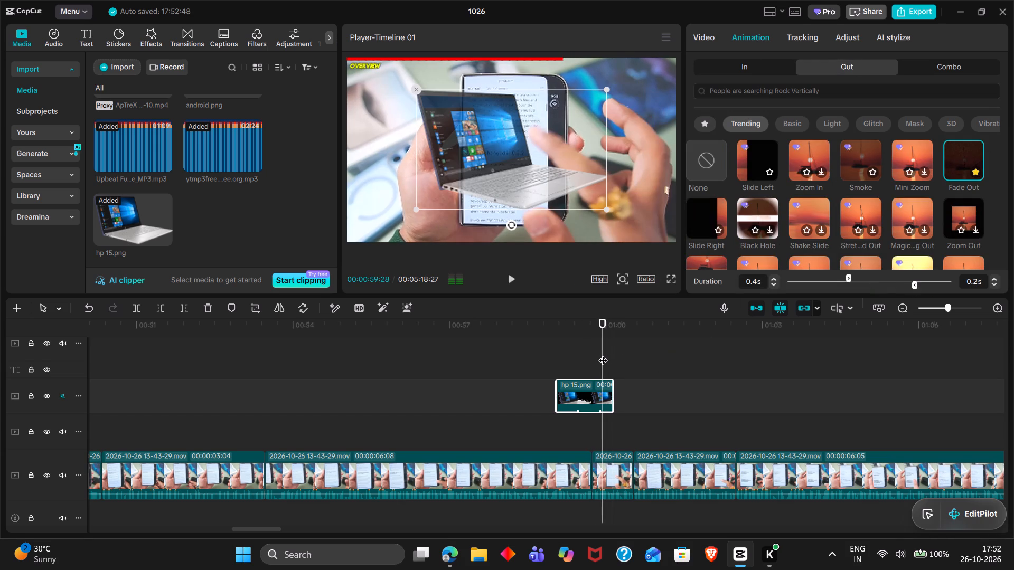
scroll(603, 354, "down", 1)
left_click(606, 378)
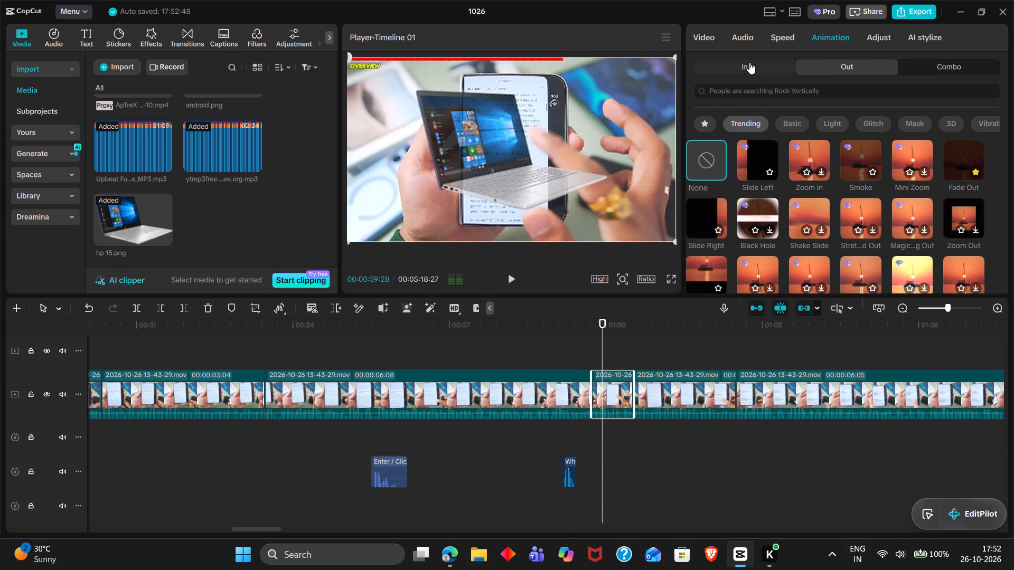
left_click(749, 62)
left_click(689, 40)
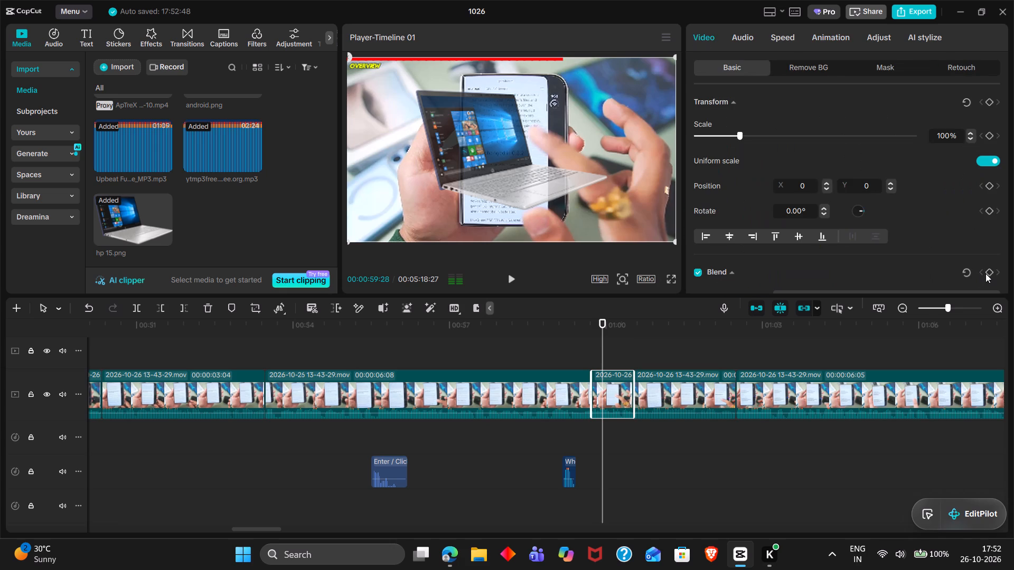
left_click(985, 273)
left_click(988, 274)
scroll(710, 407, "up", 1)
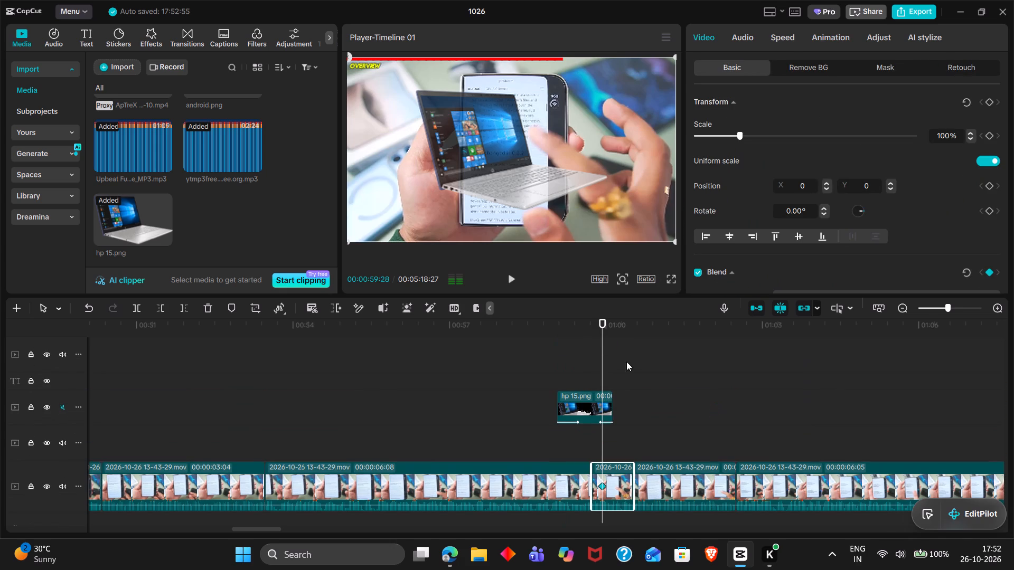
double_click(614, 325)
scroll(853, 229, "down", 1)
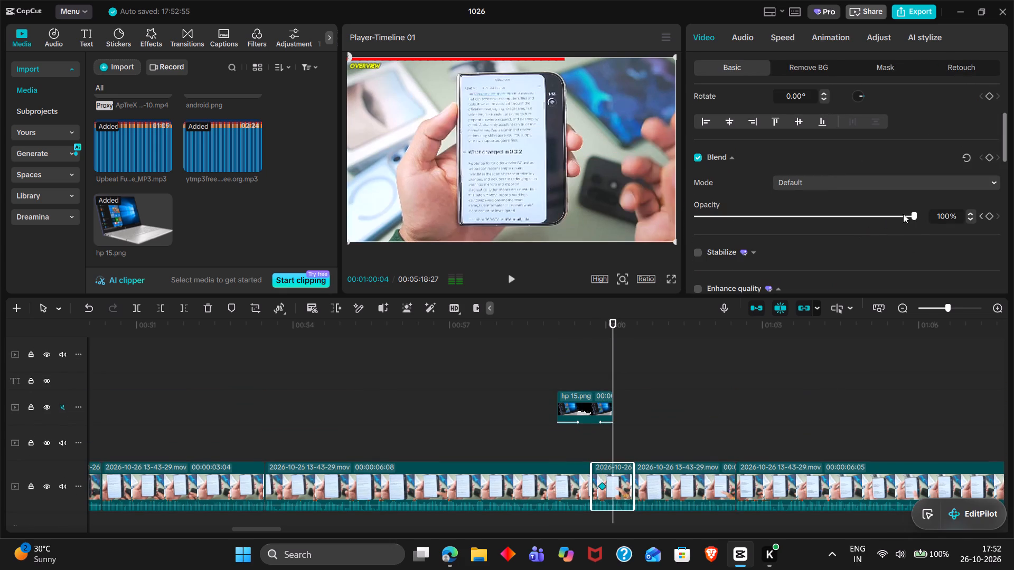
left_click(990, 159)
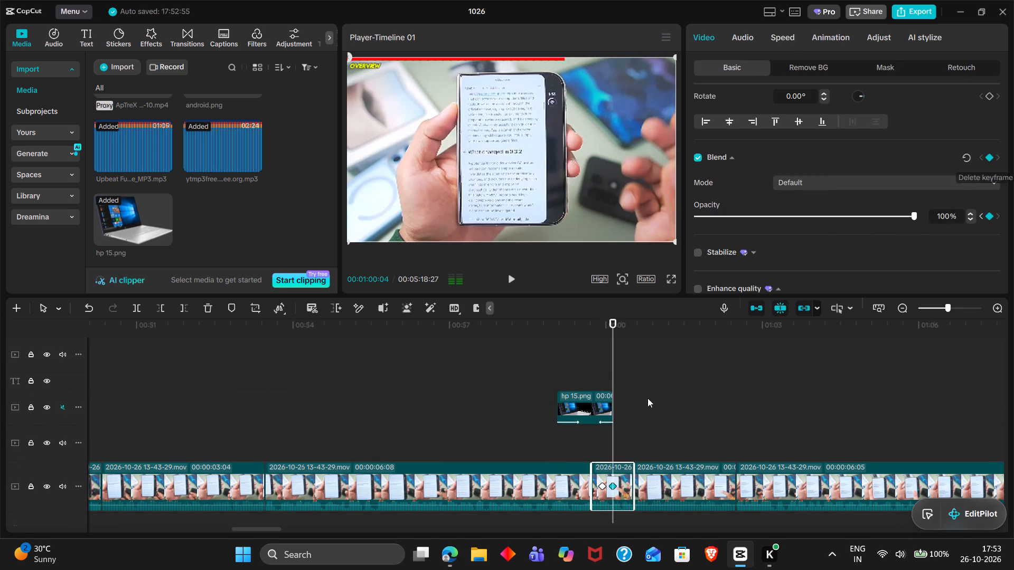
Set the opacity at the short clip's 00:00:59:28 keyframe to 37%.
left_click(604, 484)
left_click(543, 491)
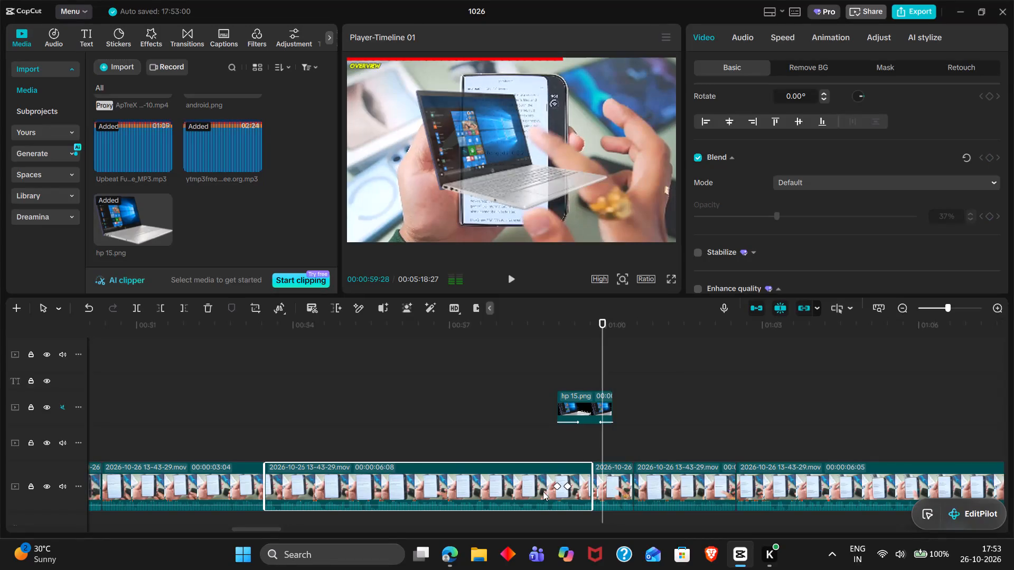
left_click(604, 479)
left_click(604, 483)
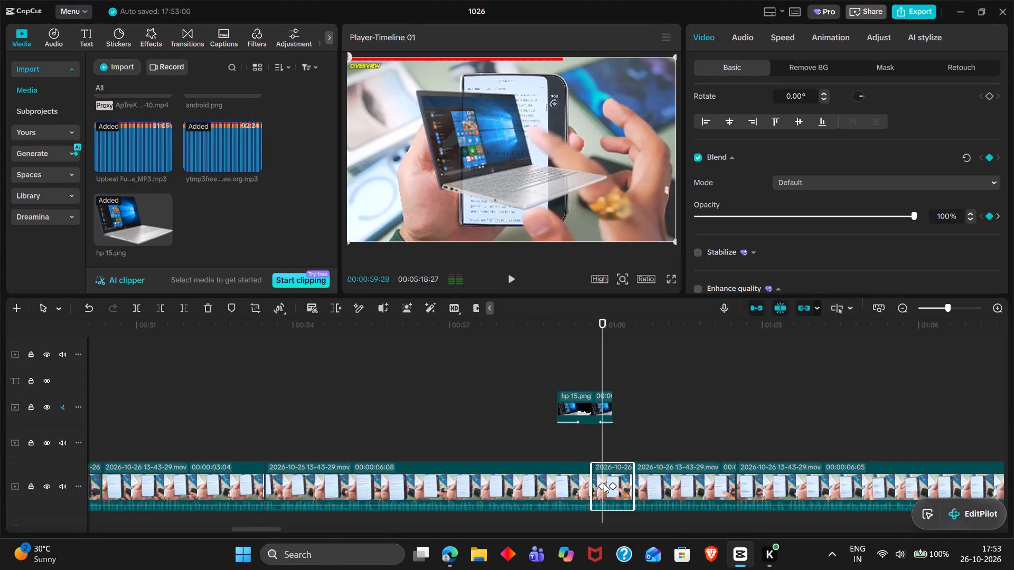
triple_click(944, 223)
type("37")
key("Return")
Play through the footage from the end of the laptop overlay through the rest of Overview and into the Setup section.
left_click(571, 367)
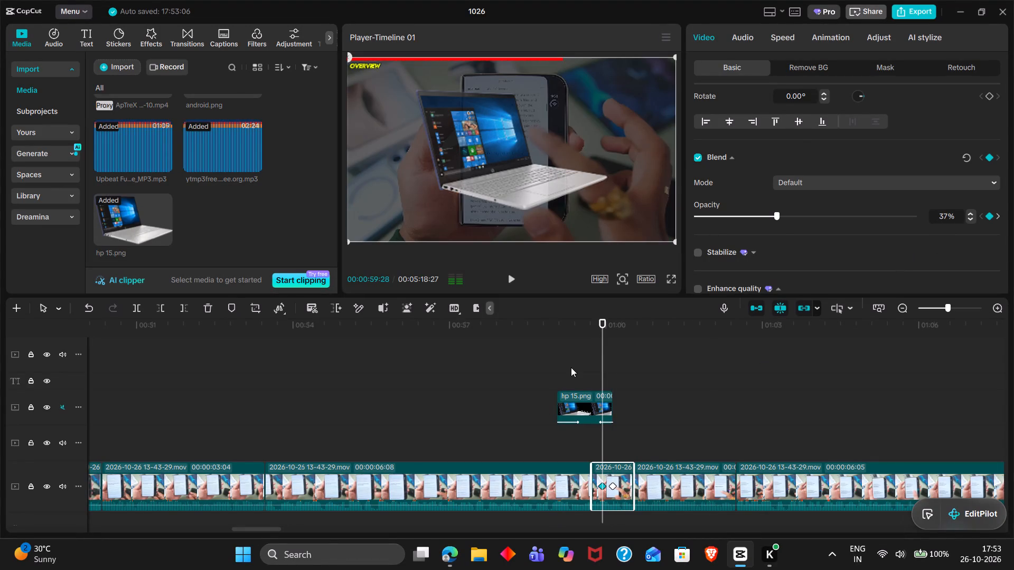
left_click_drag(571, 367, 545, 362)
key("space")
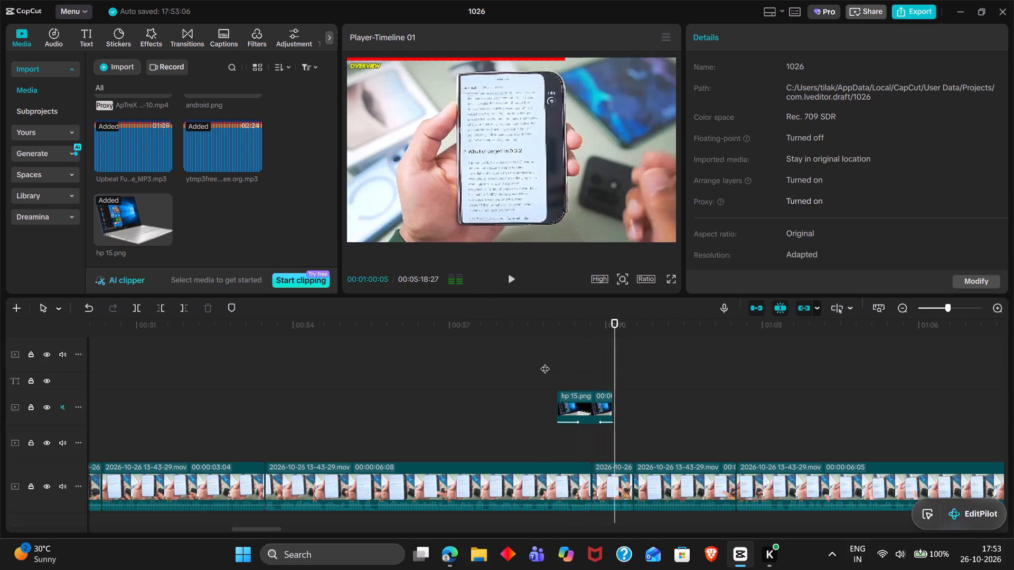
scroll(545, 362, "left", 2)
scroll(545, 362, "right", 1)
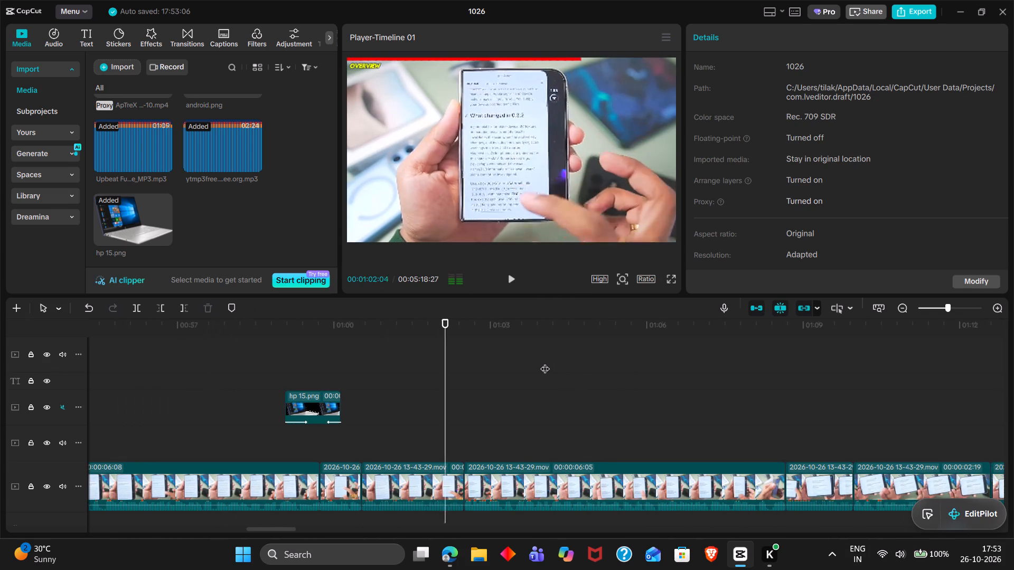
scroll(545, 362, "down", 2)
scroll(545, 362, "left", 1)
scroll(545, 362, "up", 1)
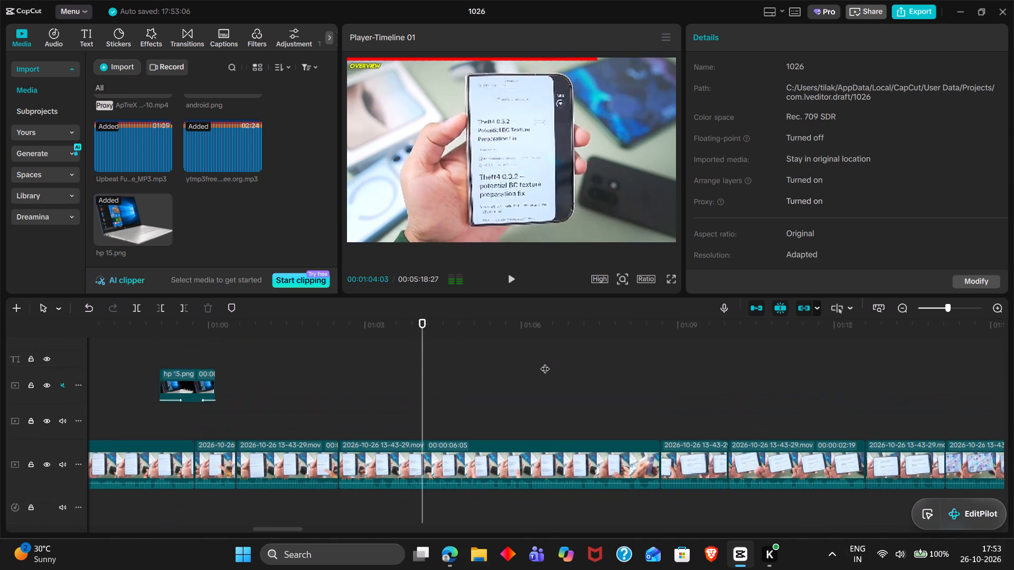
key("space")
key("space")
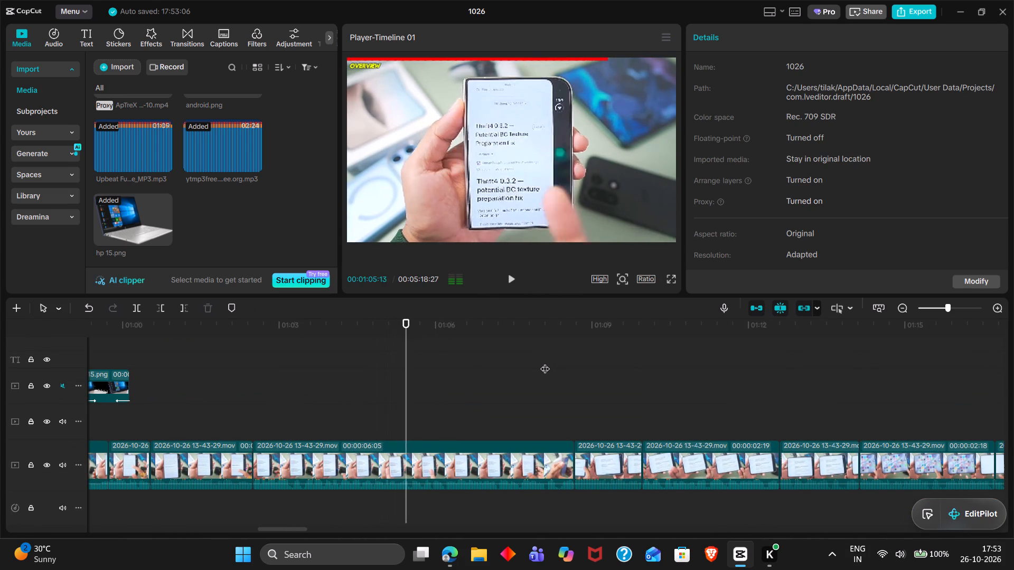
key("space")
left_click(527, 463)
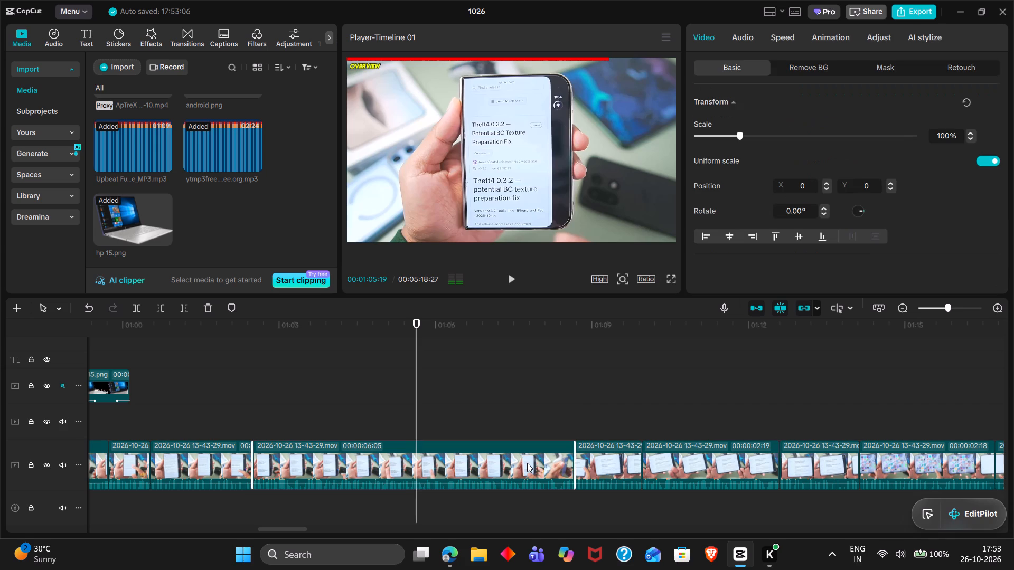
key("space")
scroll(527, 463, "left", 1)
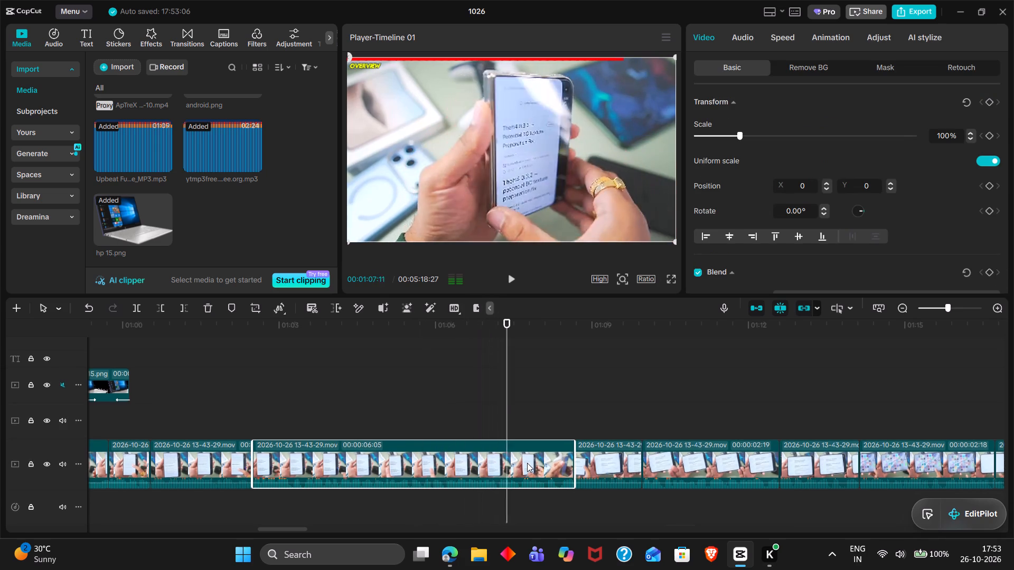
scroll(527, 463, "left", 1)
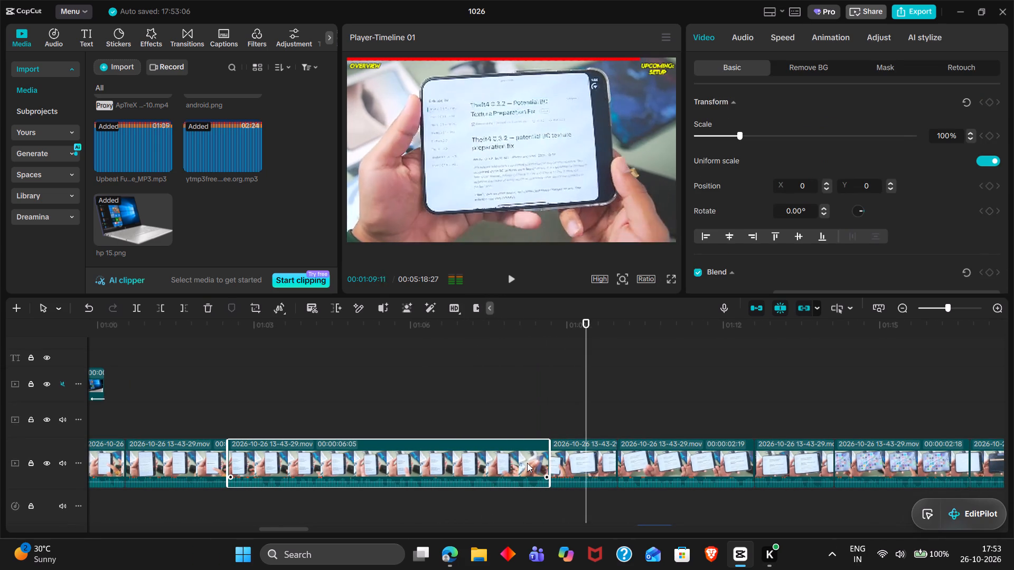
scroll(527, 463, "left", 1)
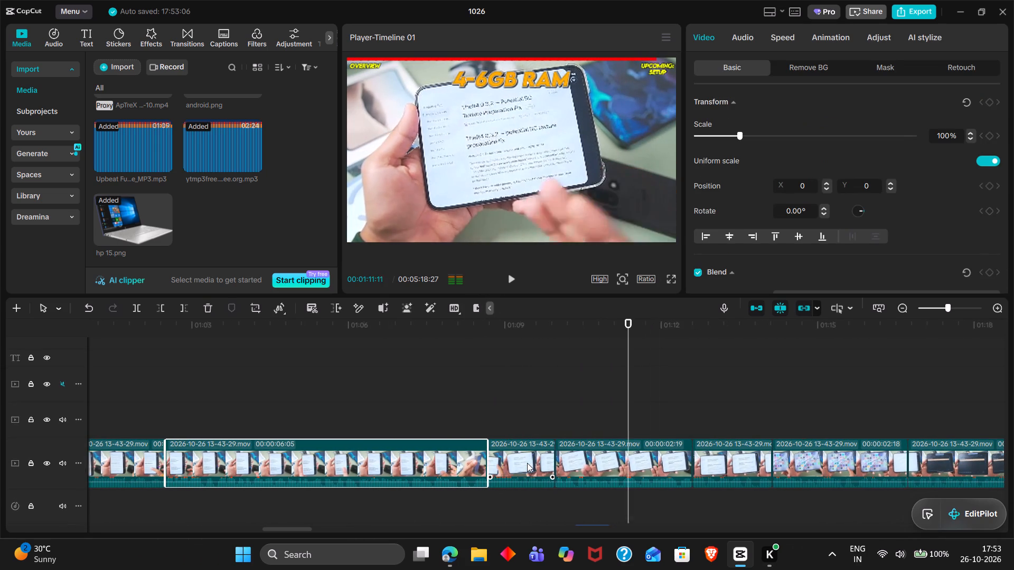
scroll(527, 463, "left", 1)
scroll(527, 463, "down", 1, "ctrl")
scroll(527, 463, "left", 1)
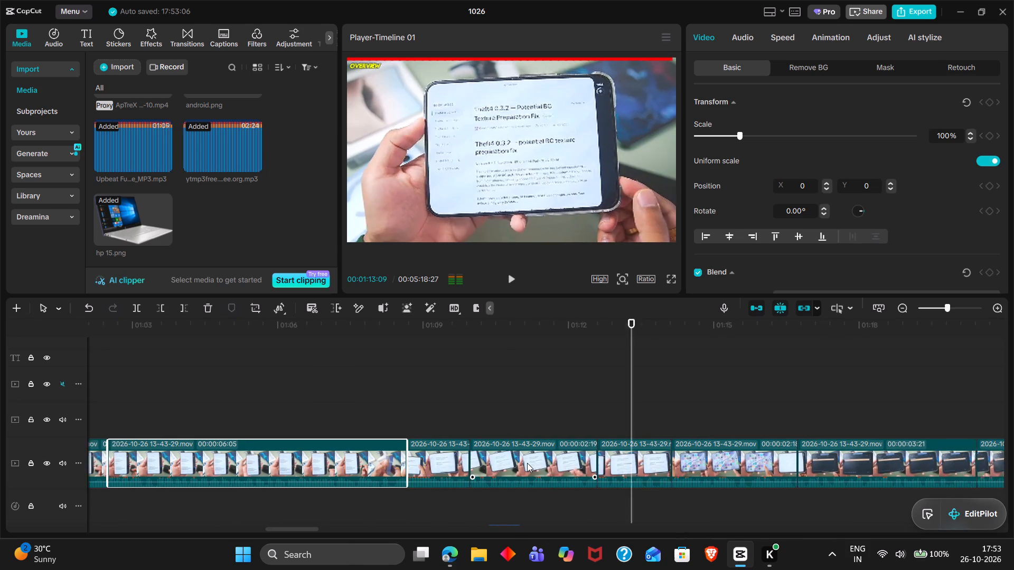
scroll(527, 463, "left", 3)
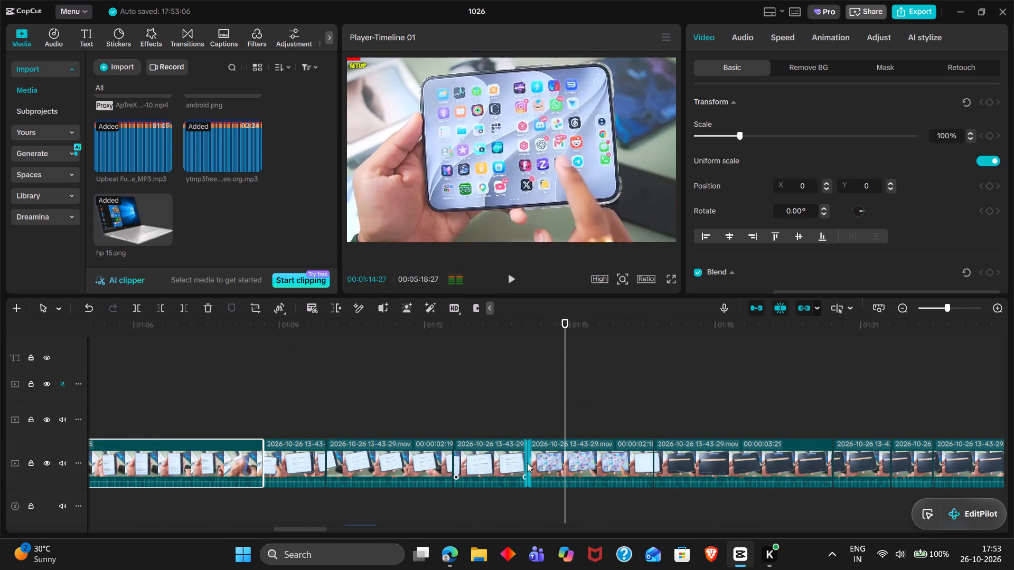
scroll(589, 451, "left", 1)
Split the bonkers-beat-club-bruiser background music at 00:01:12:17.
scroll(589, 451, "down", 5)
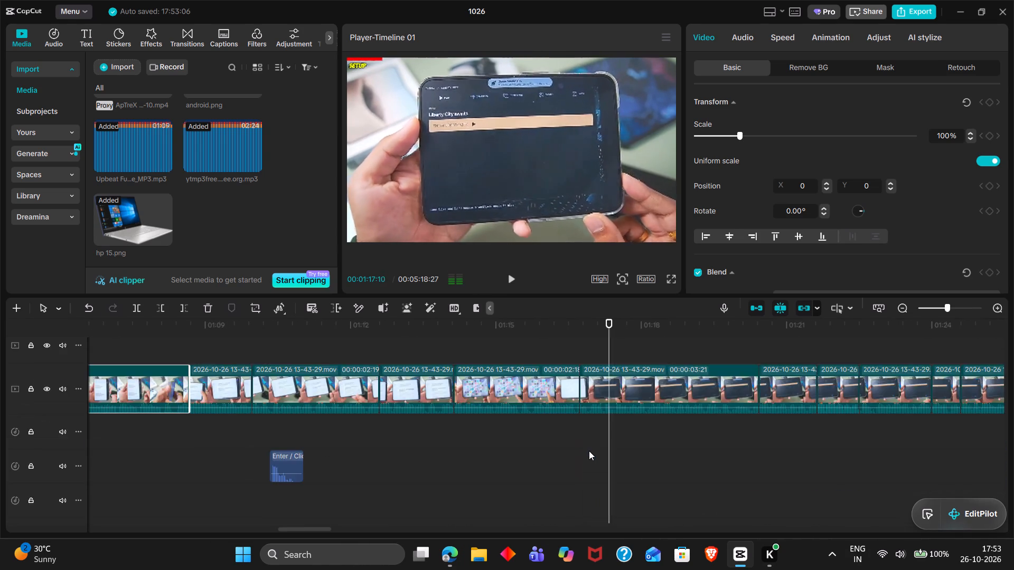
scroll(589, 451, "down", 4)
triple_click(378, 420)
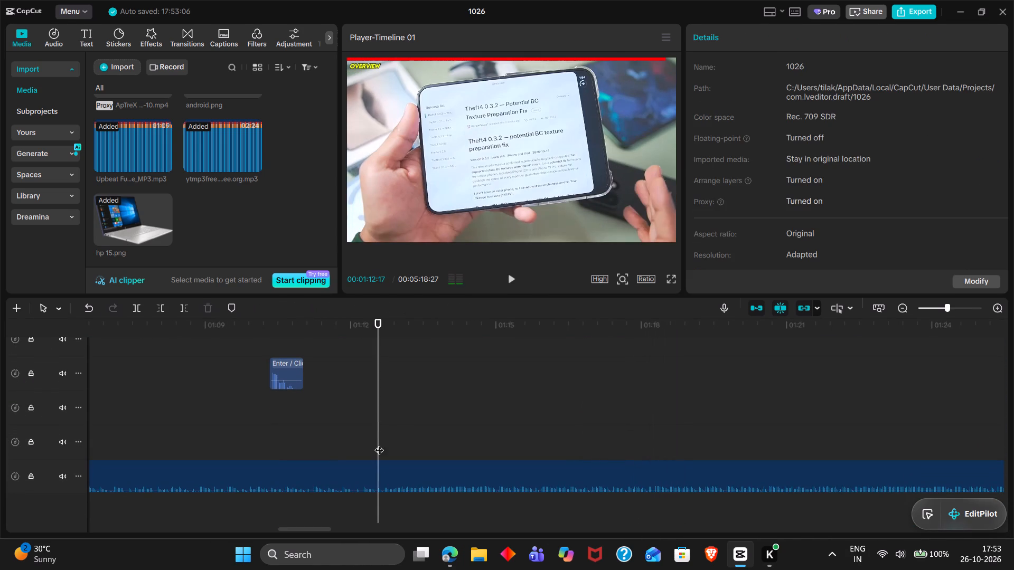
left_click(385, 473)
key("ctrl+b")
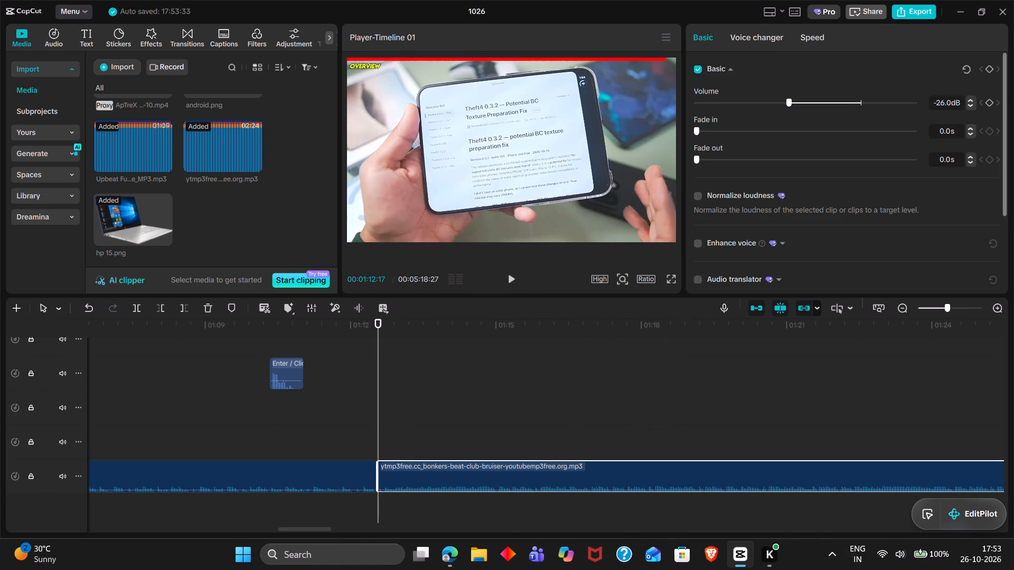
Set the volume of the background music segment after the split to -27.0 dB.
left_click(946, 102)
key("Left")
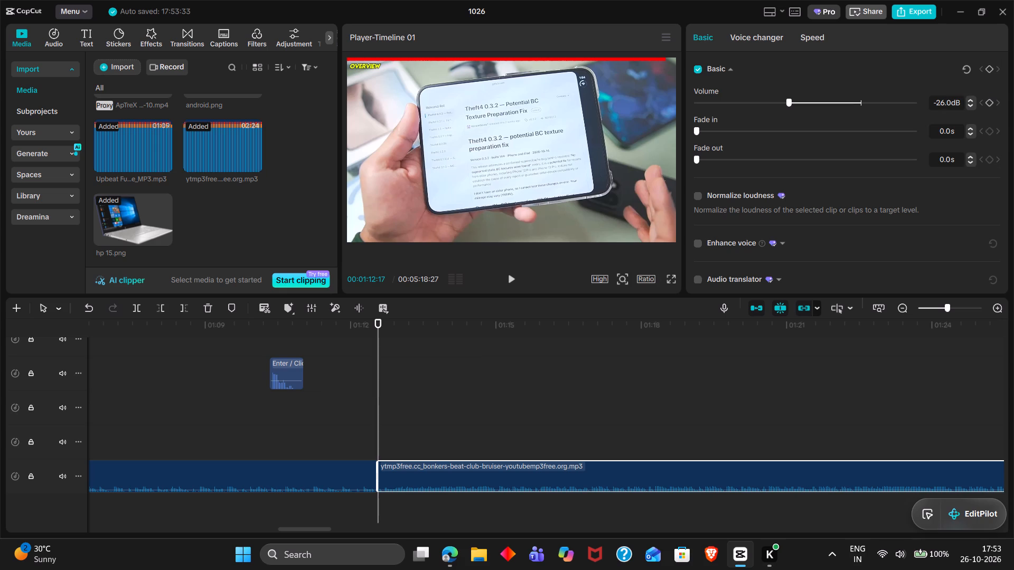
key("BackSpace")
key("7")
key("Return")
Play through the start of the Setup section to review the music level and find where an overlay belongs.
key("space")
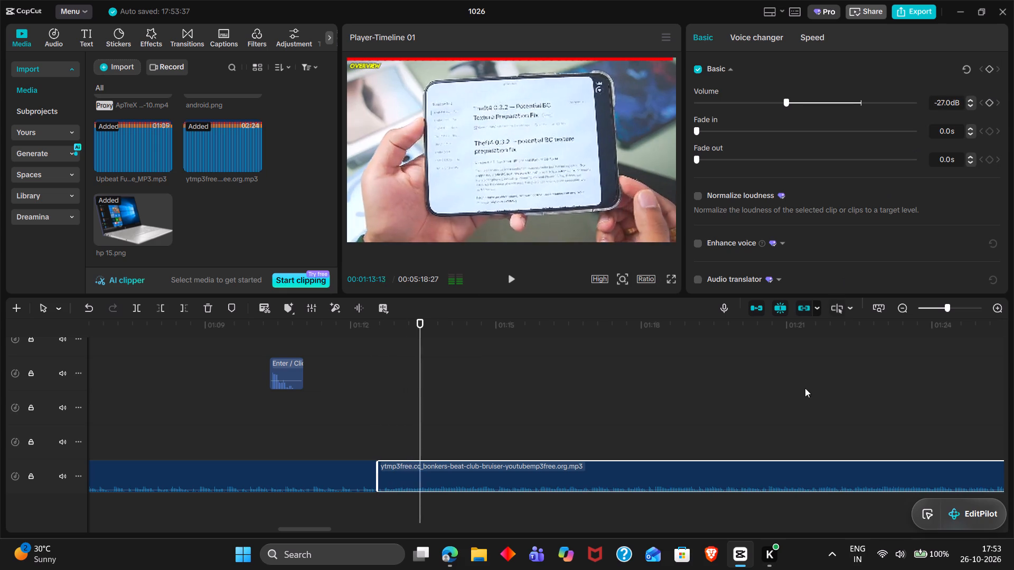
scroll(795, 415, "up", 2)
scroll(795, 415, "down", 6, "ctrl")
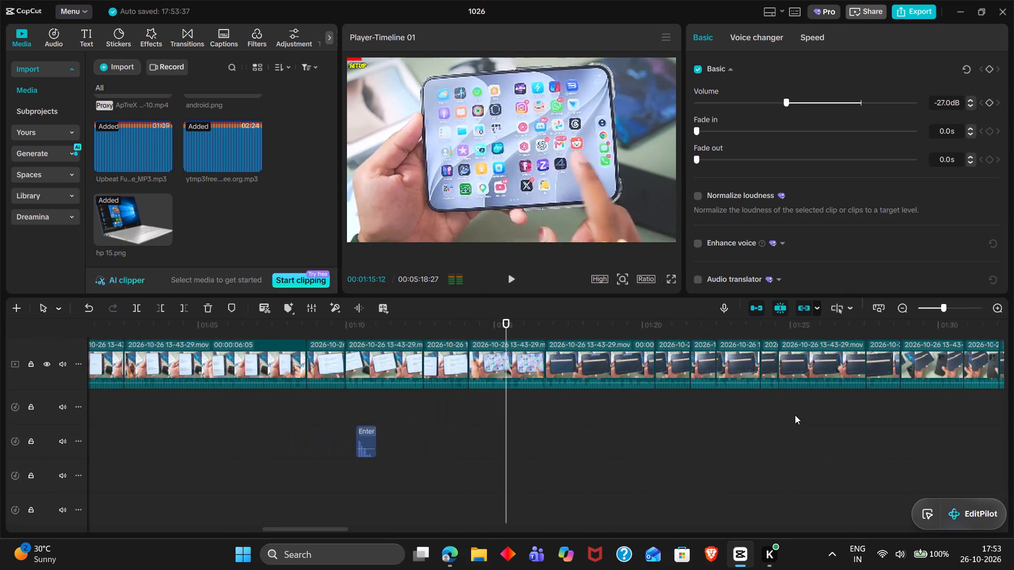
scroll(795, 415, "down", 4, "ctrl")
scroll(795, 415, "up", 1)
scroll(795, 415, "up", 4, "ctrl")
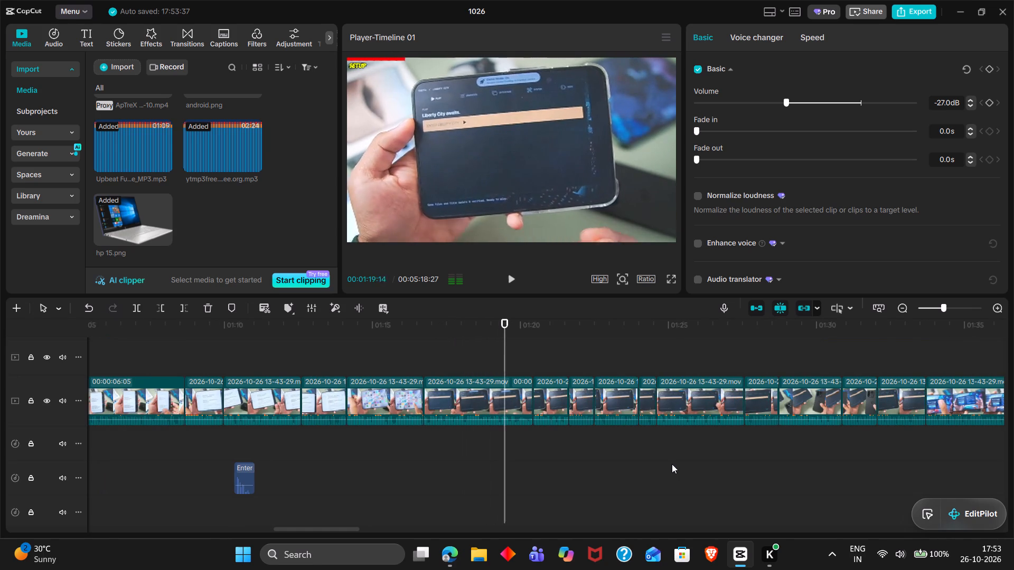
scroll(672, 464, "left", 1)
scroll(672, 464, "up", 2, "ctrl")
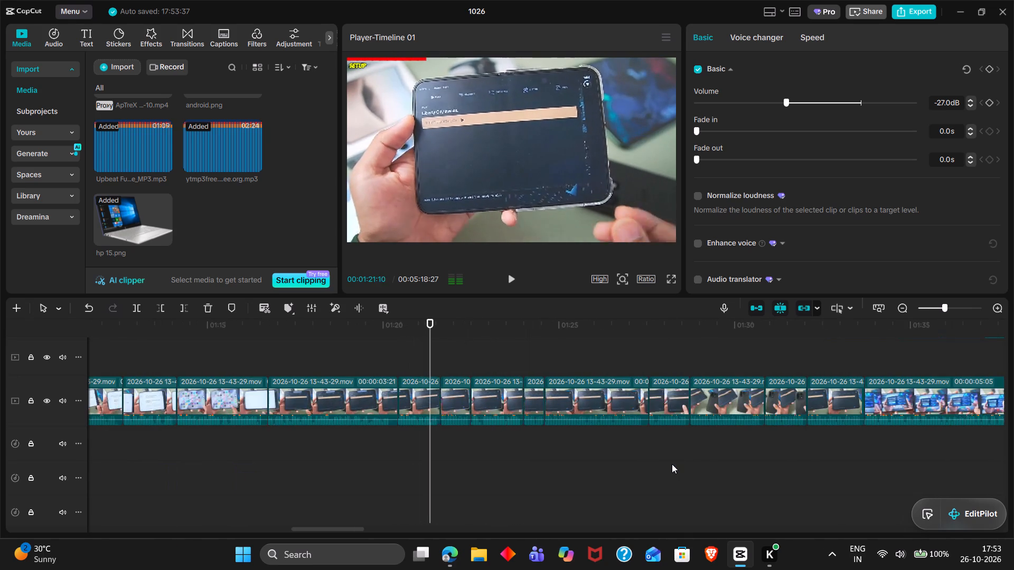
Import the xbox-360-logo.png image and place it as an overlay above the main track at 00:01:19:09.
left_click(402, 451)
left_click_drag(402, 451, 352, 444)
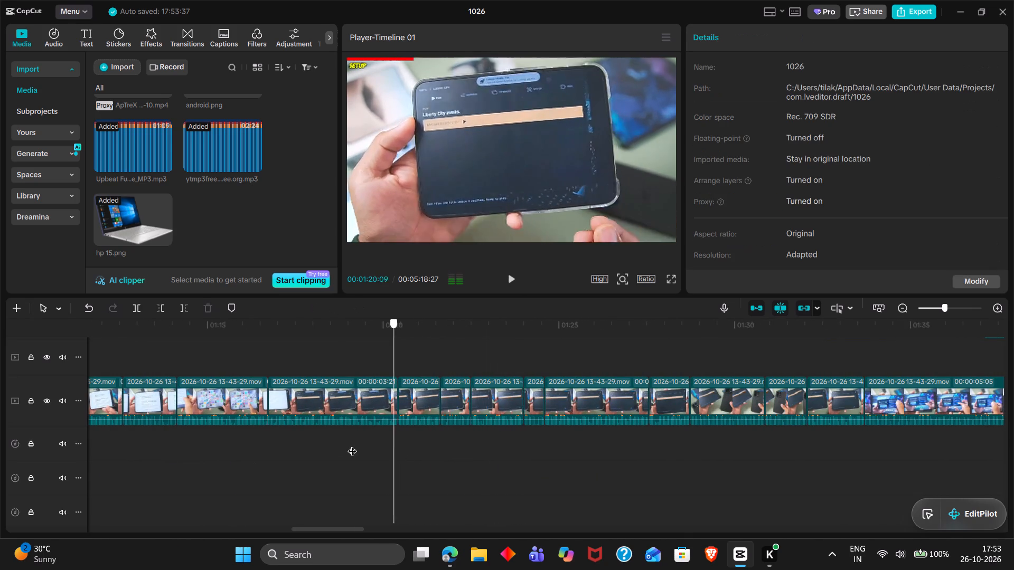
left_click_drag(352, 444, 337, 443)
key("space")
key("space")
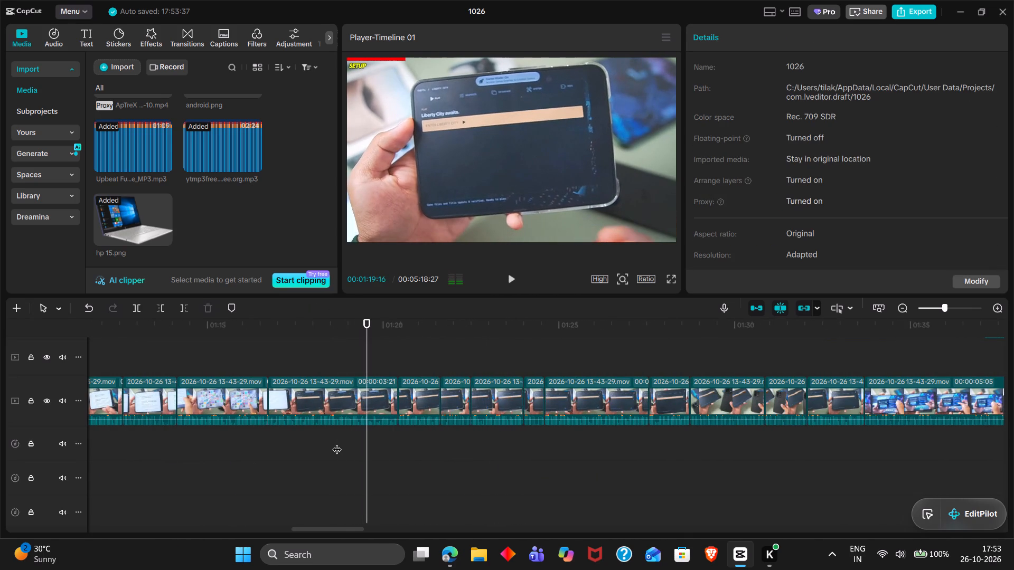
left_click(373, 391)
double_click(362, 335)
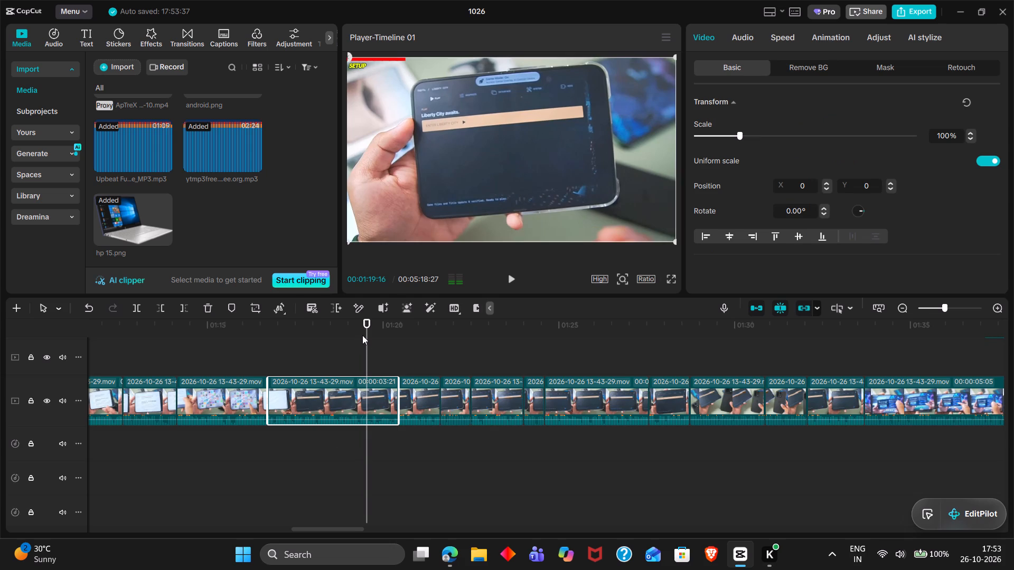
left_click(121, 74)
left_click(154, 93)
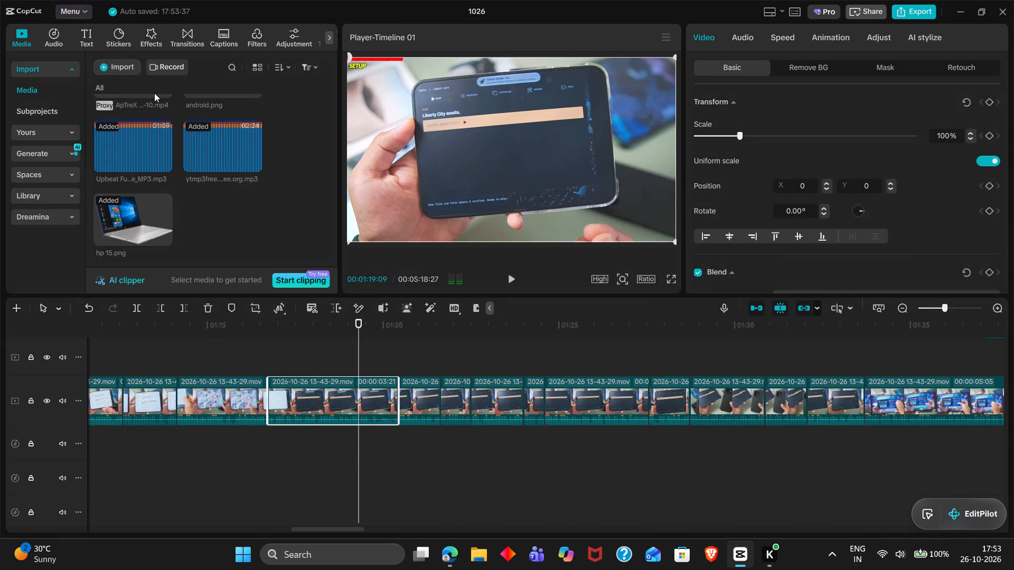
type("xbox")
key("Down")
key("Return")
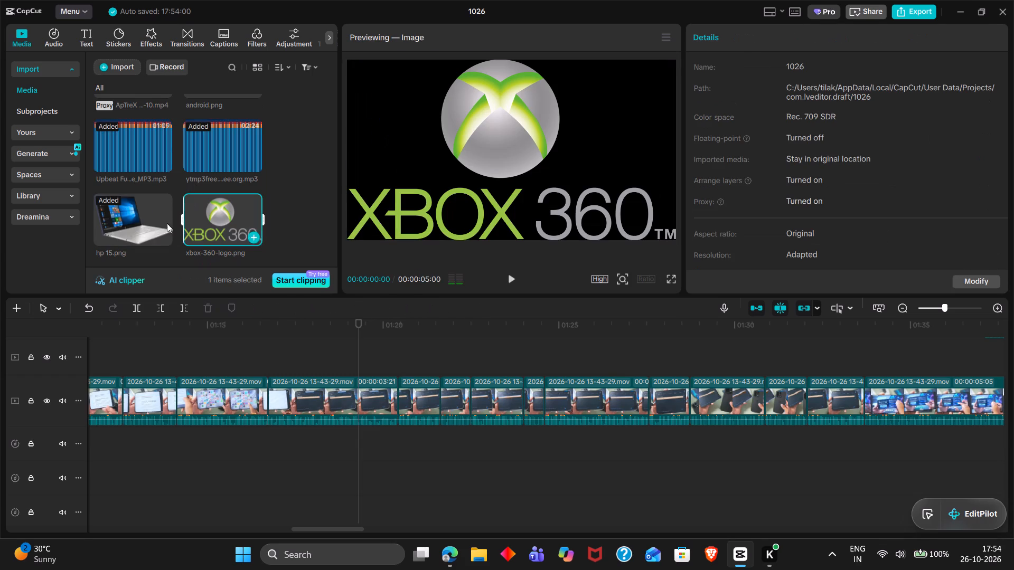
left_click_drag(220, 222, 361, 358)
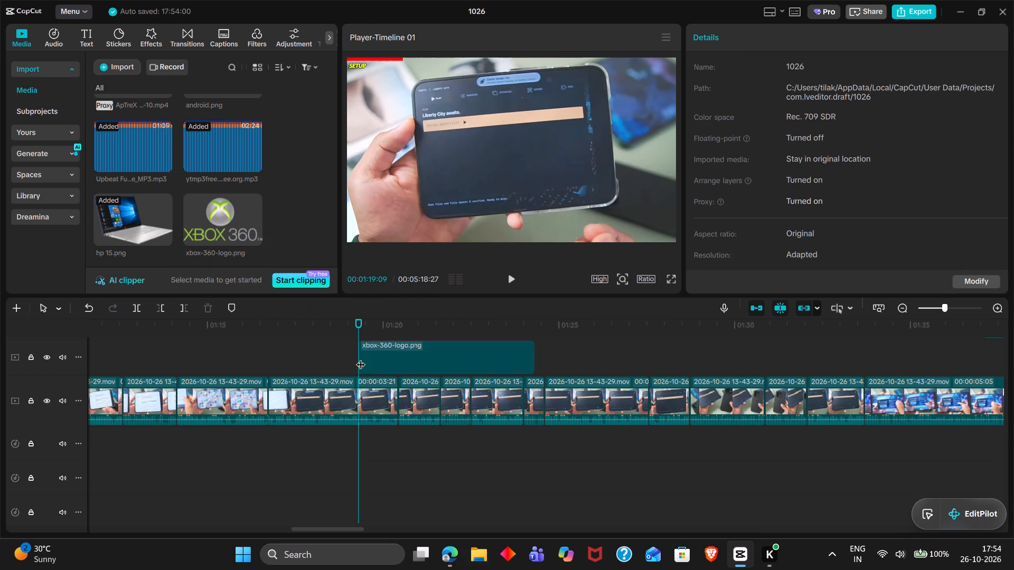
Add a Blend keyframe to the main clip under the logo at 00:01:19:09 and set its opacity to 36% at 00:01:19:15.
left_click(369, 420)
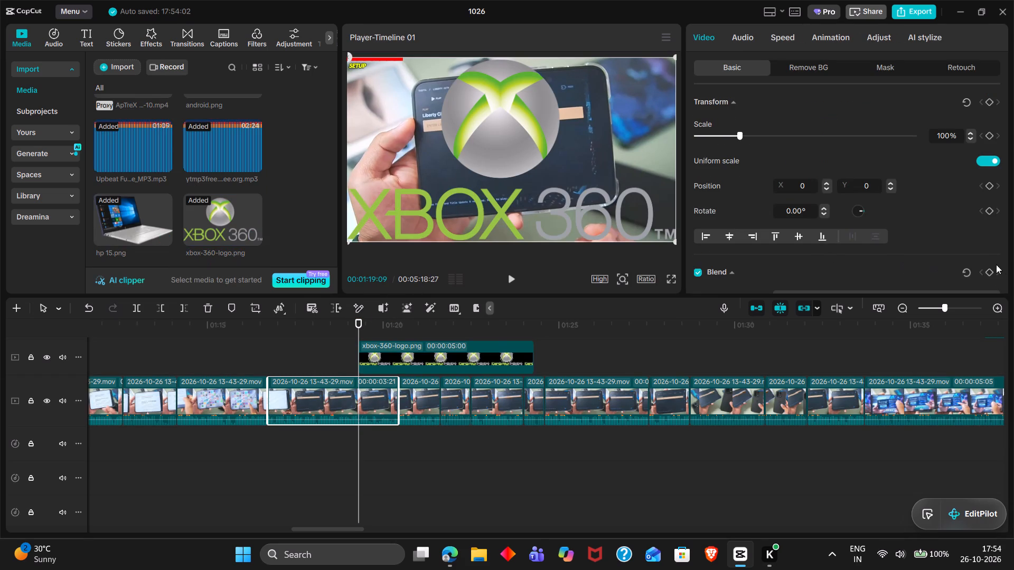
left_click(992, 271)
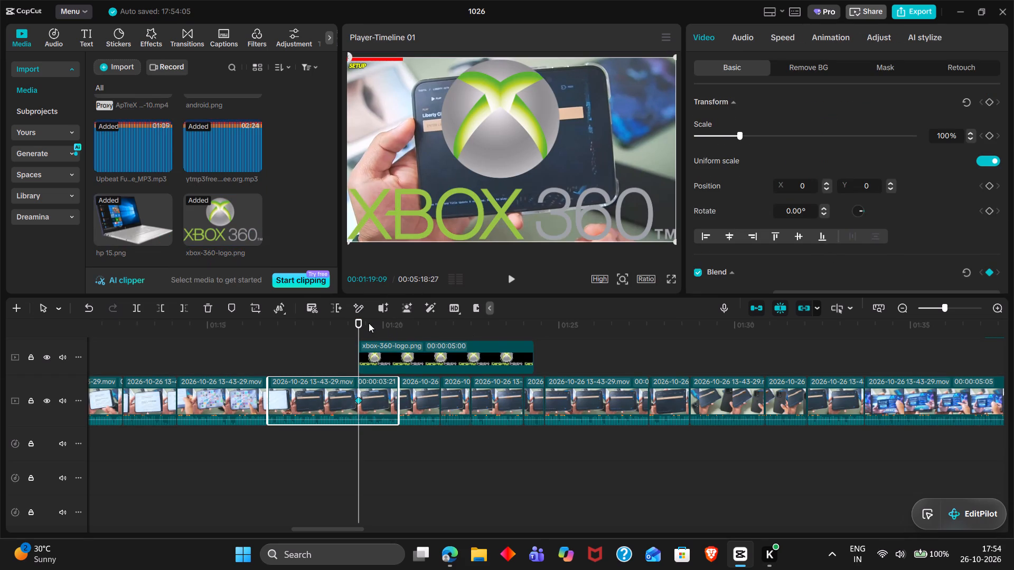
left_click(369, 323)
scroll(846, 220, "down", 1)
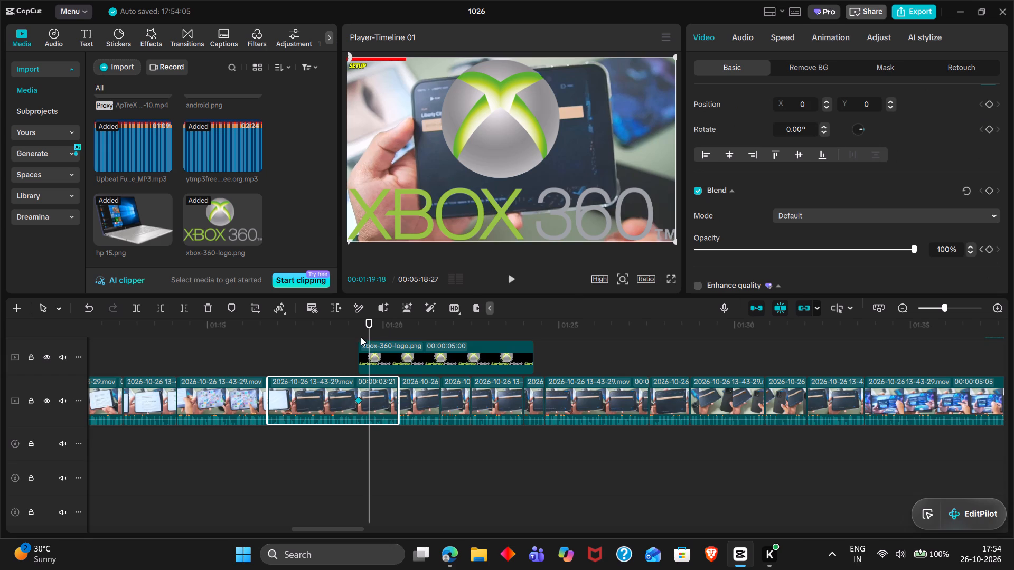
left_click(367, 333)
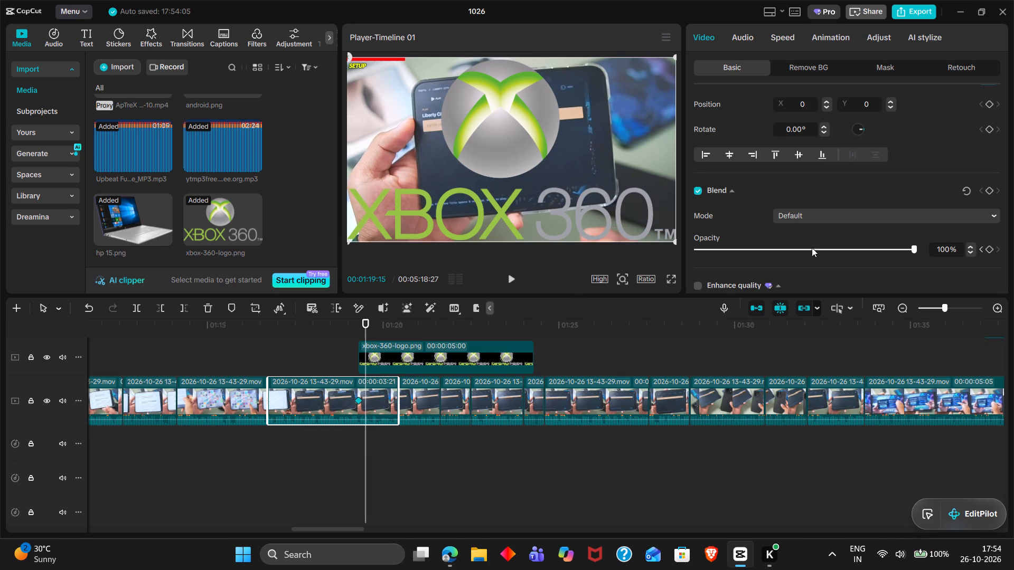
left_click(812, 248)
left_click_drag(812, 248, 775, 244)
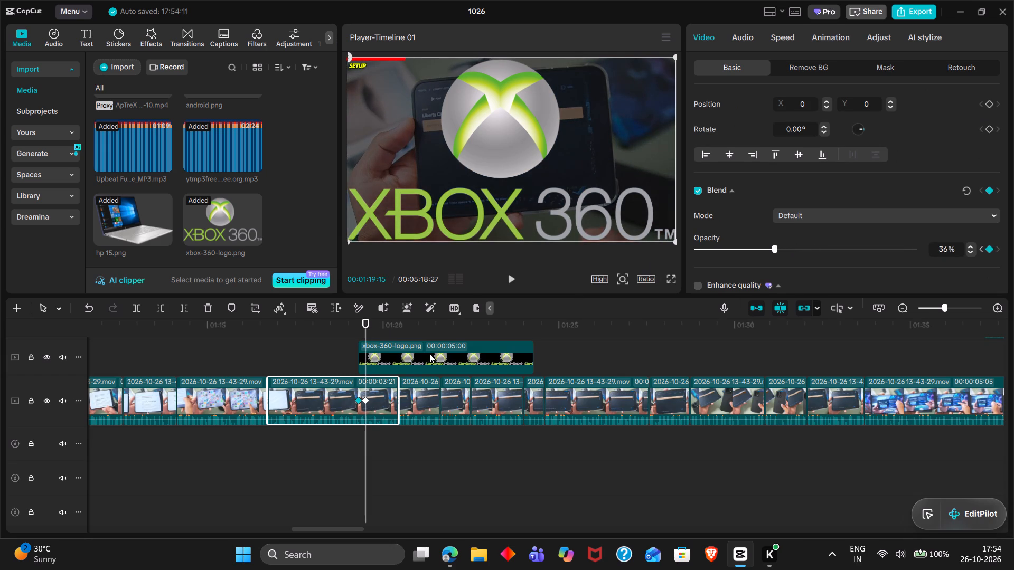
Scale the Xbox 360 logo overlay to 29% and move it up to the top centre of the frame.
left_click(429, 354)
scroll(799, 156, "up", 3)
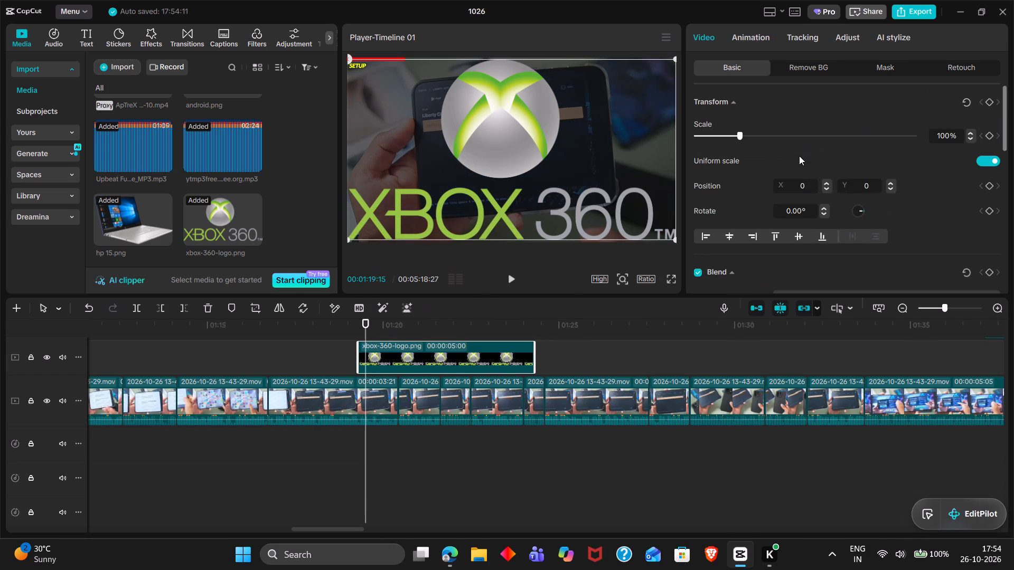
left_click(719, 137)
left_click_drag(719, 137, 705, 135)
left_click(705, 135)
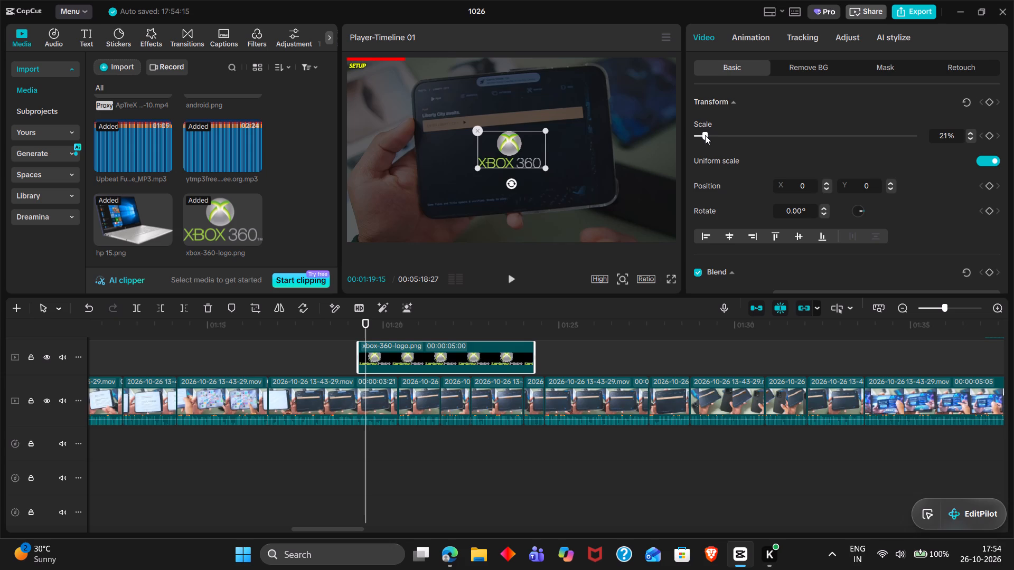
left_click(707, 135)
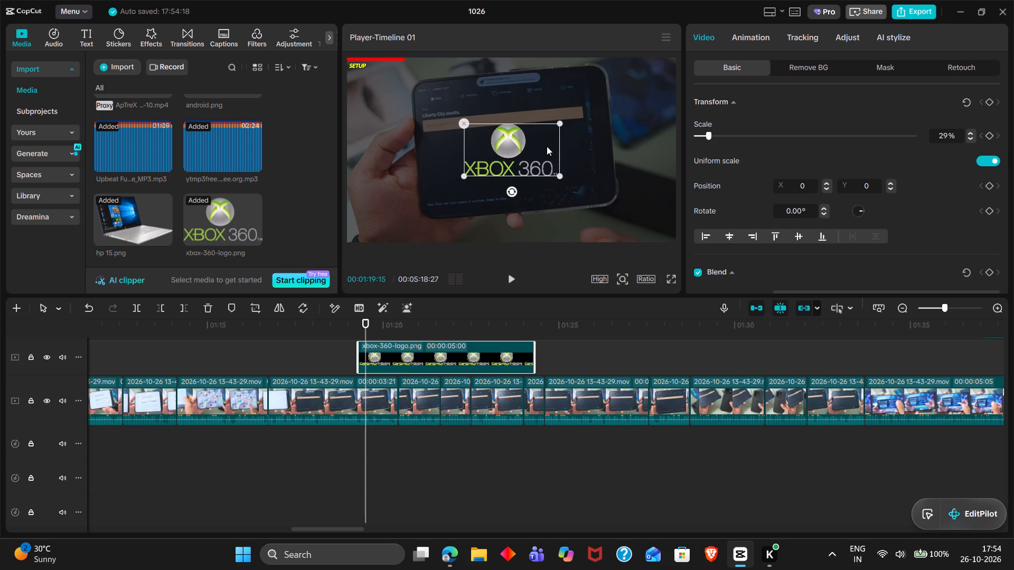
left_click_drag(547, 146, 548, 91)
Apply the Fade In entrance animation to the Xbox 360 logo overlay and shorten its duration.
left_click(745, 42)
left_click_drag(745, 42, 750, 46)
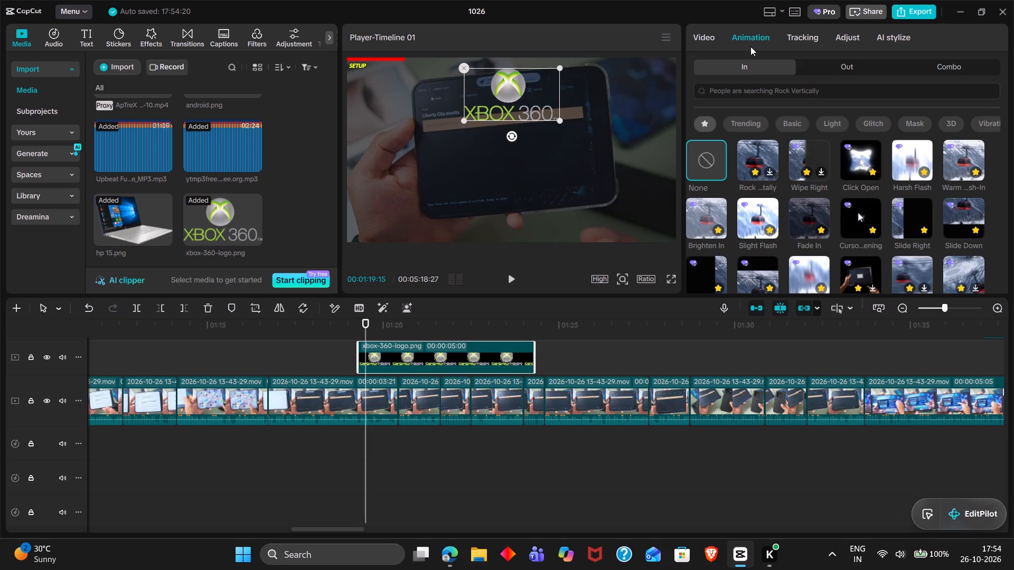
left_click_drag(750, 46, 864, 189)
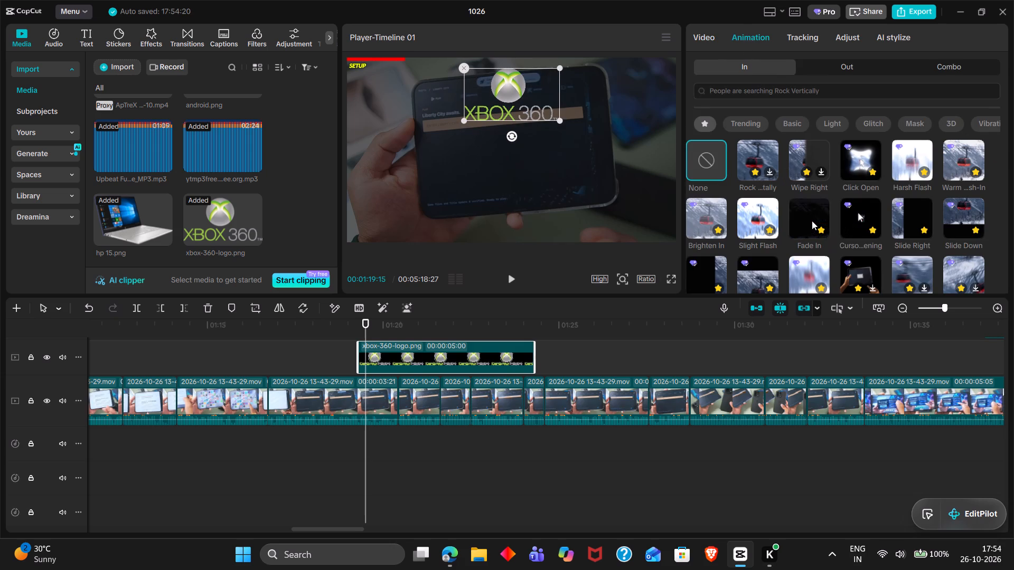
double_click(812, 221)
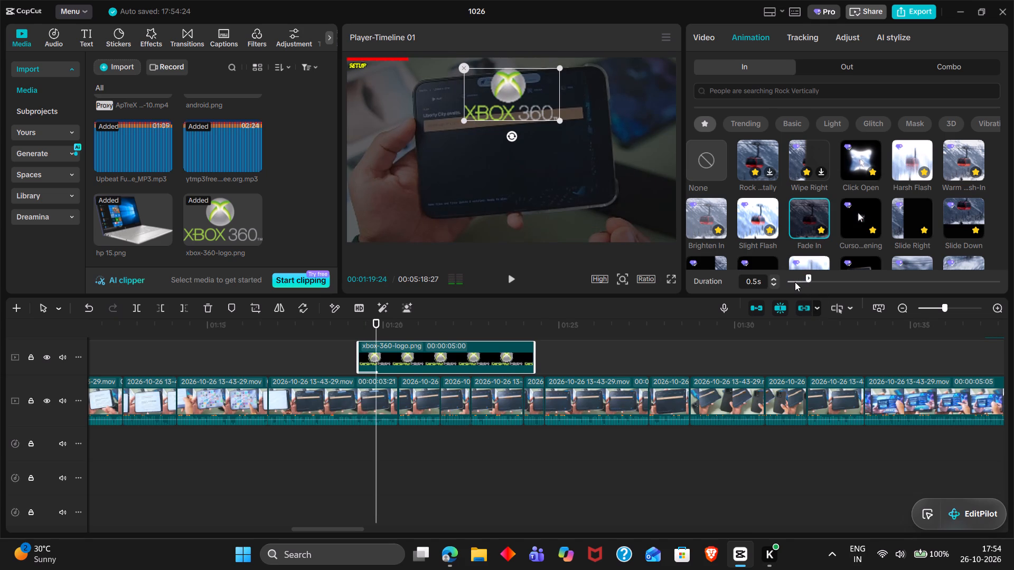
left_click(795, 282)
Add the "pop! (tapping the mouth with a hand)" sound effect at the logo overlay's start, 00:01:19:09, and play it back.
double_click(352, 440)
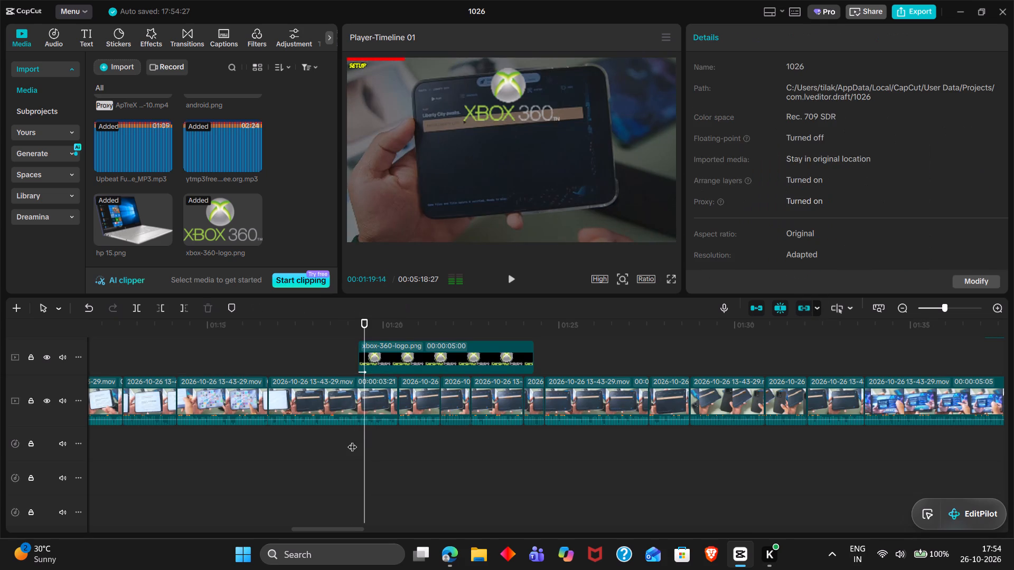
double_click(352, 440)
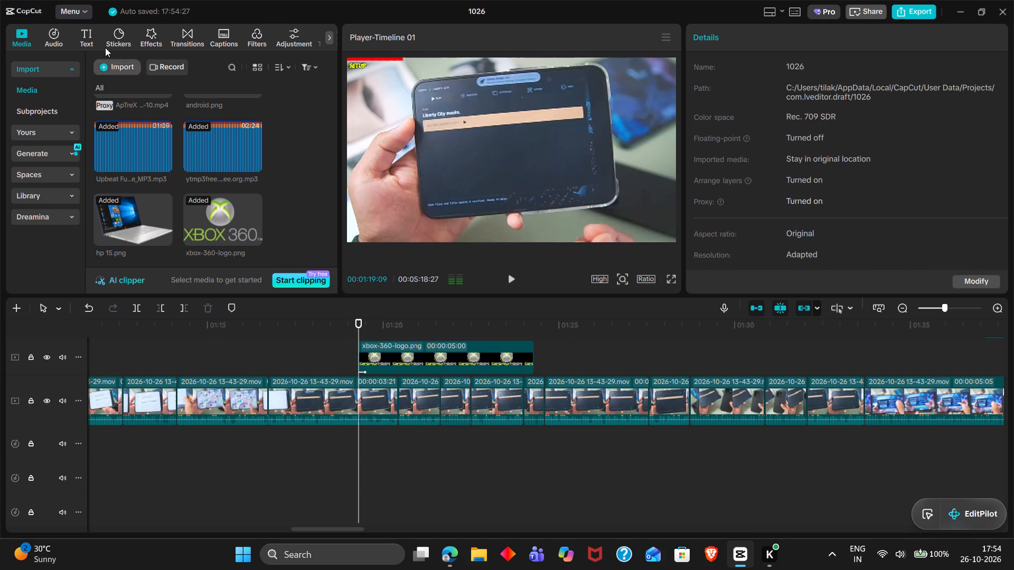
double_click(60, 41)
left_click(145, 69)
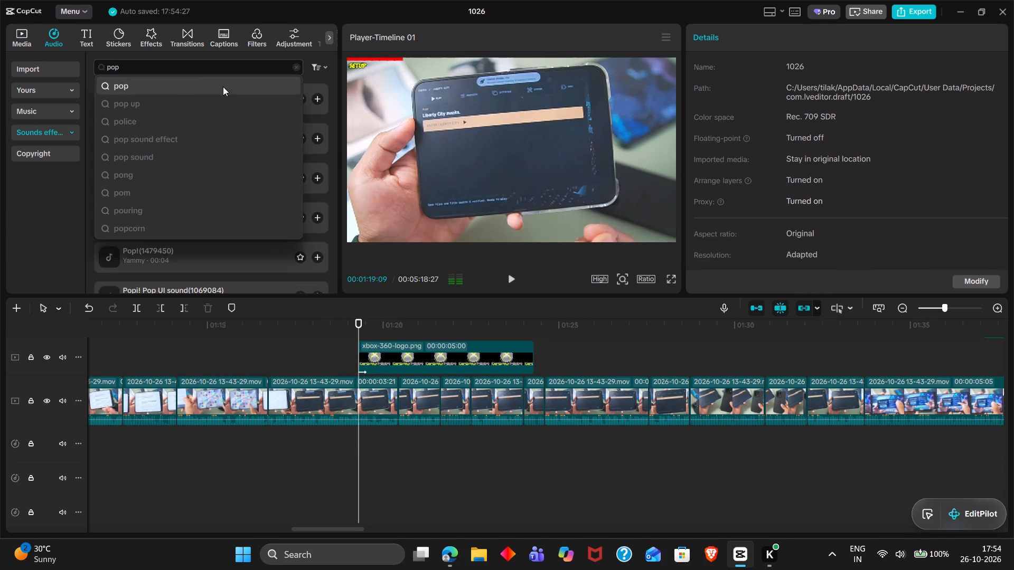
left_click(309, 104)
left_click_drag(231, 99, 425, 336)
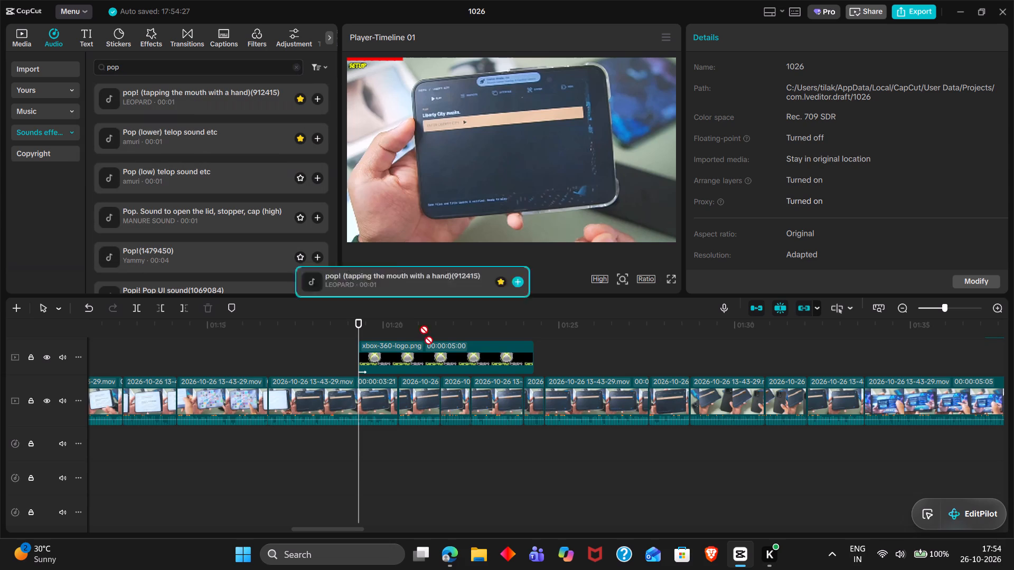
left_click_drag(425, 336, 359, 438)
double_click(345, 476)
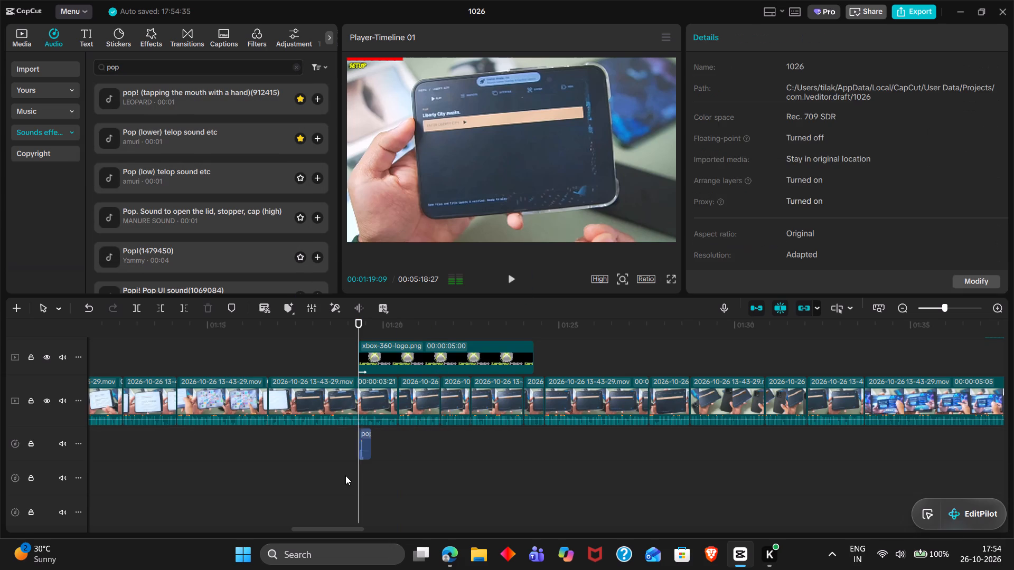
key("space")
key("space")
key("space")
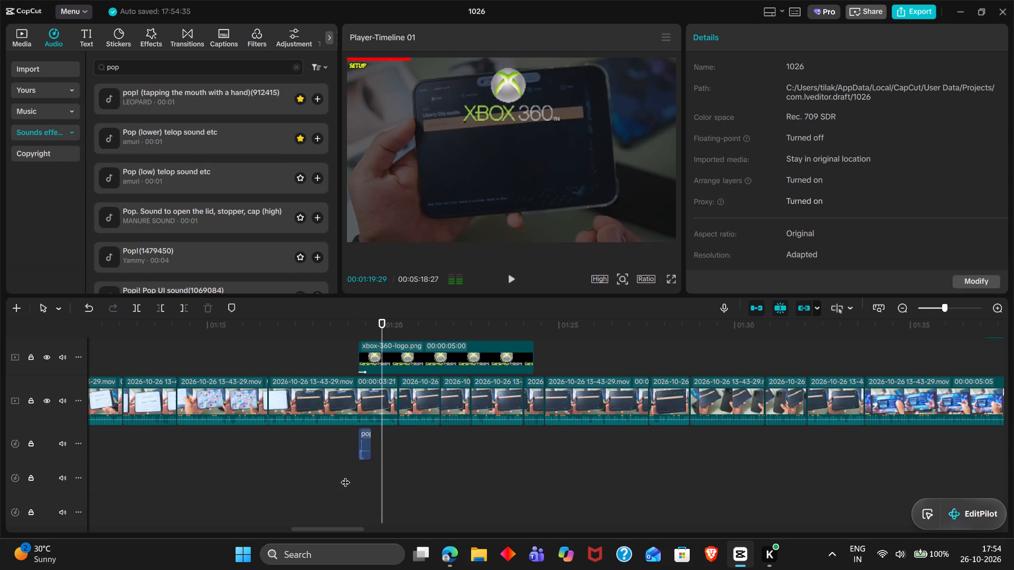
key("space")
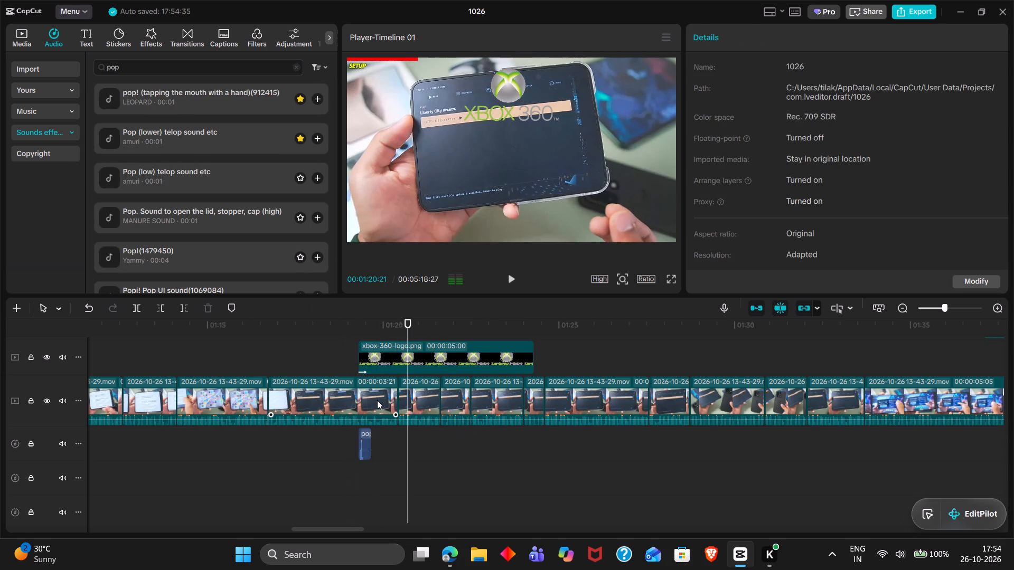
Set the opacity of the main-track clip at 00:01:20:21 to 36% and play back the logo section.
left_click(377, 400)
scroll(738, 256, "down", 1)
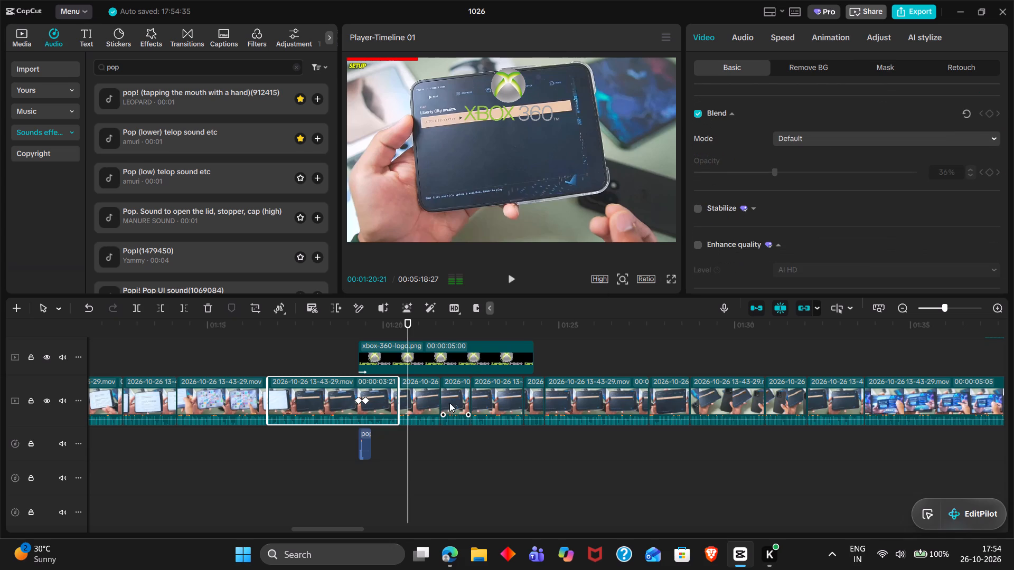
left_click(411, 410)
triple_click(943, 175)
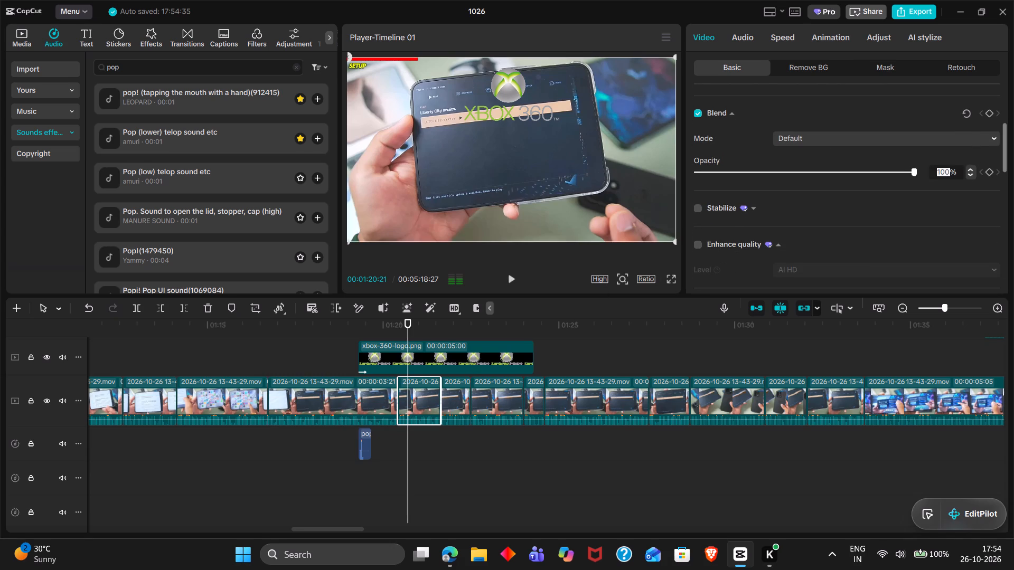
type("36")
key("Return")
key("space")
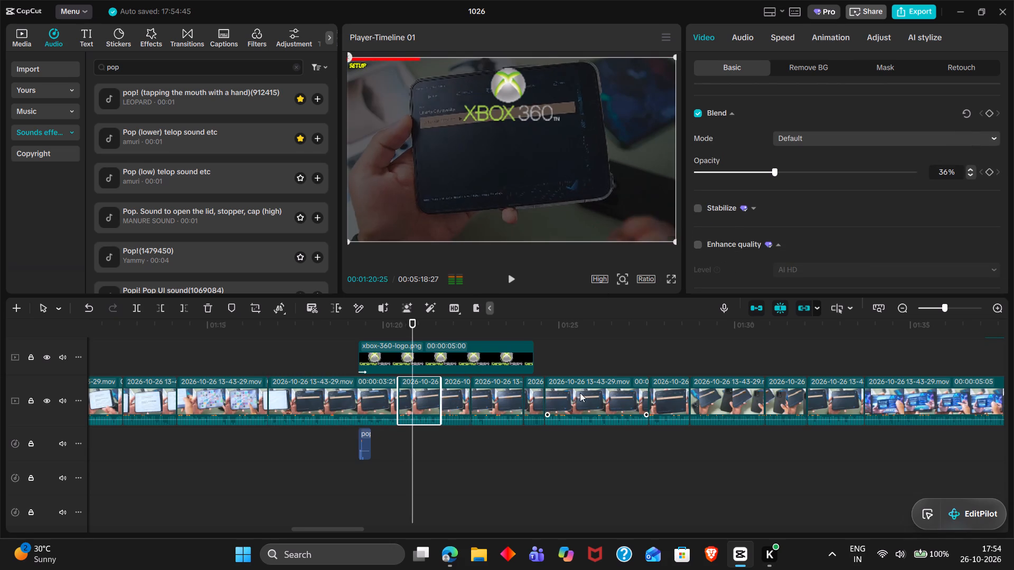
key("space")
double_click(353, 474)
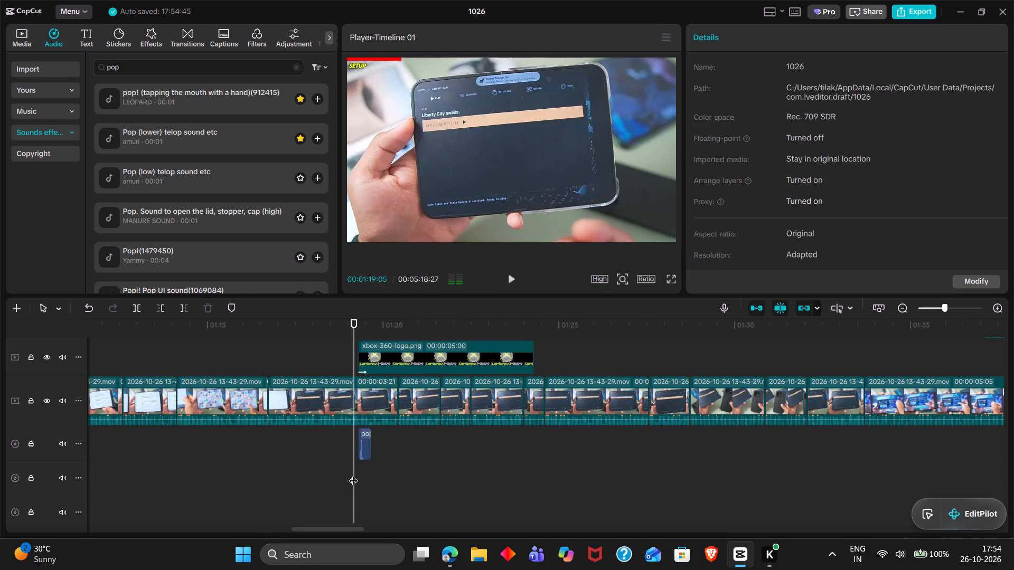
key("space")
key("space")
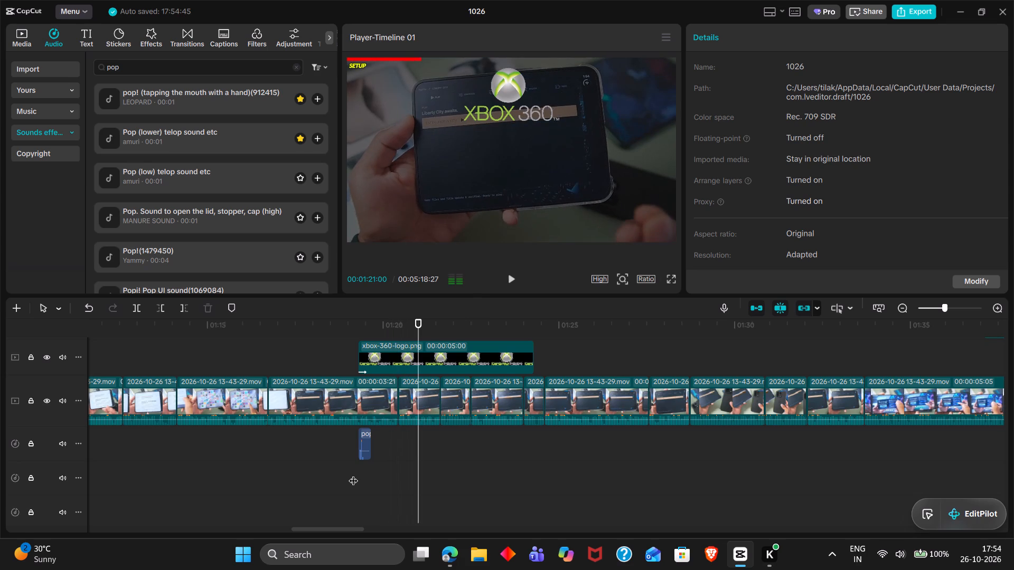
Place the gta 4 cover.webp image on the track above the Xbox 360 logo overlay, starting at 00:01:20:24.
left_click(24, 29)
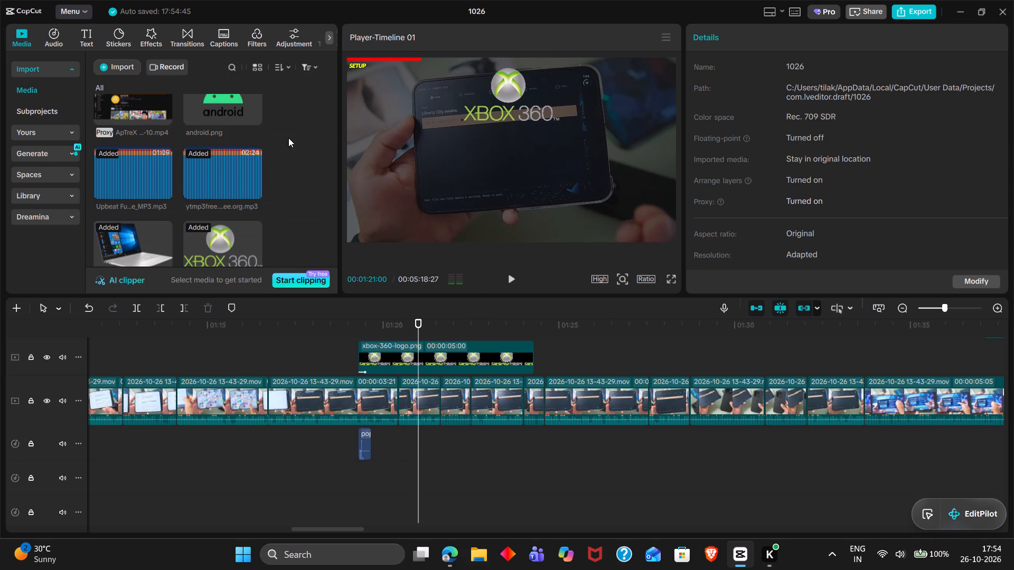
triple_click(411, 328)
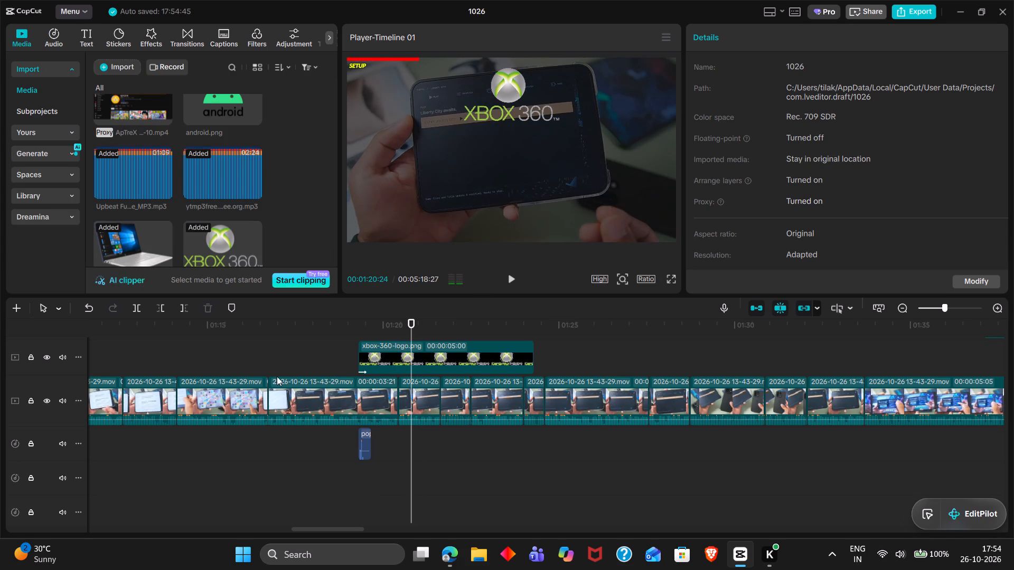
scroll(262, 427, "right", 1)
scroll(262, 427, "up", 1)
scroll(262, 427, "right", 2)
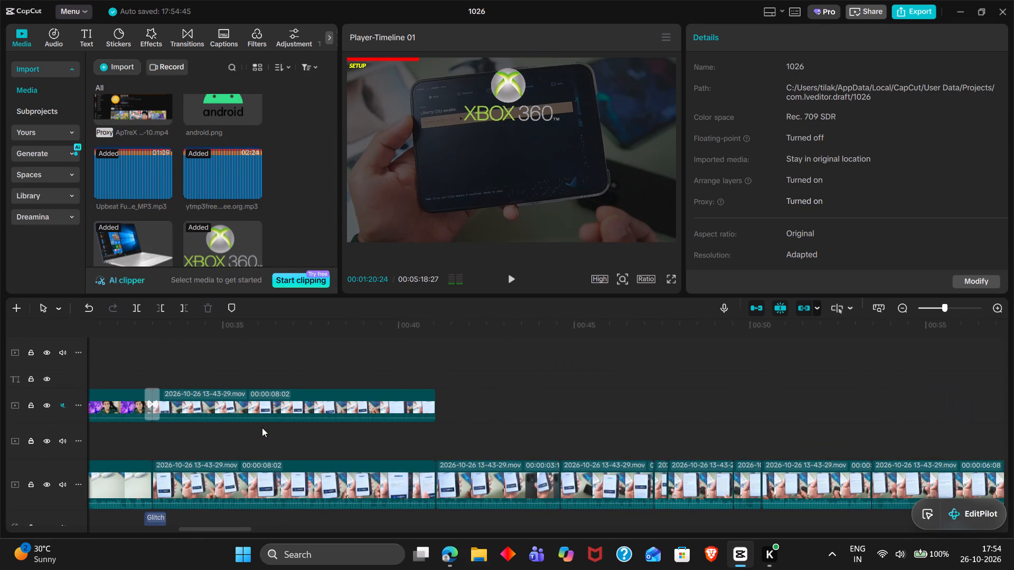
scroll(317, 404, "right", 1)
scroll(317, 404, "up", 1)
scroll(317, 404, "down", 1)
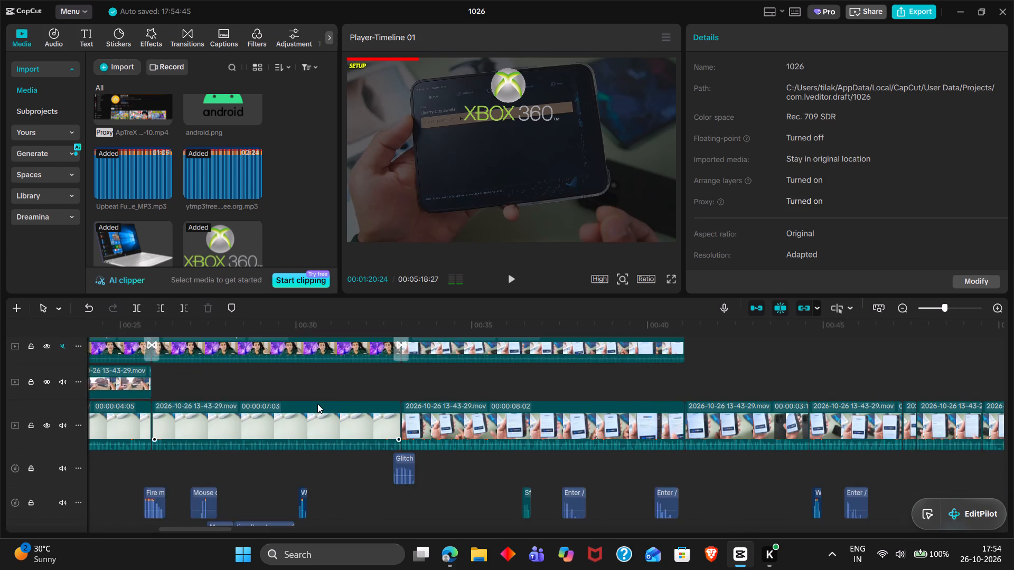
scroll(317, 404, "left", 3)
scroll(317, 404, "up", 1)
scroll(317, 404, "right", 1)
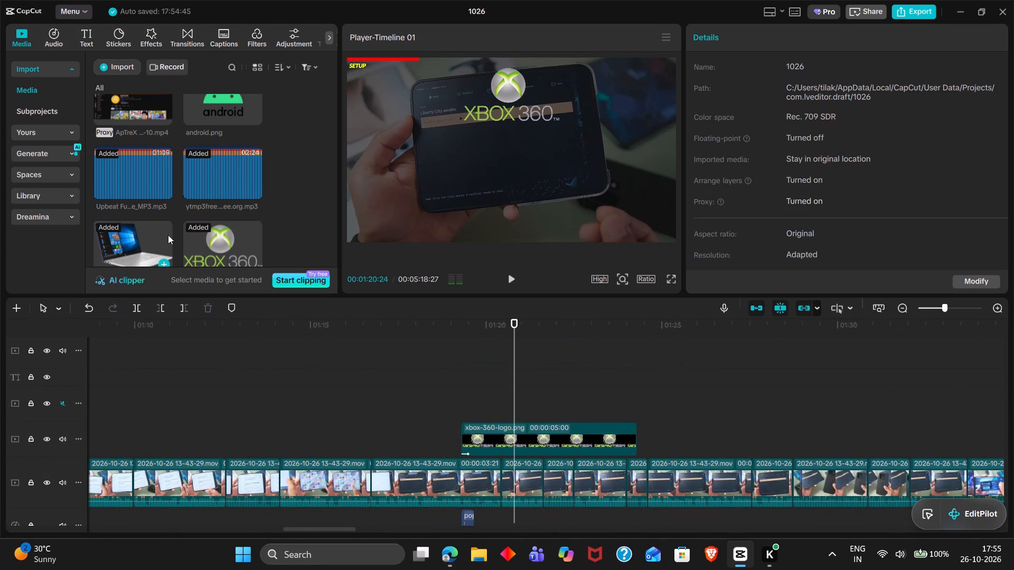
scroll(168, 182, "up", 2)
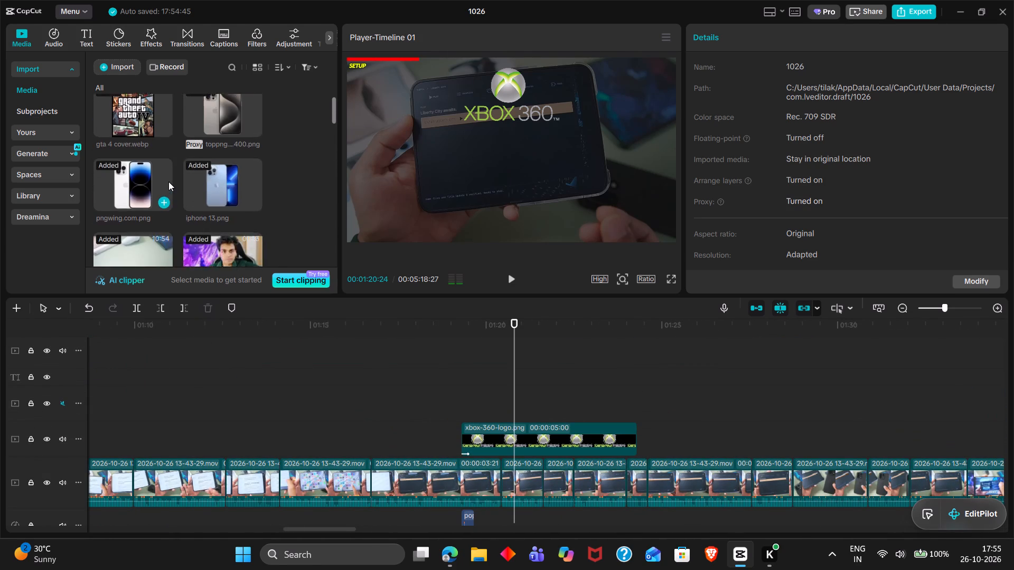
scroll(168, 182, "up", 2)
left_click_drag(129, 133, 508, 404)
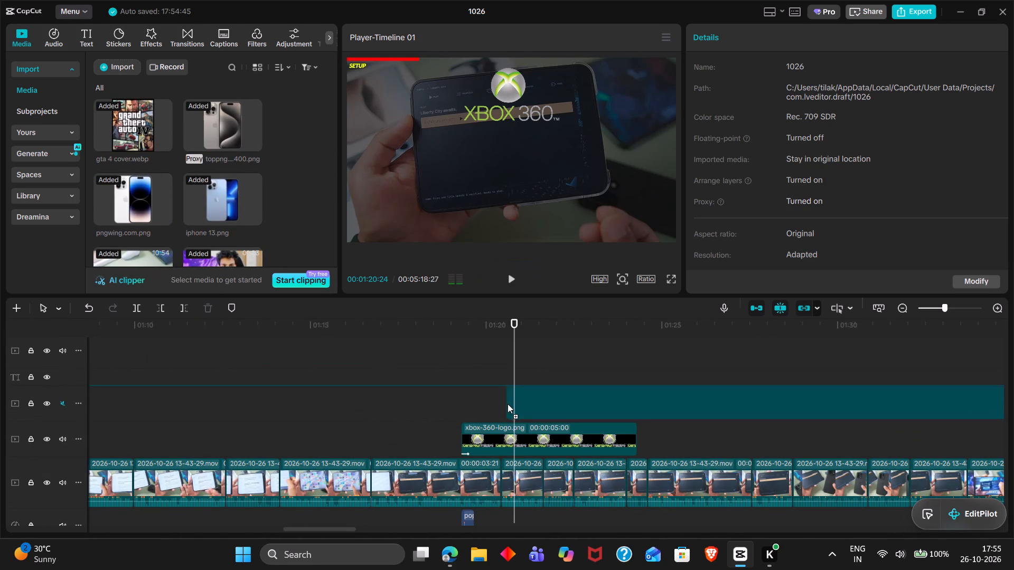
left_click_drag(508, 404, 512, 405)
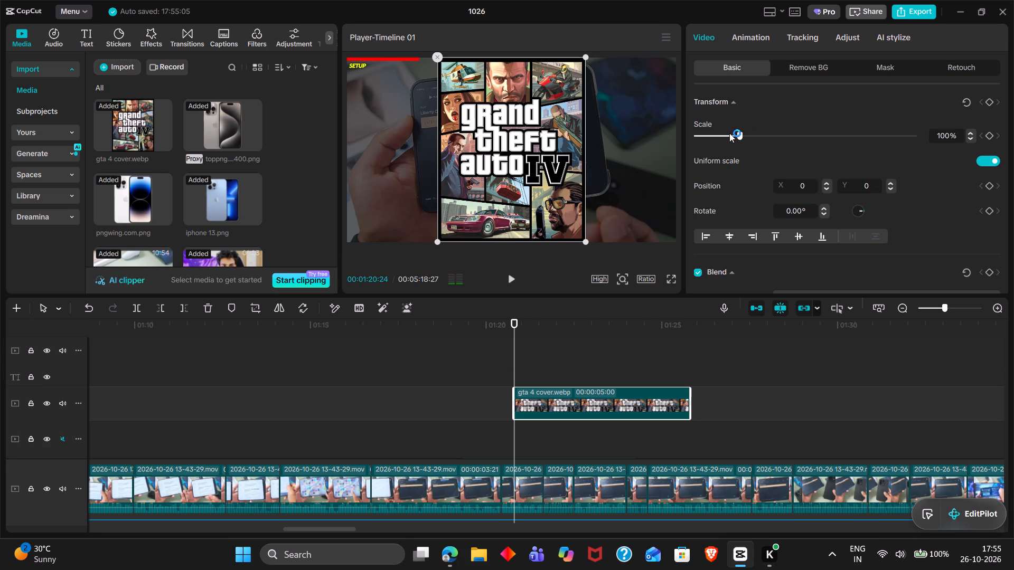
Scale the GTA 4 cover overlay to 46% and move it down to Y -185, below the Xbox 360 logo.
left_click(727, 140)
left_click_drag(727, 140, 713, 139)
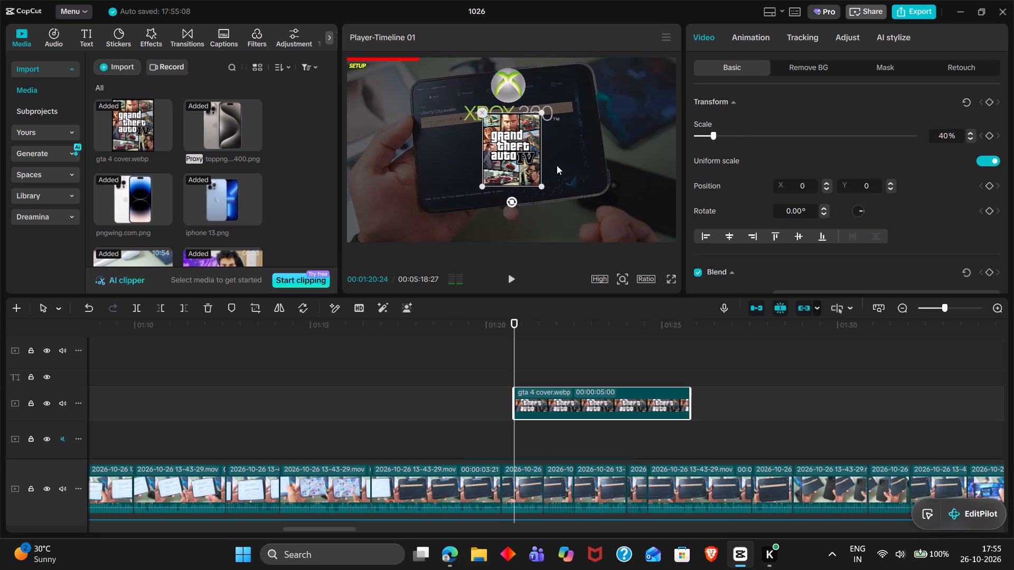
left_click_drag(511, 168, 510, 180)
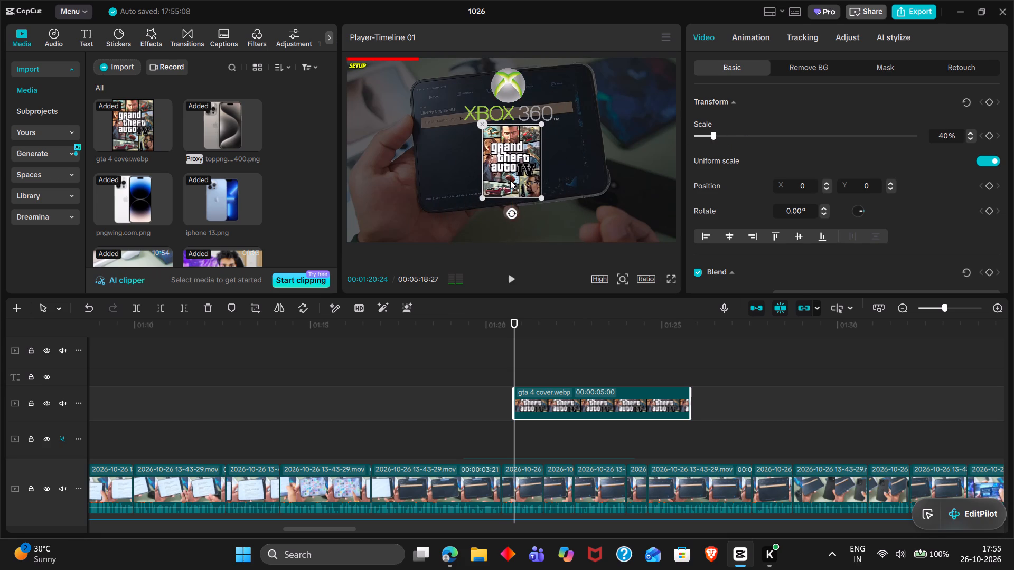
left_click(510, 180)
left_click_drag(539, 201, 551, 206)
Reduce the Xbox 360 logo overlay's scale to slightly under 25% to leave space above the game cover.
left_click(520, 98)
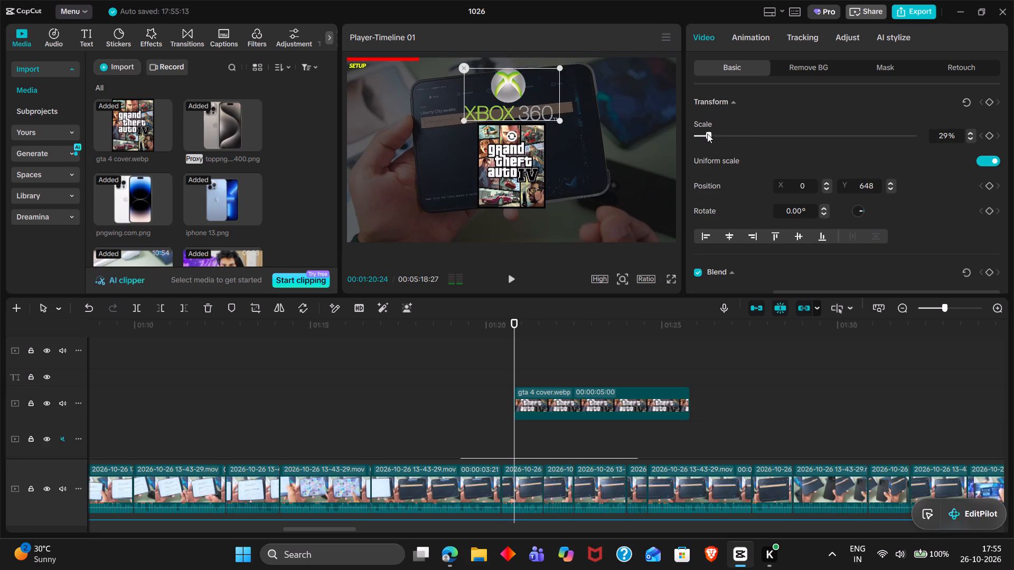
left_click(707, 134)
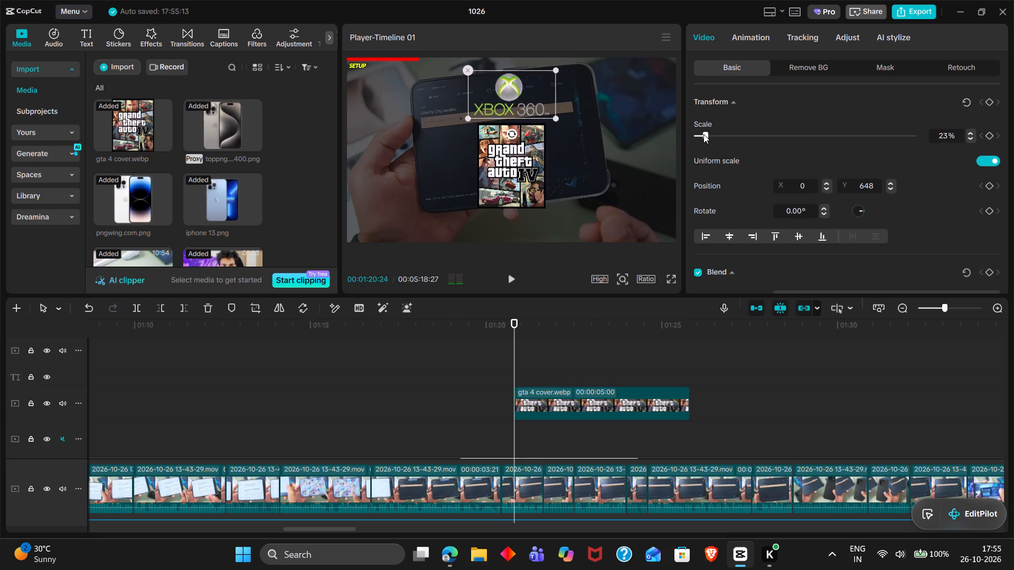
triple_click(972, 137)
left_click(972, 137)
Enlarge the GTA 4 cover overlay slightly beneath the Xbox 360 logo.
left_click(514, 157)
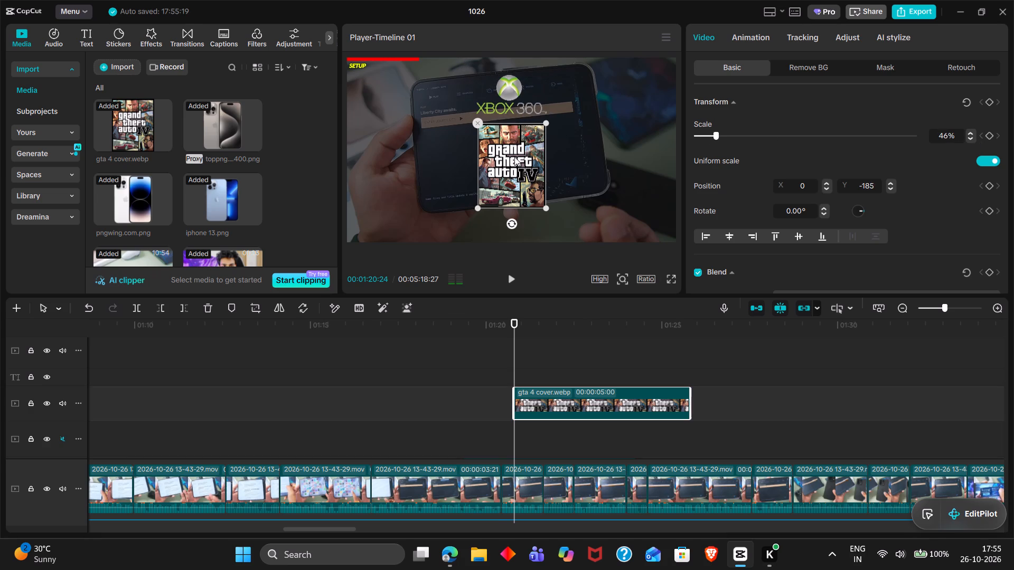
left_click(544, 206)
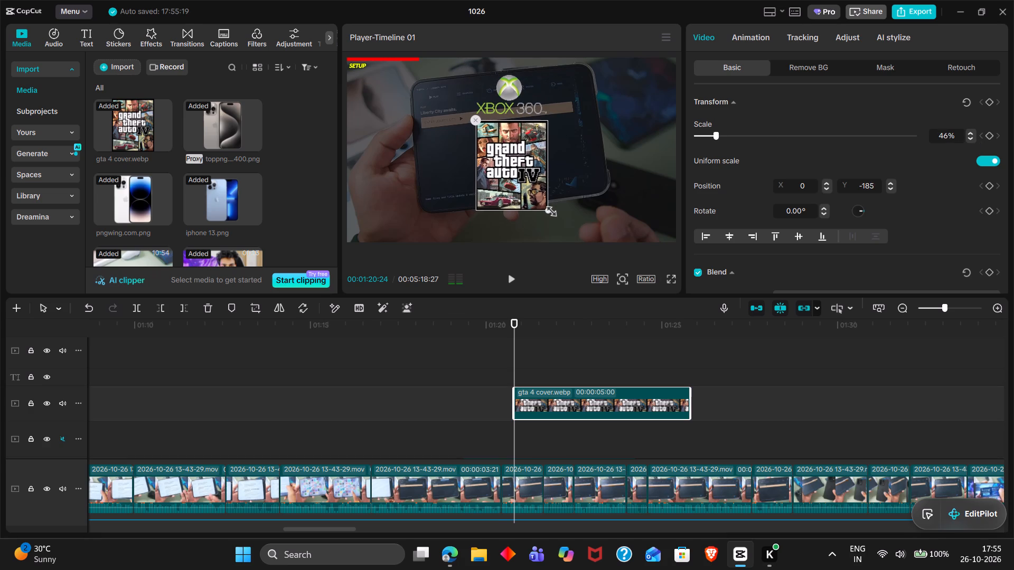
Apply the Slide Up entrance animation to the GTA 4 cover overlay and shorten its duration slightly.
double_click(755, 42)
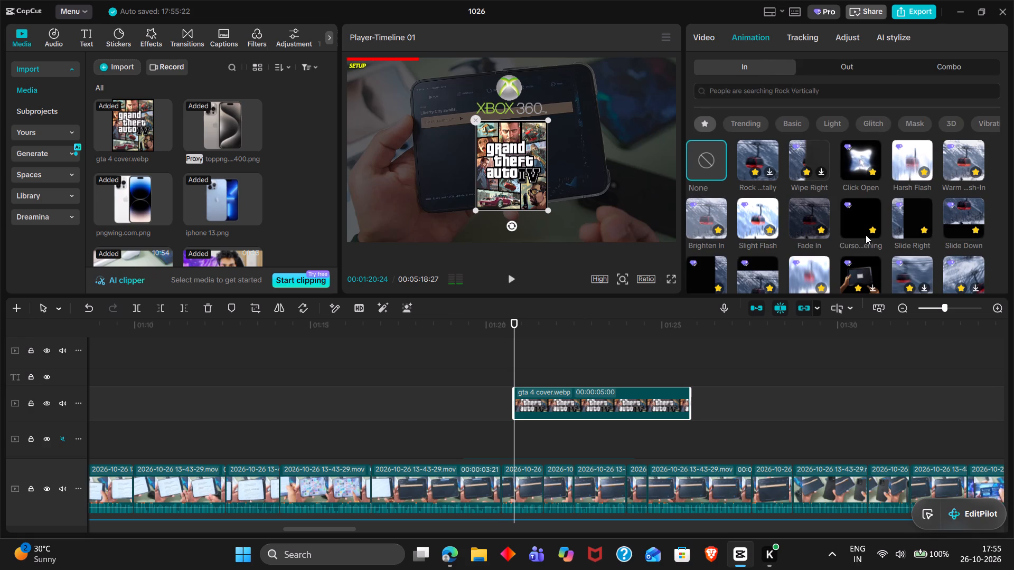
scroll(863, 215, "down", 1)
double_click(756, 189)
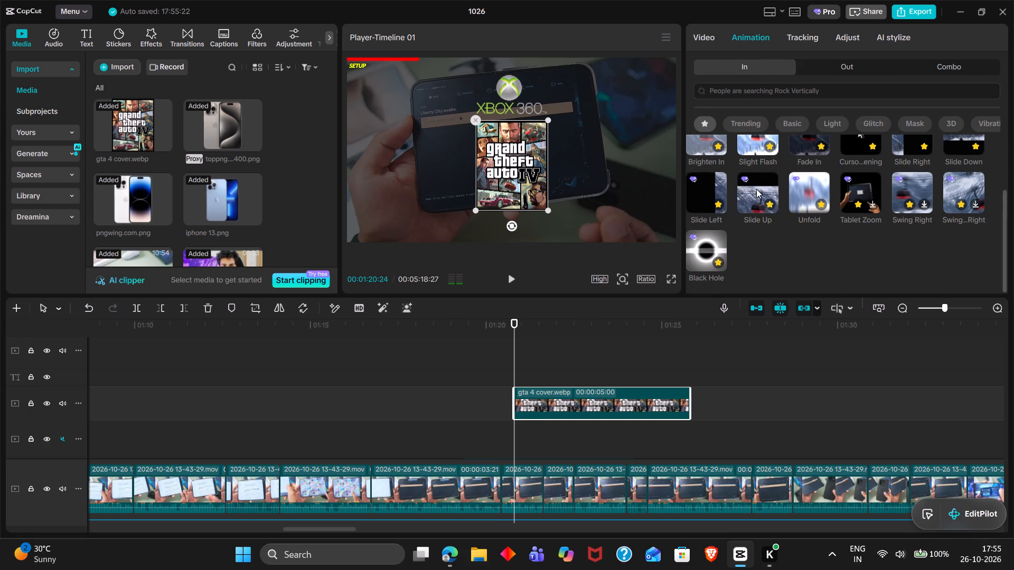
left_click(776, 288)
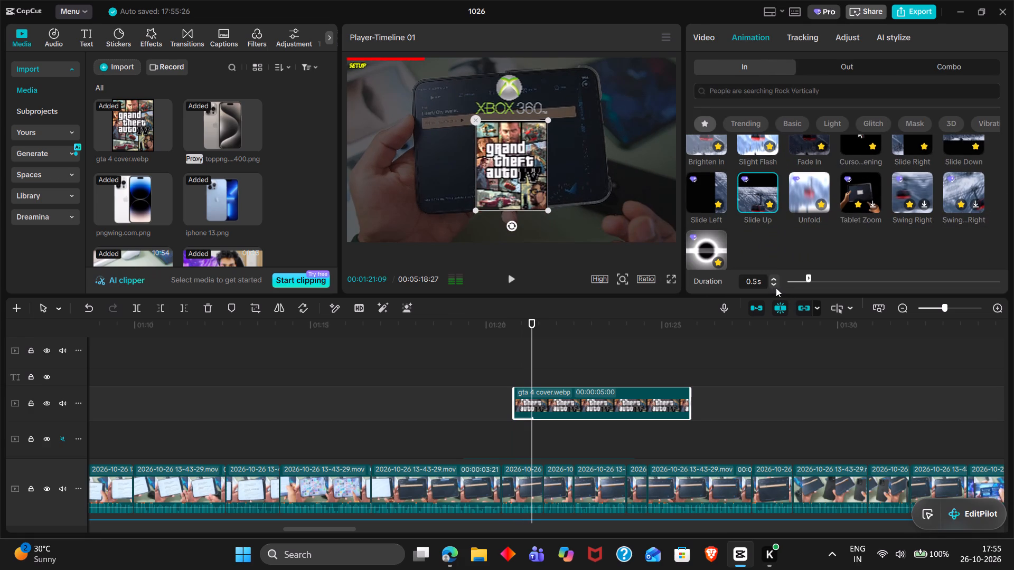
left_click(774, 282)
Copy the existing whoosh sound effect and paste it at 00:01:20:26, where the GTA 4 cover slides in, and play it back.
double_click(518, 366)
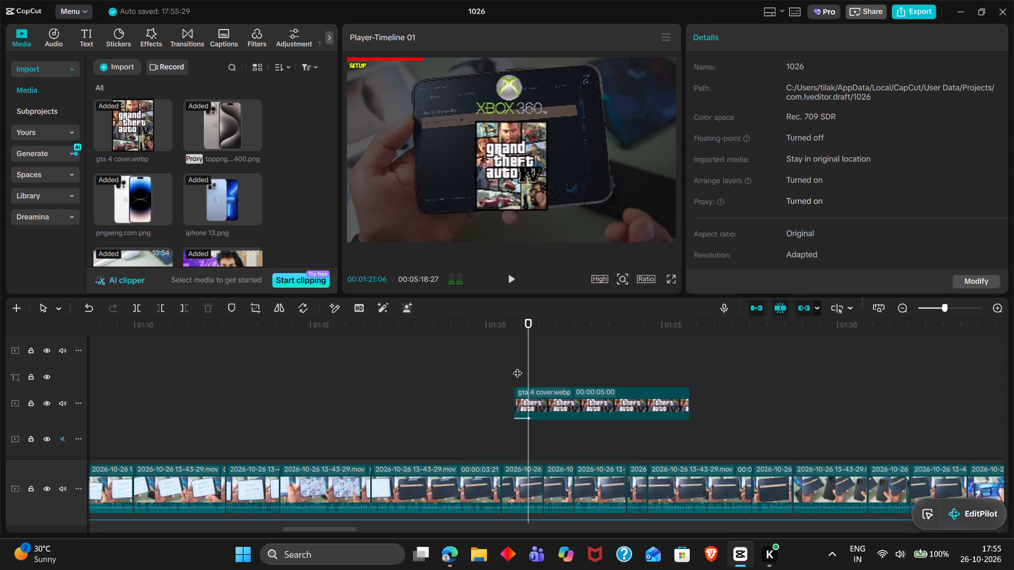
scroll(518, 366, "up", 3, "ctrl")
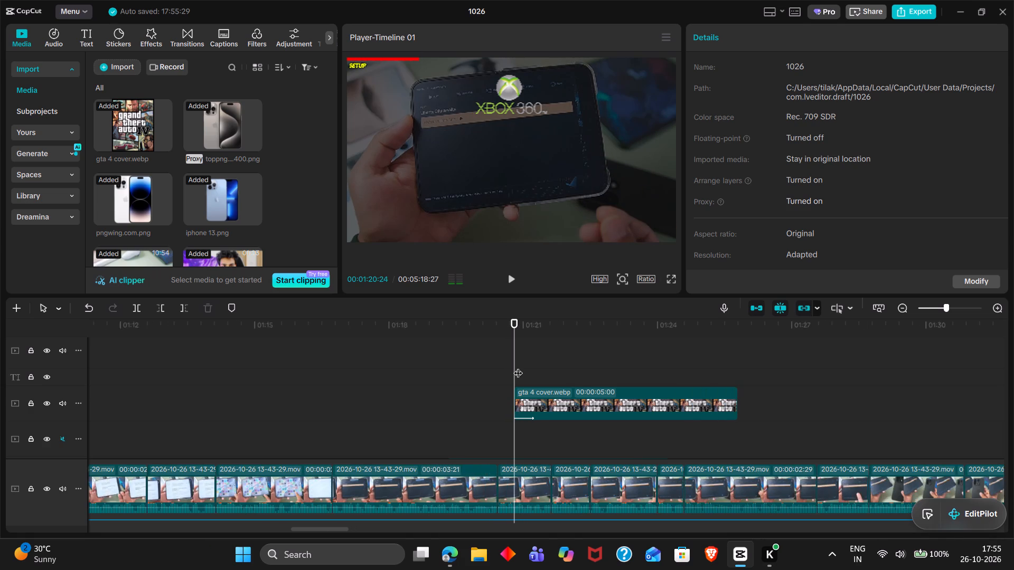
scroll(518, 366, "up", 10, "ctrl")
triple_click(518, 366)
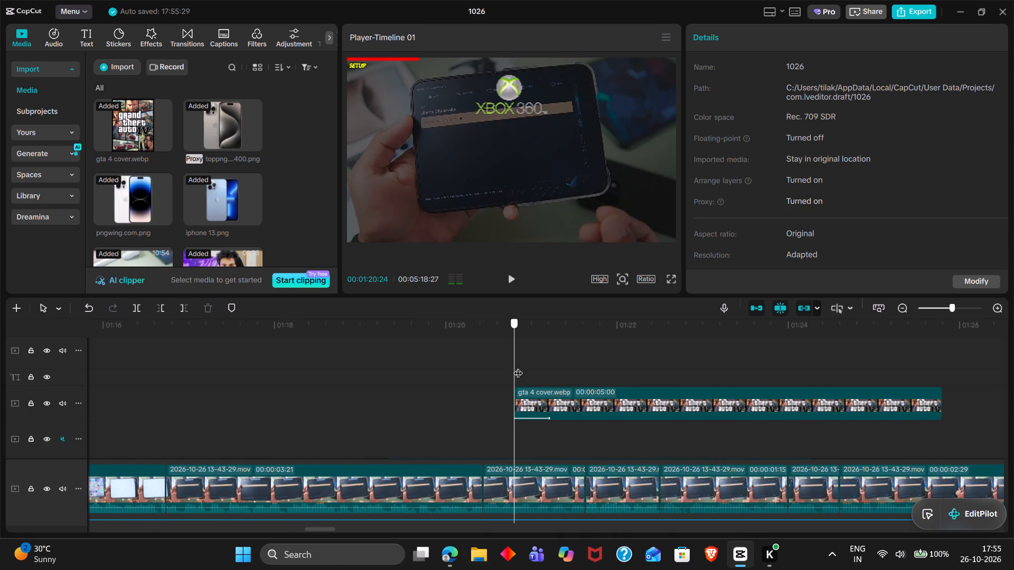
scroll(520, 366, "down", 4)
scroll(520, 366, "right", 1)
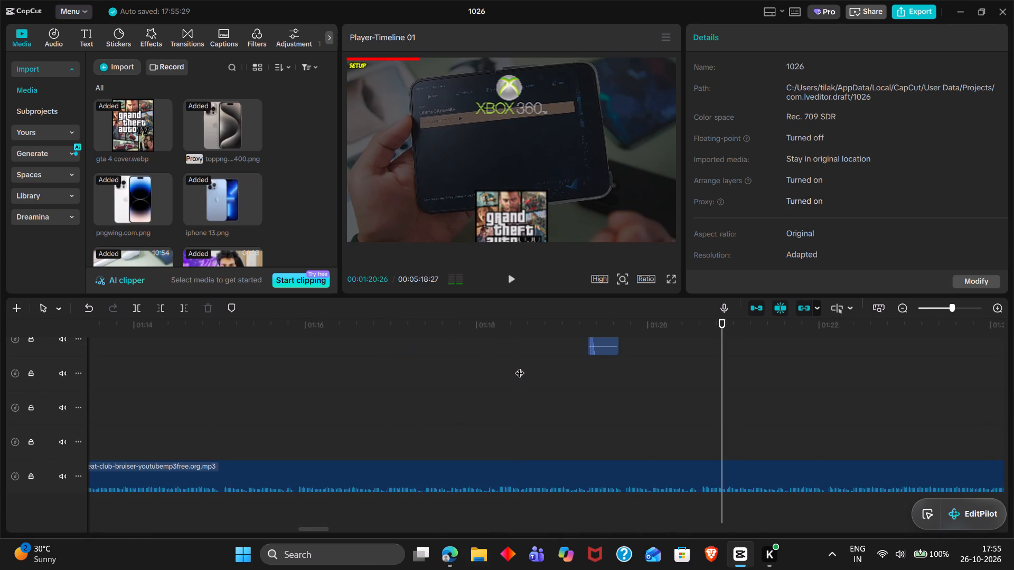
scroll(520, 366, "right", 1)
scroll(520, 366, "up", 1)
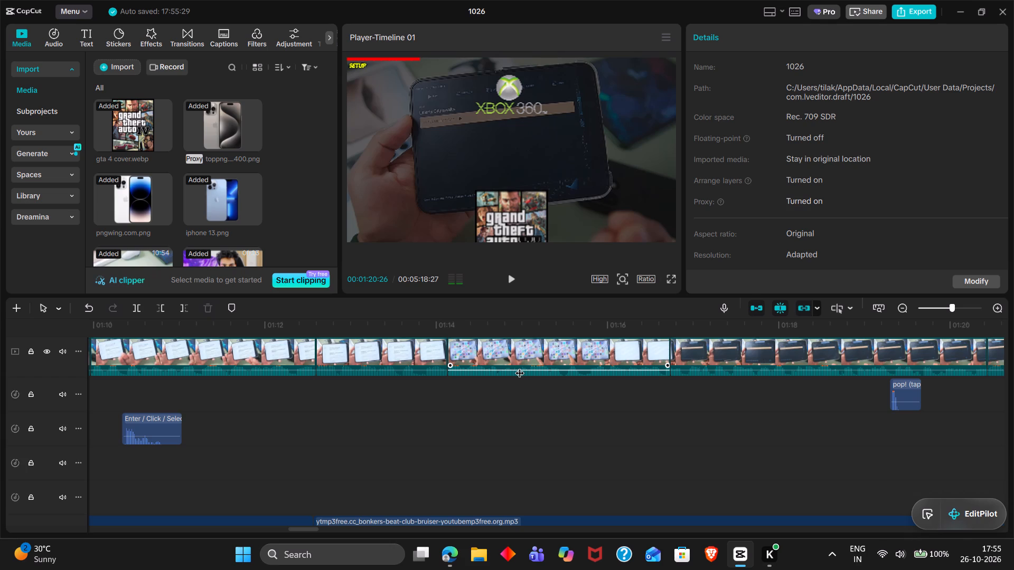
scroll(520, 366, "left", 1)
scroll(520, 366, "right", 3)
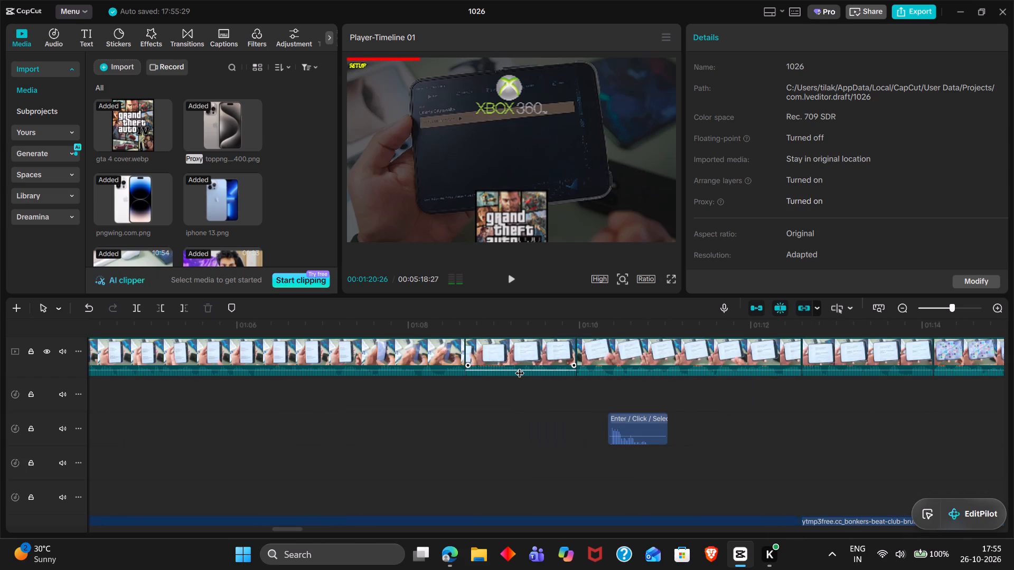
scroll(520, 366, "right", 2)
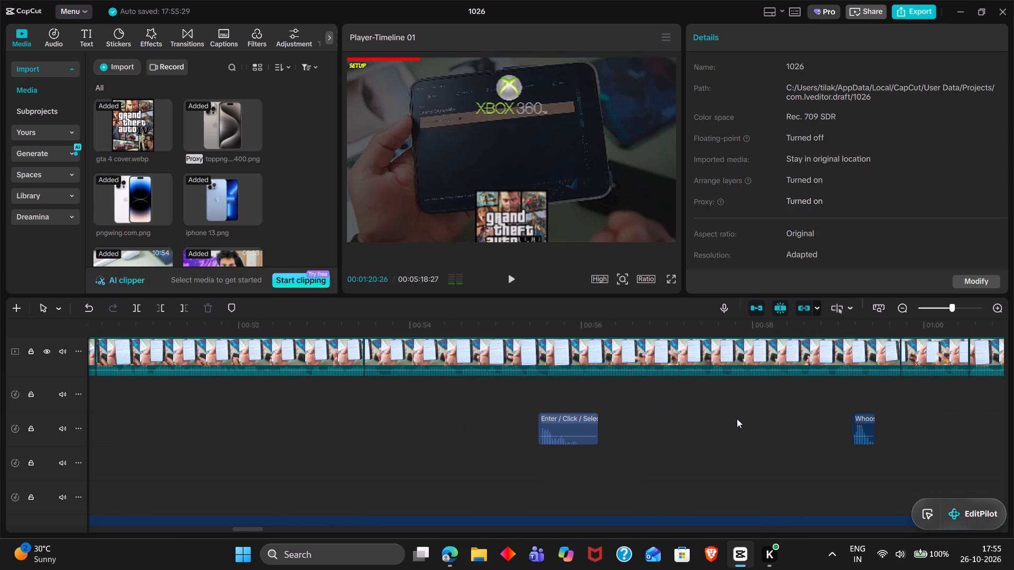
left_click(865, 434)
key("ctrl+c")
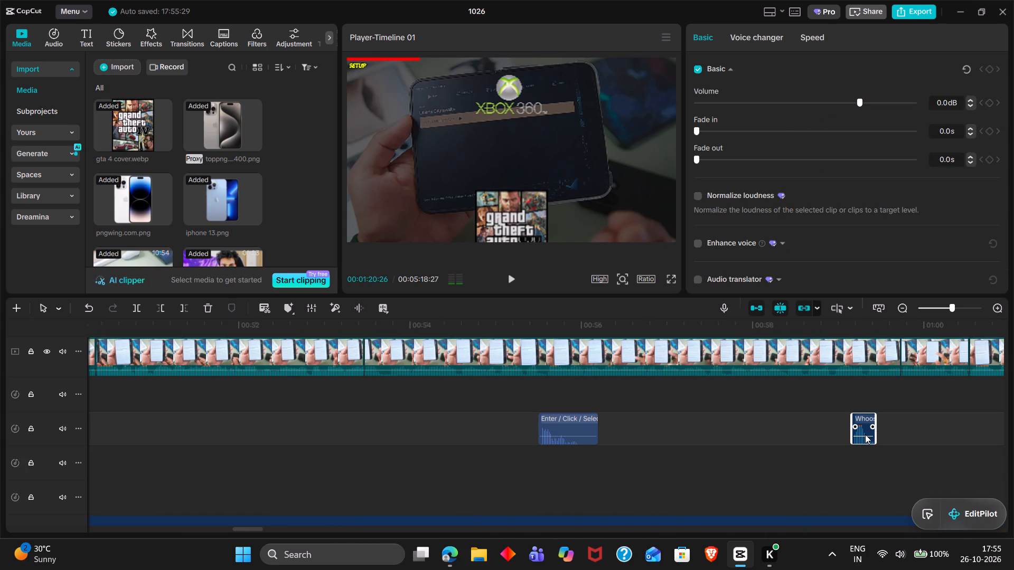
key("ctrl+v")
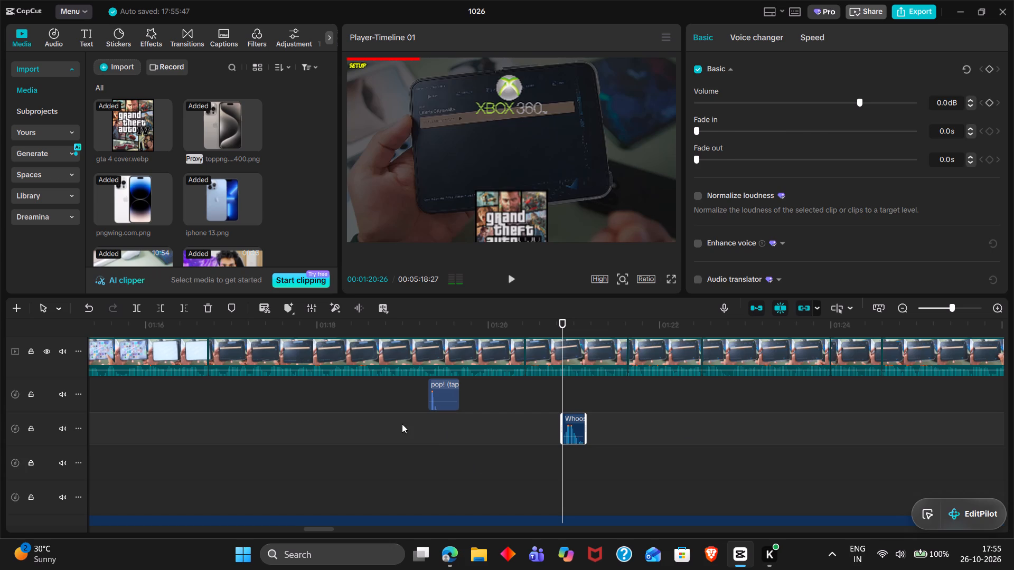
double_click(402, 424)
key("space")
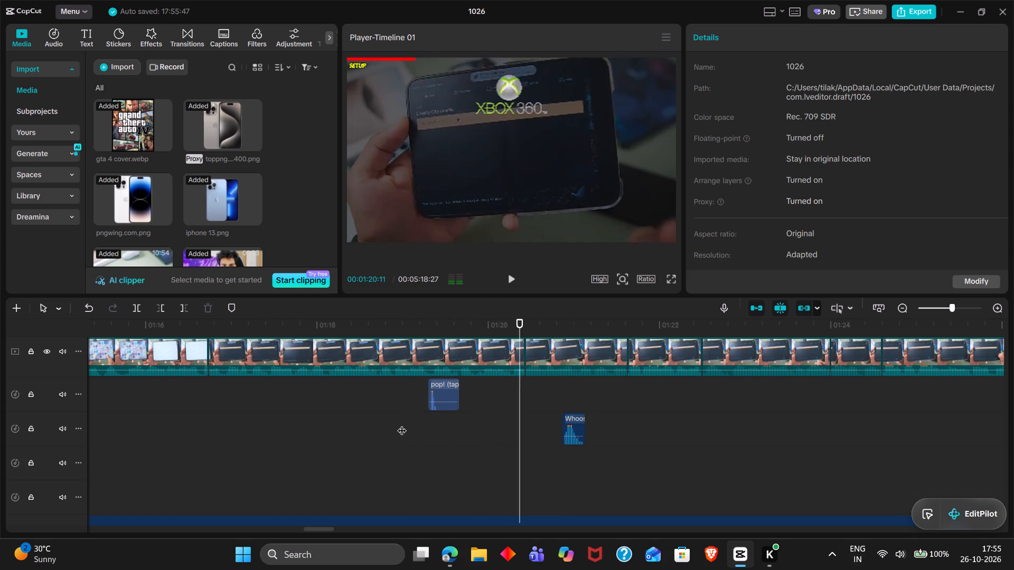
key("space")
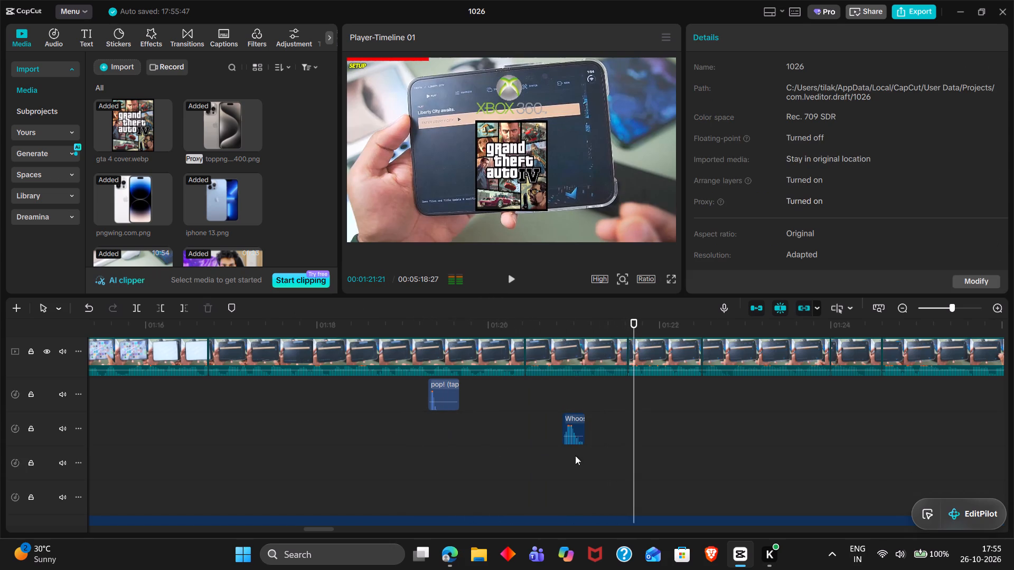
Dim the footage clip that starts about 00:01:21:20 under the GTA 4 cover to 37% opacity and preview it.
left_click(654, 368)
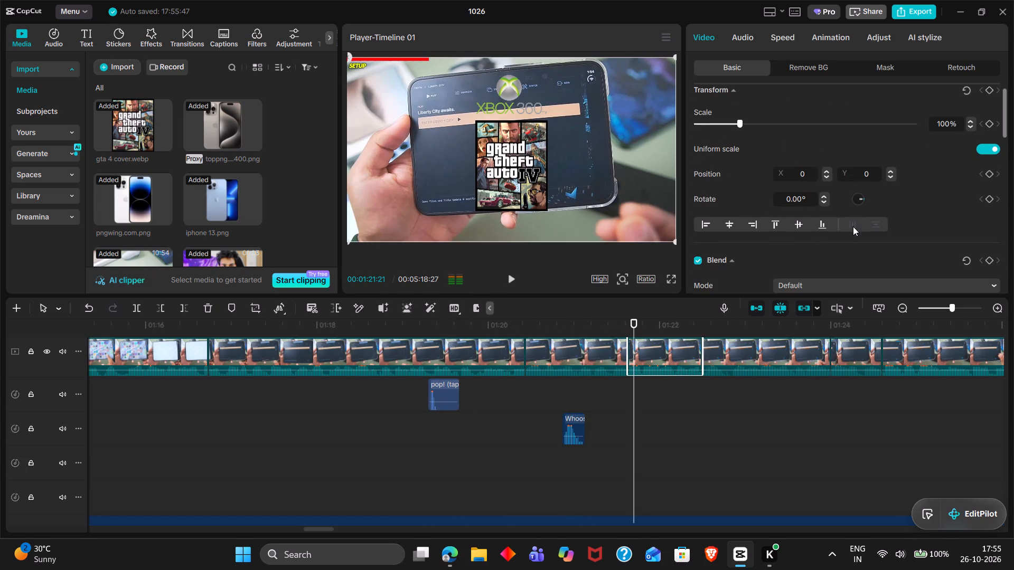
scroll(974, 267, "down", 1)
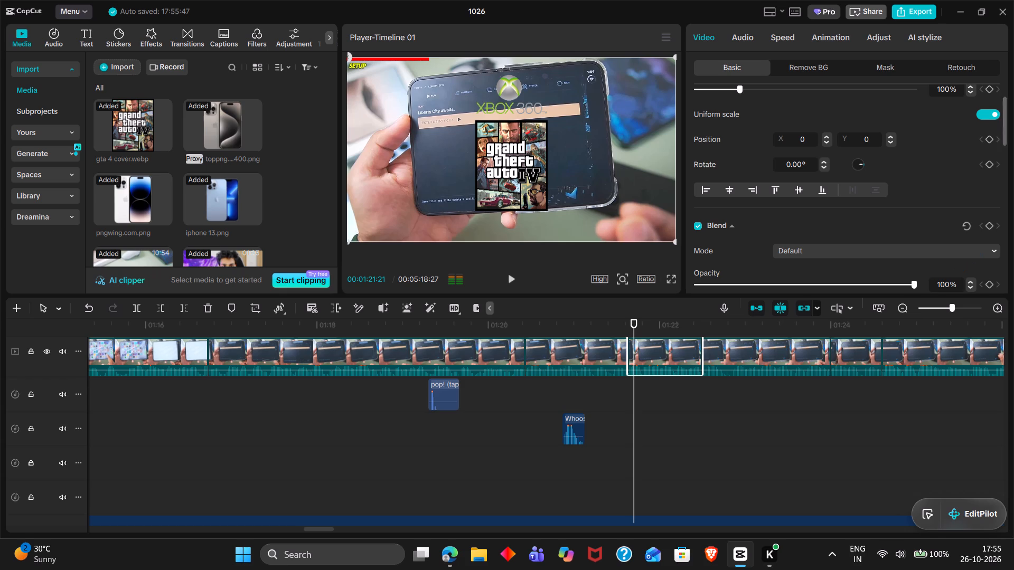
triple_click(944, 281)
type("37")
key("Return")
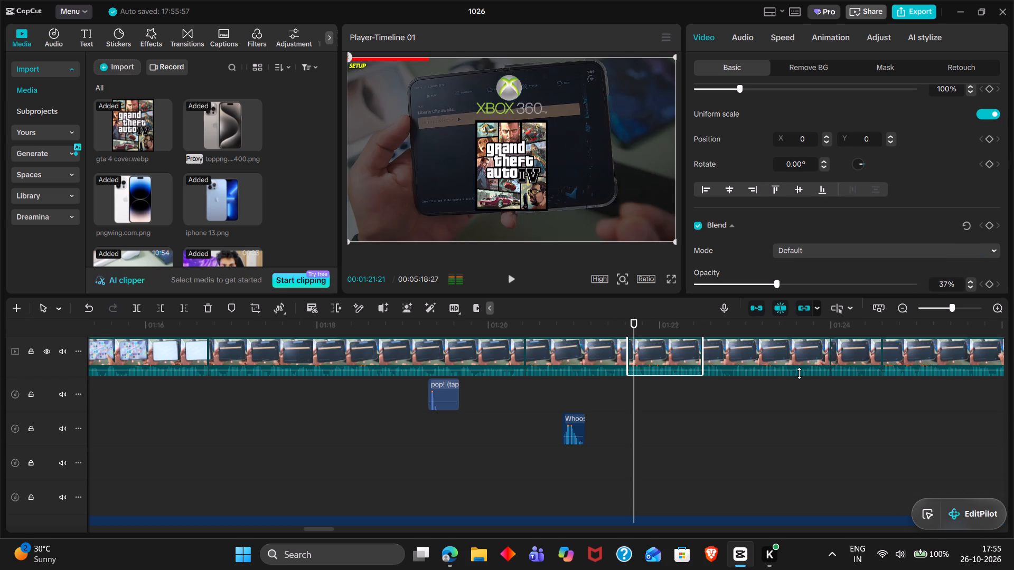
double_click(555, 468)
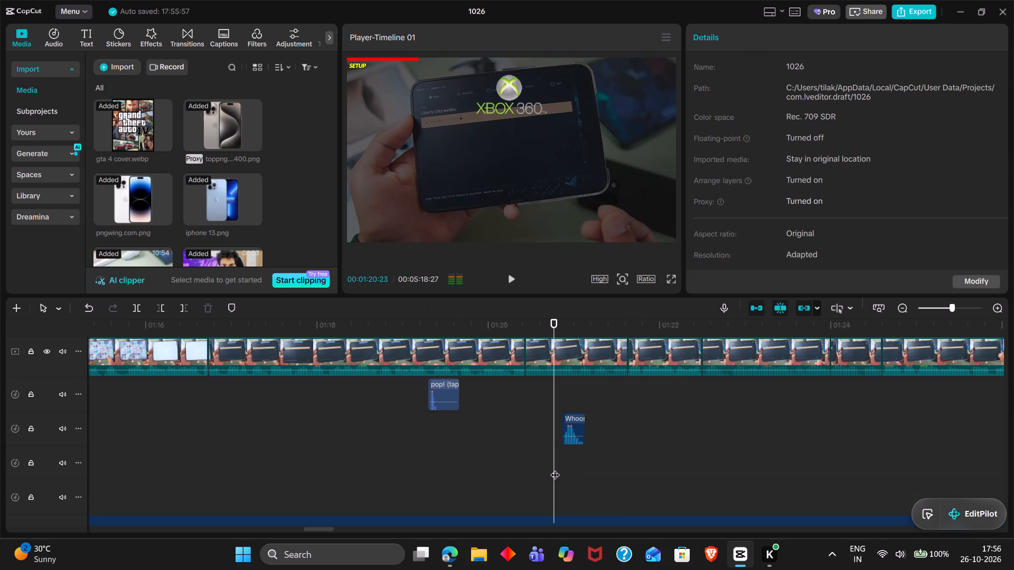
key("space")
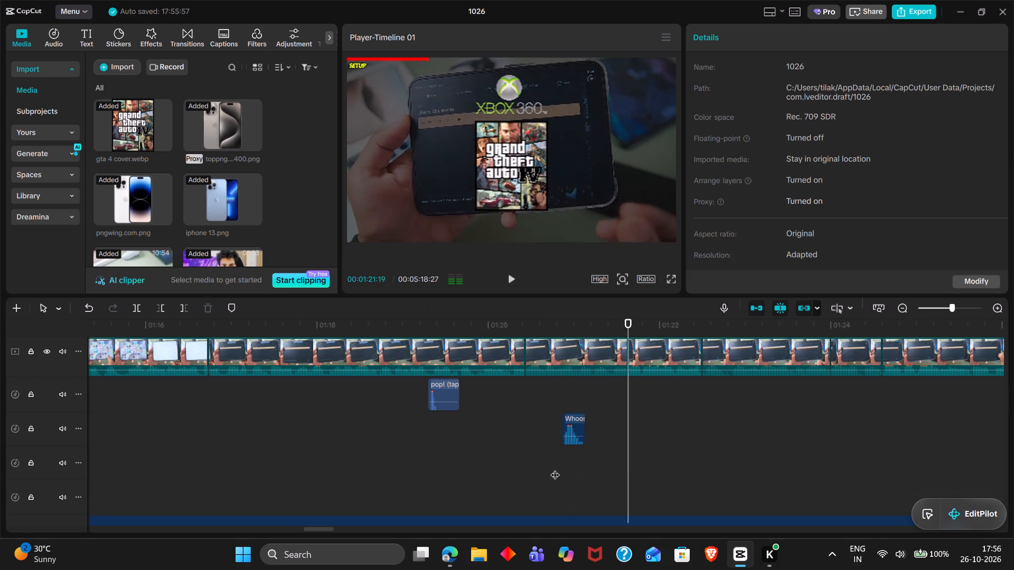
key("space")
Trim the Xbox 360 logo and GTA 4 cover overlays to end at 00:01:22:11 and combine them into a compound clip.
scroll(555, 468, "up", 1)
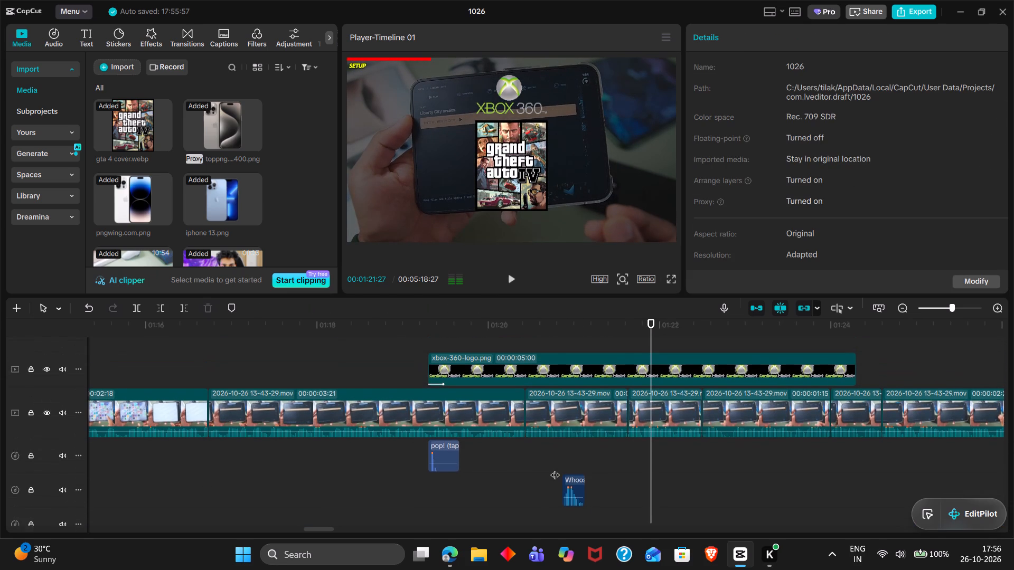
scroll(555, 468, "up", 1)
key("space")
key("space")
key("space")
key("space")
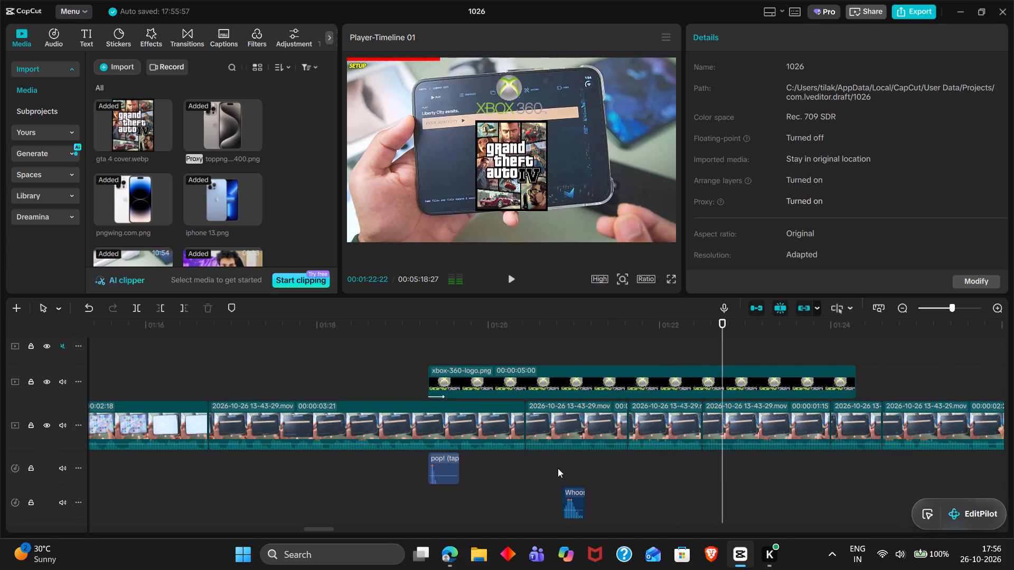
left_click(678, 349)
left_click_drag(678, 349, 690, 355)
scroll(690, 355, "up", 1)
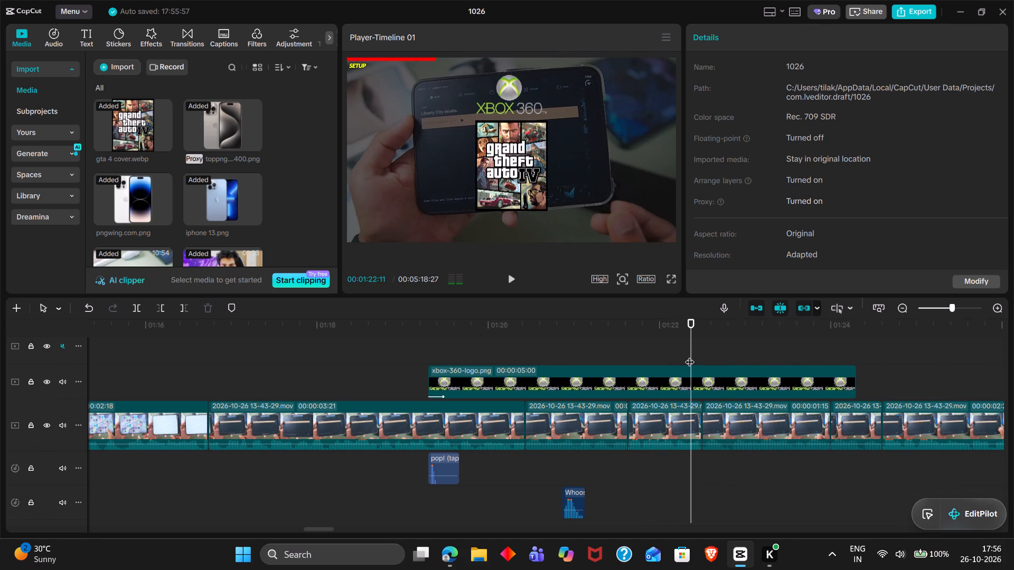
scroll(690, 355, "up", 1)
scroll(690, 355, "down", 1)
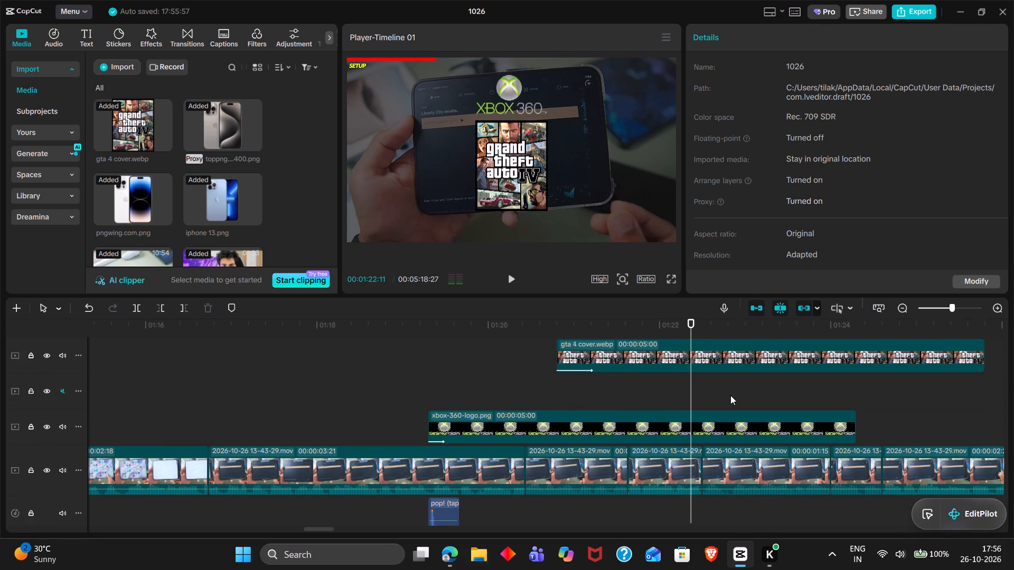
left_click_drag(887, 427, 784, 351)
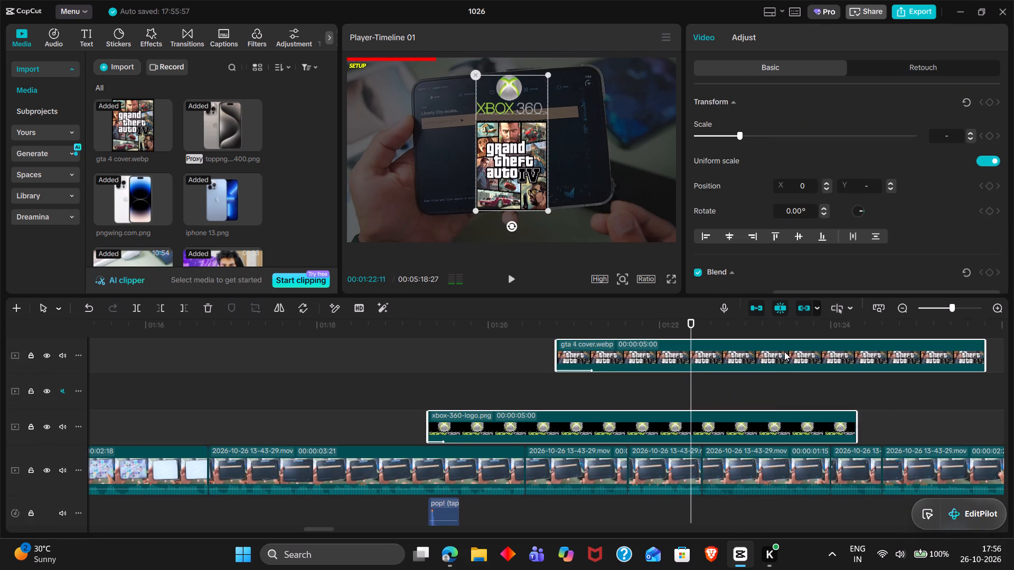
key("w")
key("alt+g")
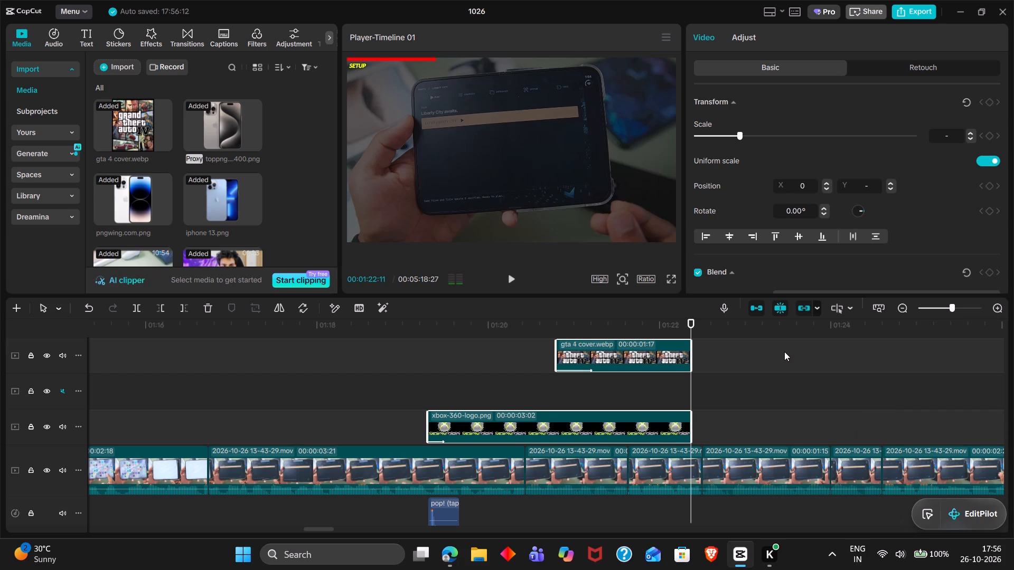
Apply the Fade Out exit animation to the logo and cover compound clip with a duration of 0.3 s.
double_click(795, 48)
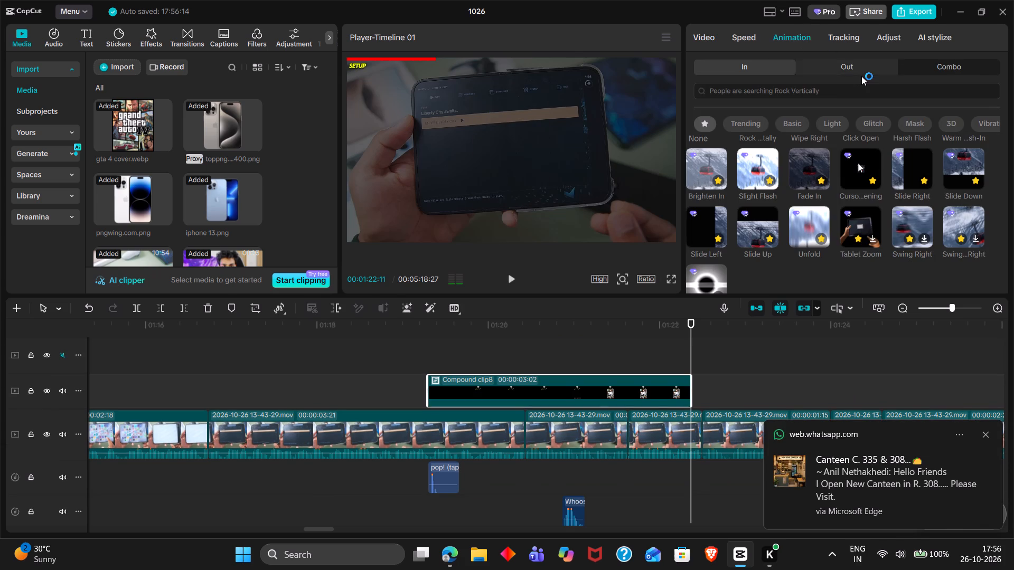
double_click(861, 76)
double_click(861, 74)
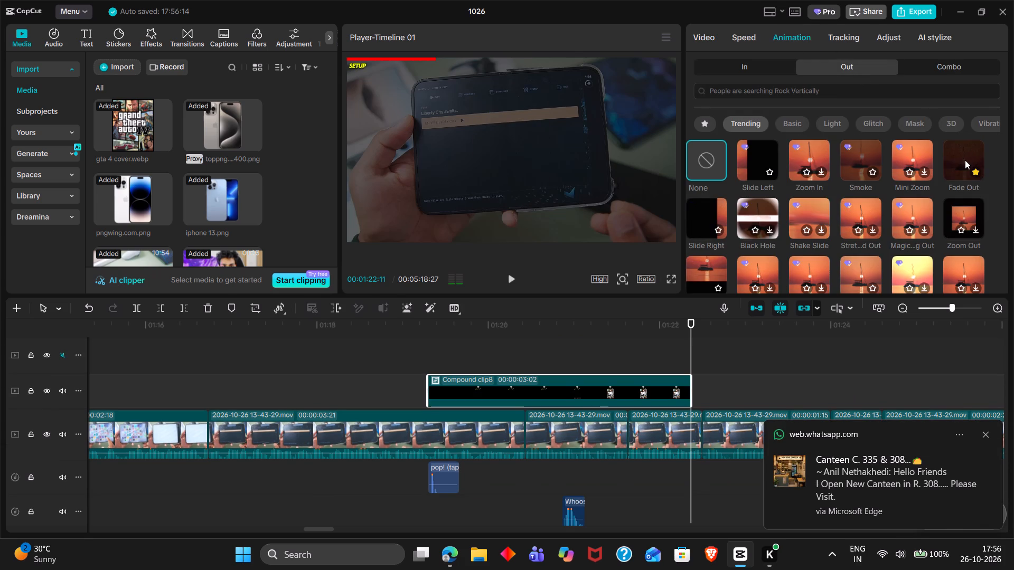
double_click(965, 160)
left_click(933, 282)
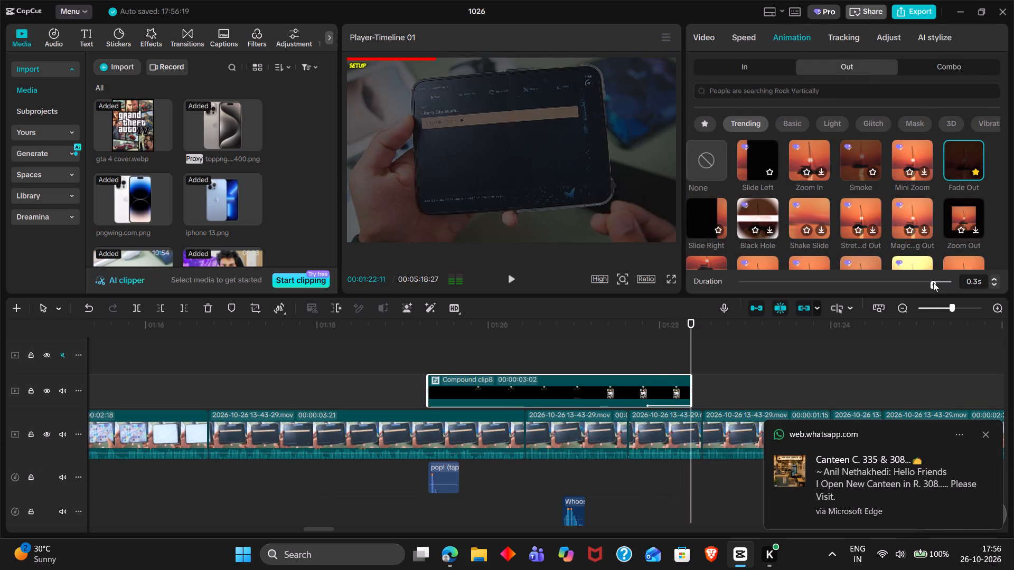
Keyframe the dimmed footage clip's opacity from 37% at 00:01:22:07 to 100% at 00:01:22:11, matching the overlay's fade-out.
left_click(674, 335)
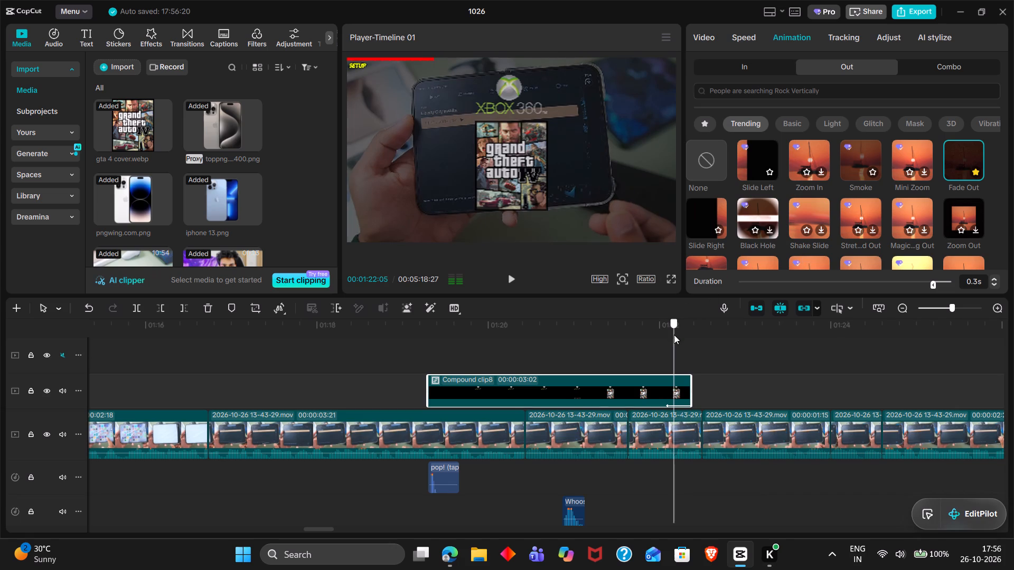
left_click_drag(674, 335, 679, 338)
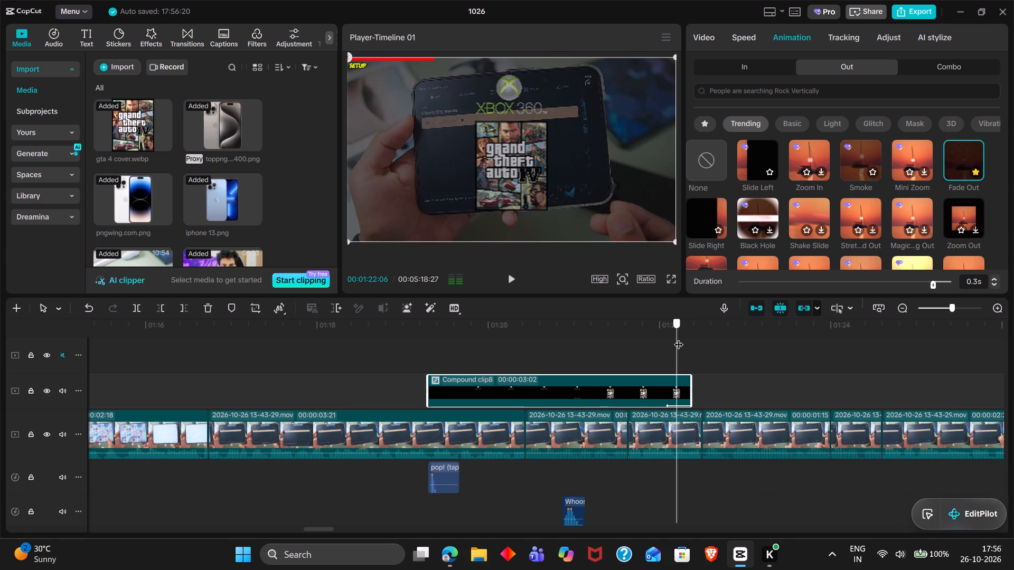
left_click_drag(679, 338, 681, 338)
left_click(682, 418)
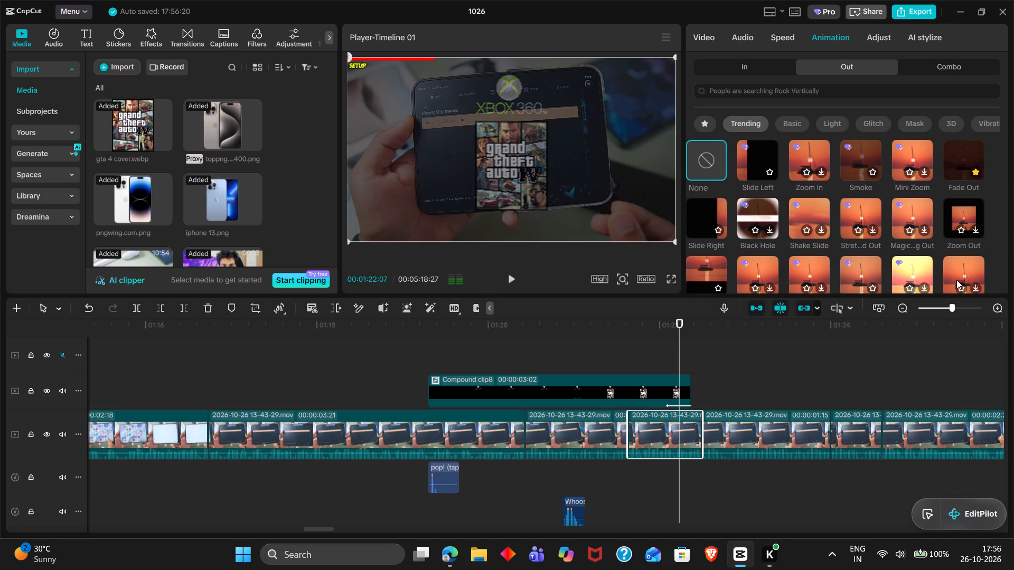
double_click(701, 45)
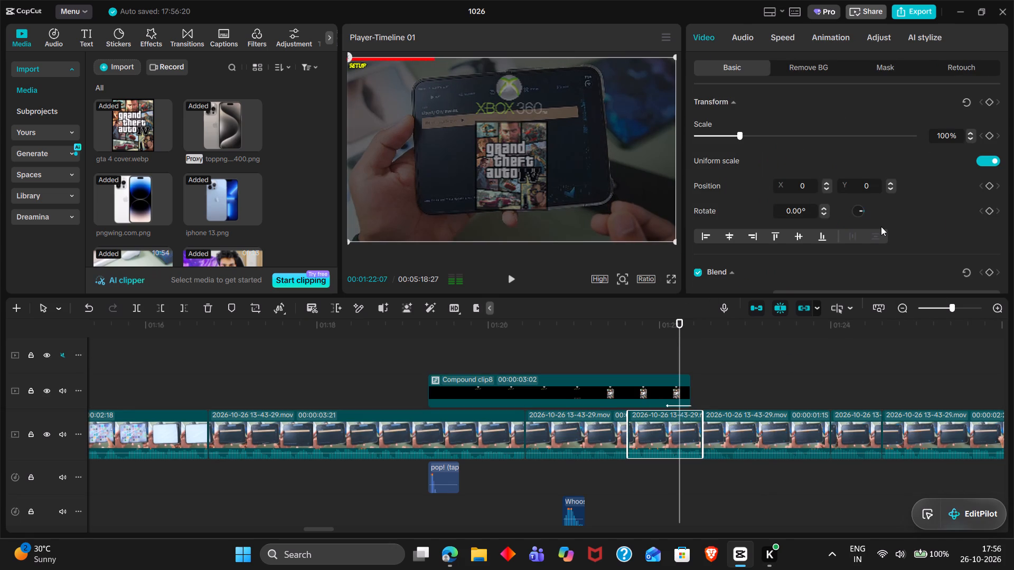
left_click(988, 272)
left_click_drag(683, 323, 690, 326)
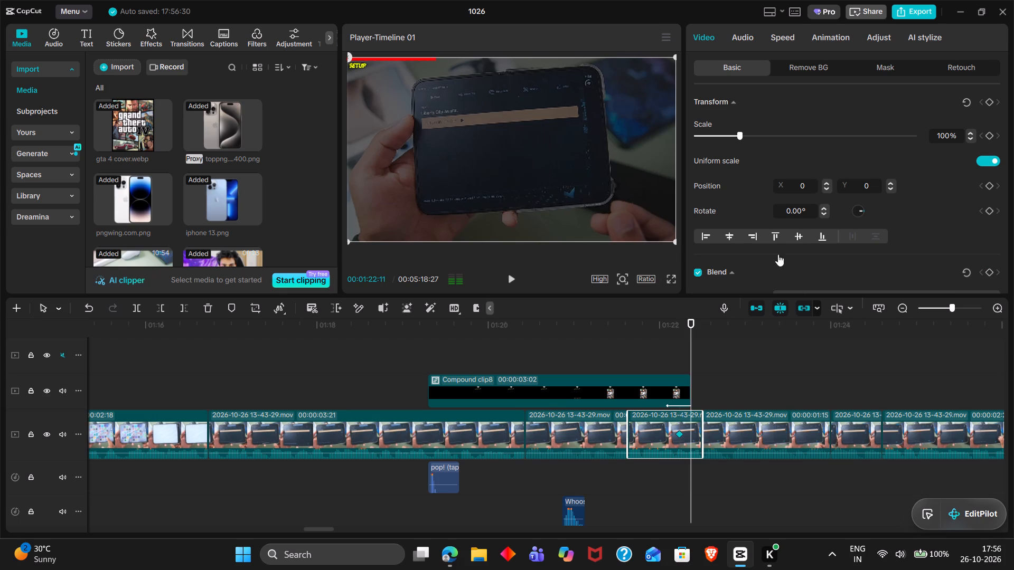
scroll(803, 234, "down", 1)
left_click(826, 251)
left_click_drag(826, 251, 941, 250)
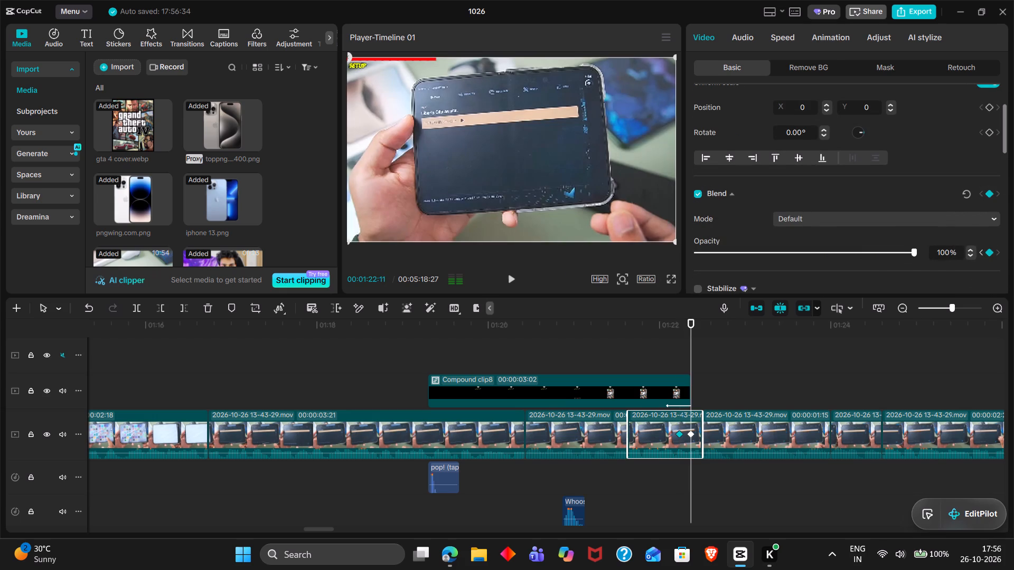
left_click_drag(941, 250, 960, 249)
Play back the section from about 00:01:18:26 to check the overlay animations, sound effects and footage dimming.
left_click(359, 374)
left_click_drag(359, 374, 390, 378)
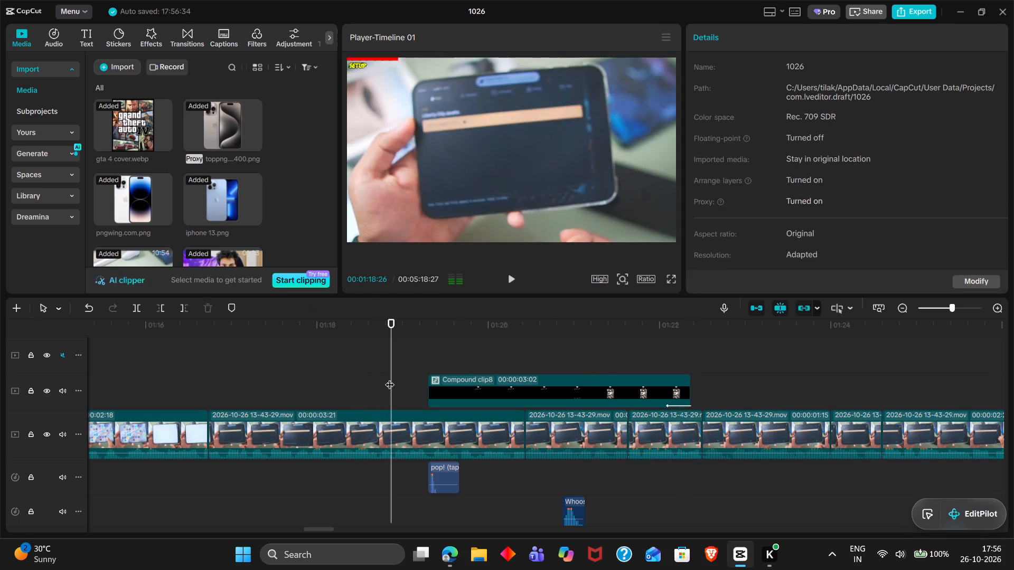
key("space")
key("space")
key("space")
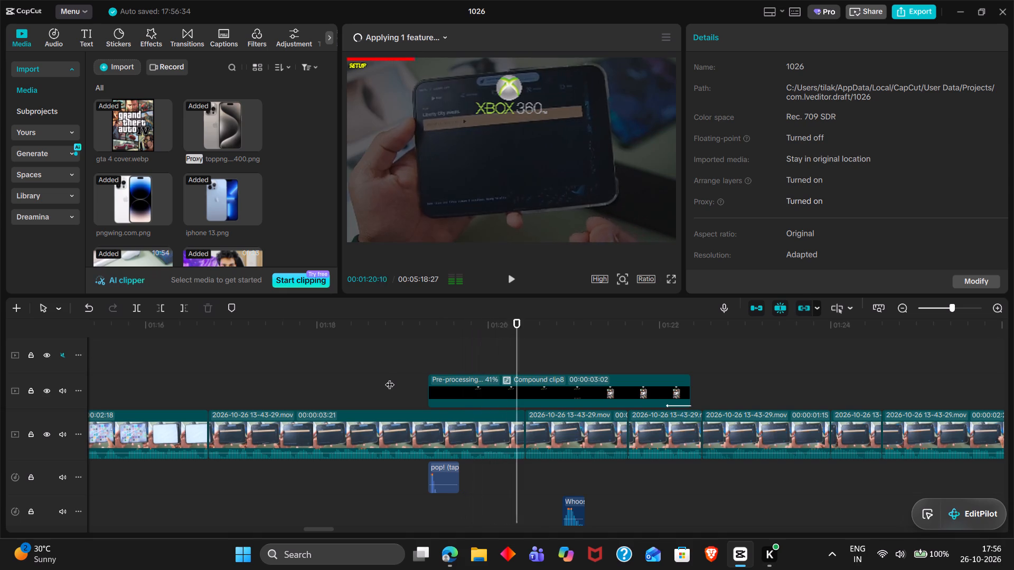
scroll(390, 378, "left", 1)
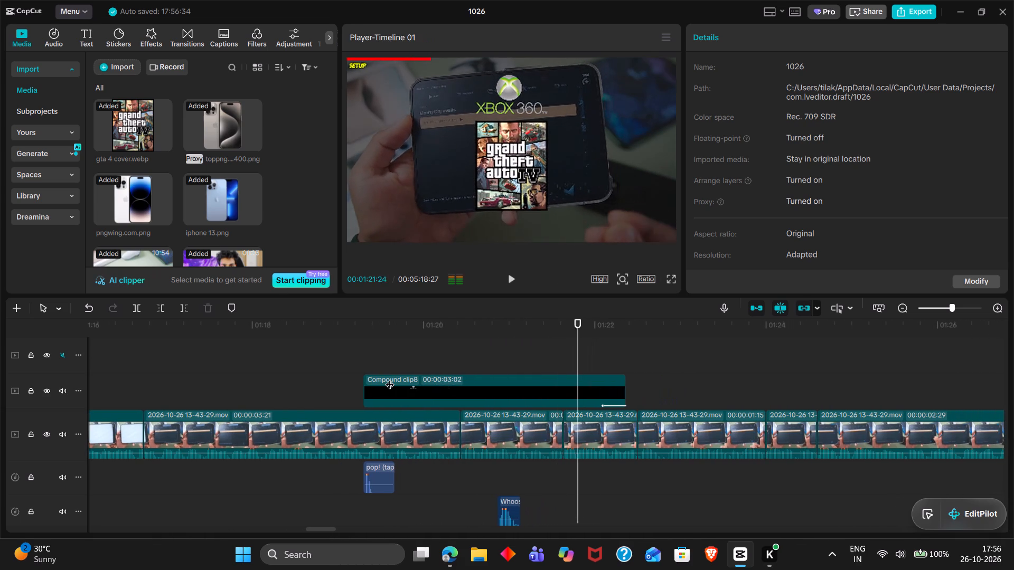
Play back the logo and cover overlay and the footage after it, up to about 00:01:30, to find what to cut.
scroll(390, 378, "down", 4, "ctrl")
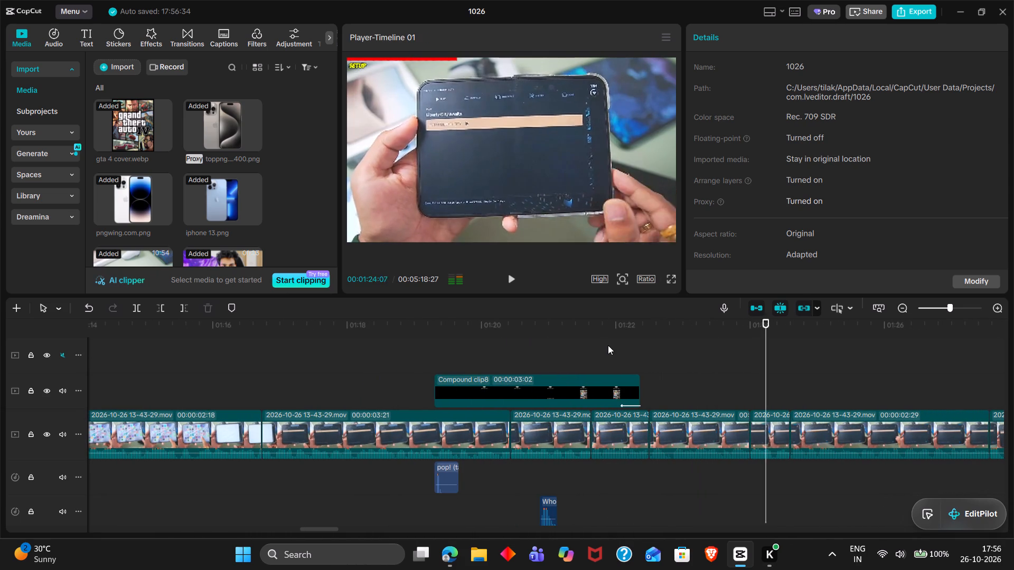
left_click_drag(608, 345, 620, 341)
triple_click(620, 341)
key("space")
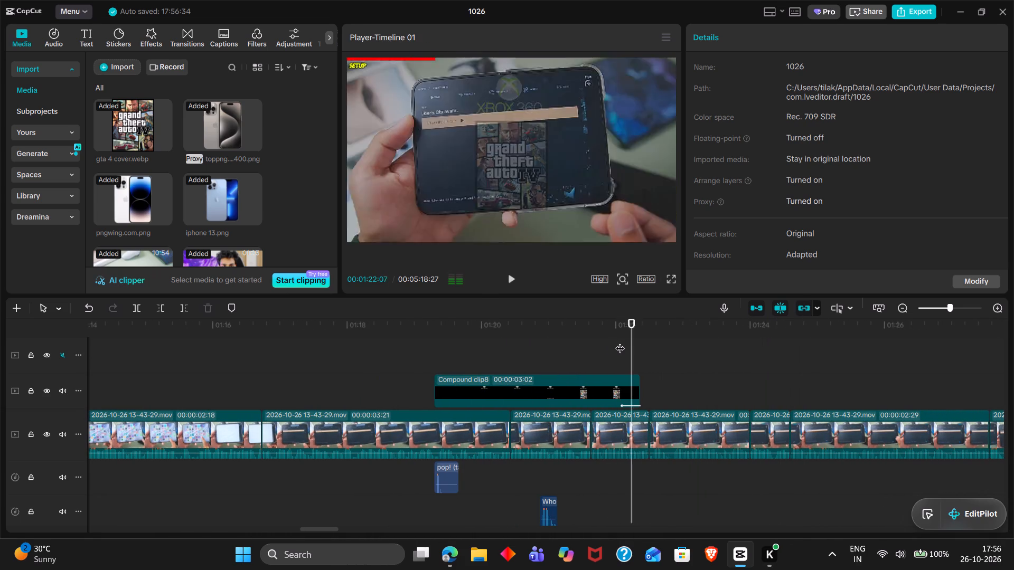
scroll(620, 341, "down", 3, "ctrl")
scroll(620, 341, "left", 1)
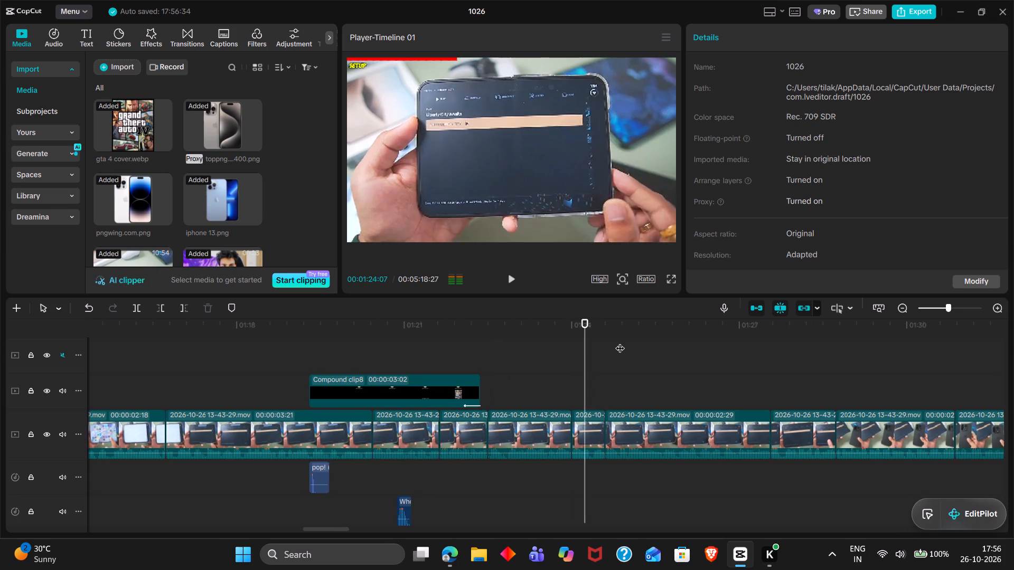
scroll(620, 341, "down", 6, "ctrl")
scroll(620, 341, "left", 1)
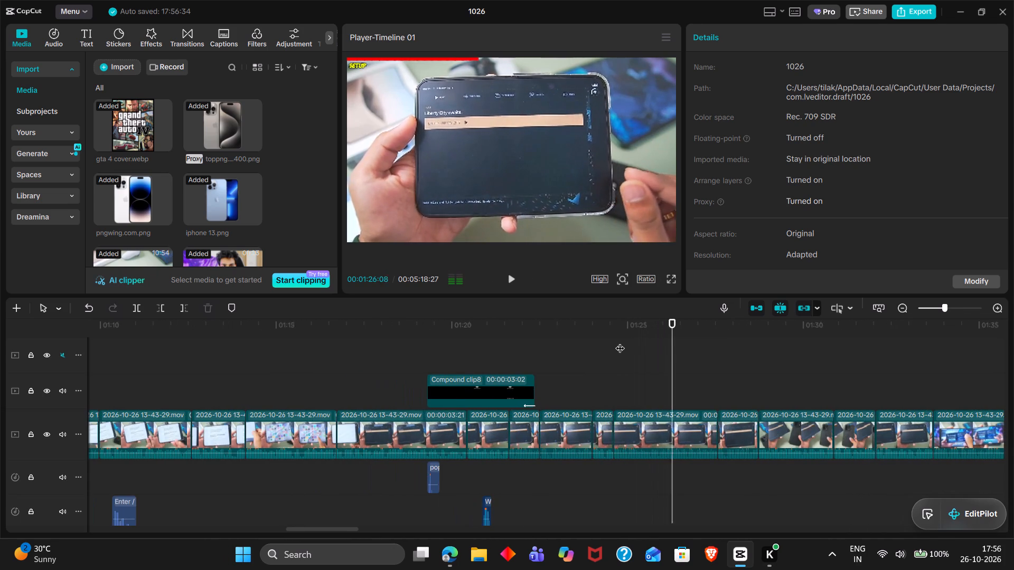
scroll(620, 341, "left", 1)
scroll(620, 341, "down", 2, "ctrl")
scroll(620, 341, "up", 2, "ctrl")
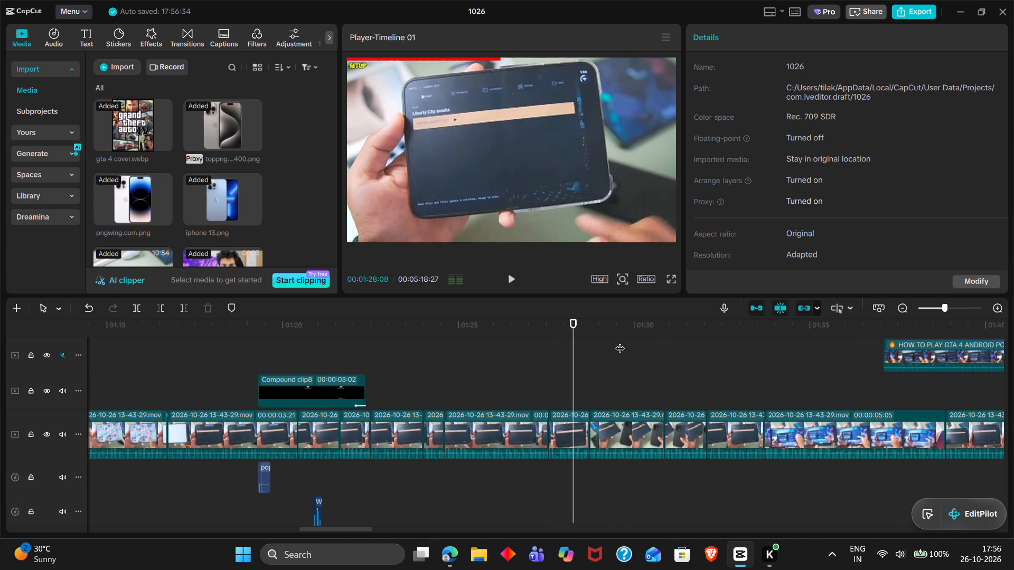
scroll(620, 341, "up", 2, "ctrl")
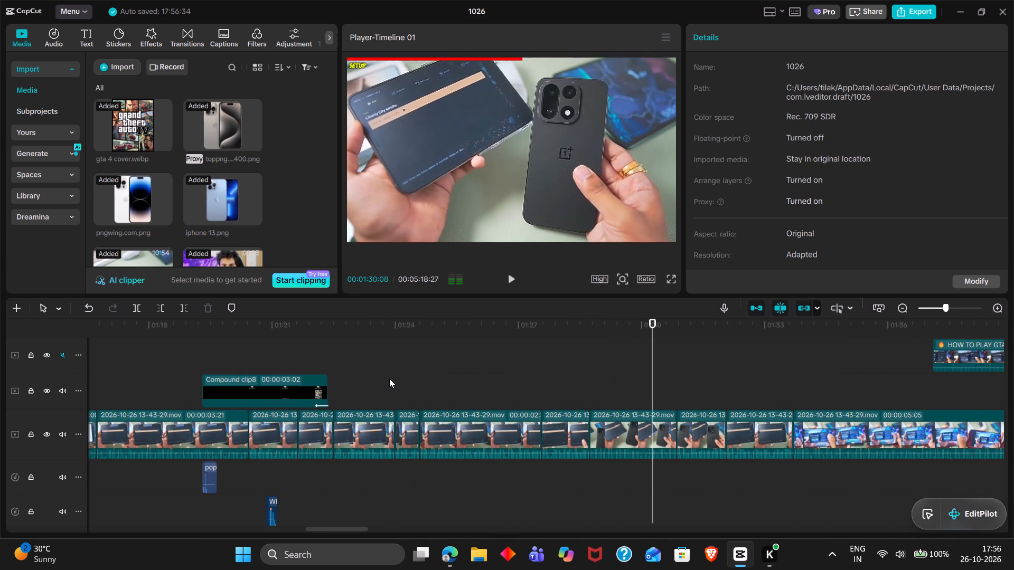
left_click(389, 378)
left_click_drag(389, 378, 207, 373)
key("space")
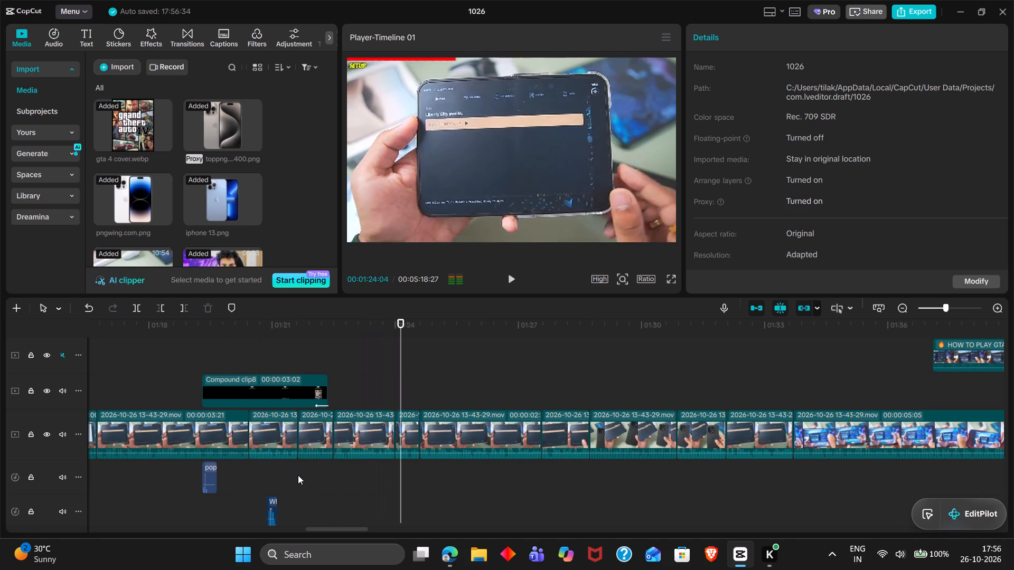
key("space")
double_click(297, 474)
key("space")
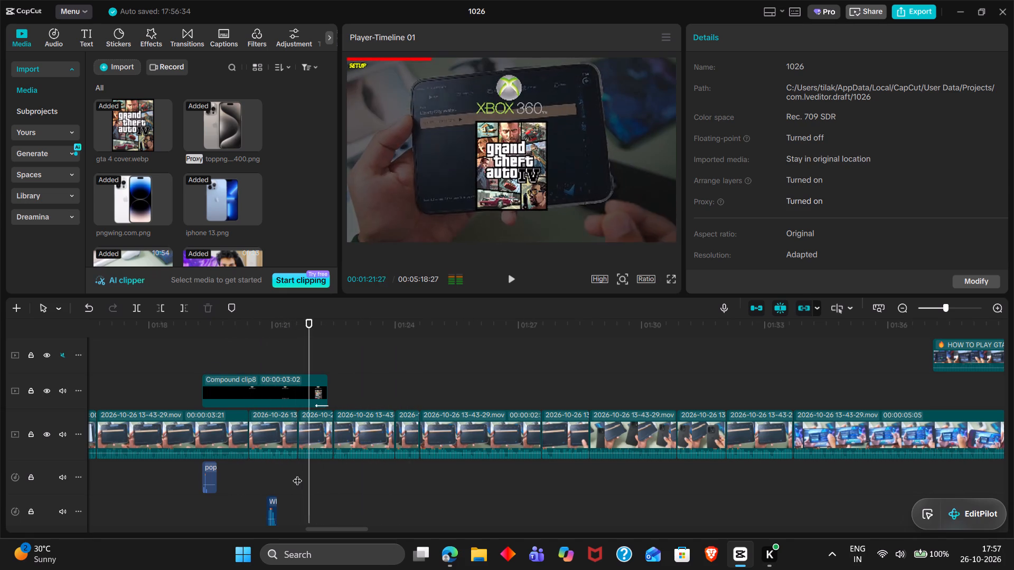
left_click_drag(313, 466, 314, 464)
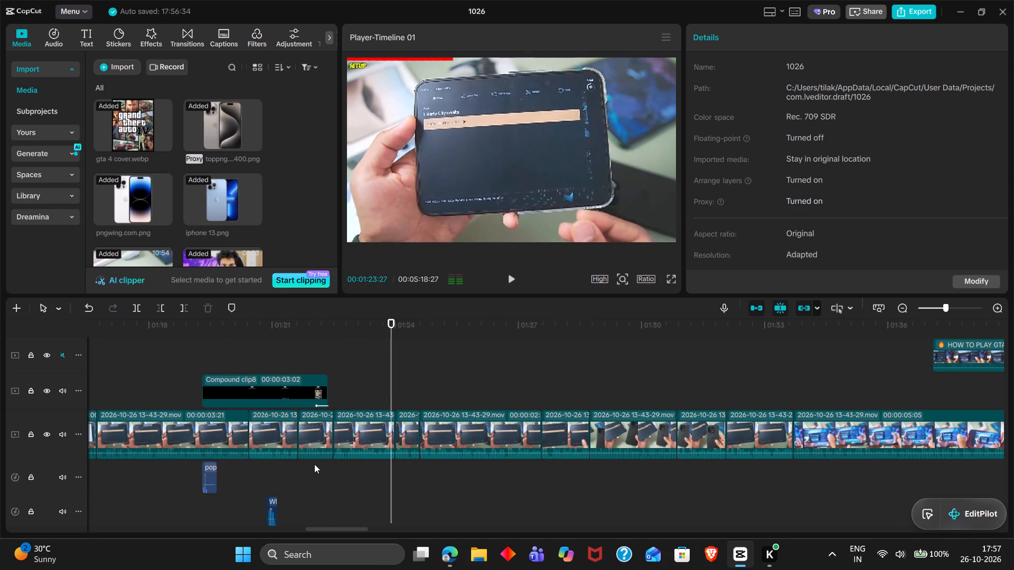
Delete the keyframed dimmed footage clip near 00:01:21 together with the 00:00:01:15 footage clip directly after it.
left_click_drag(314, 464, 362, 441)
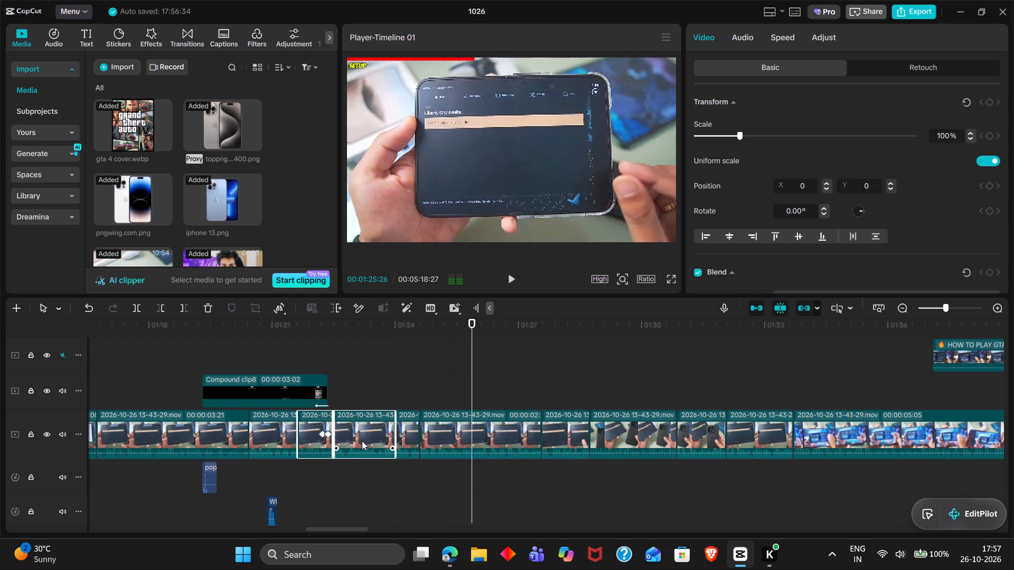
key("space")
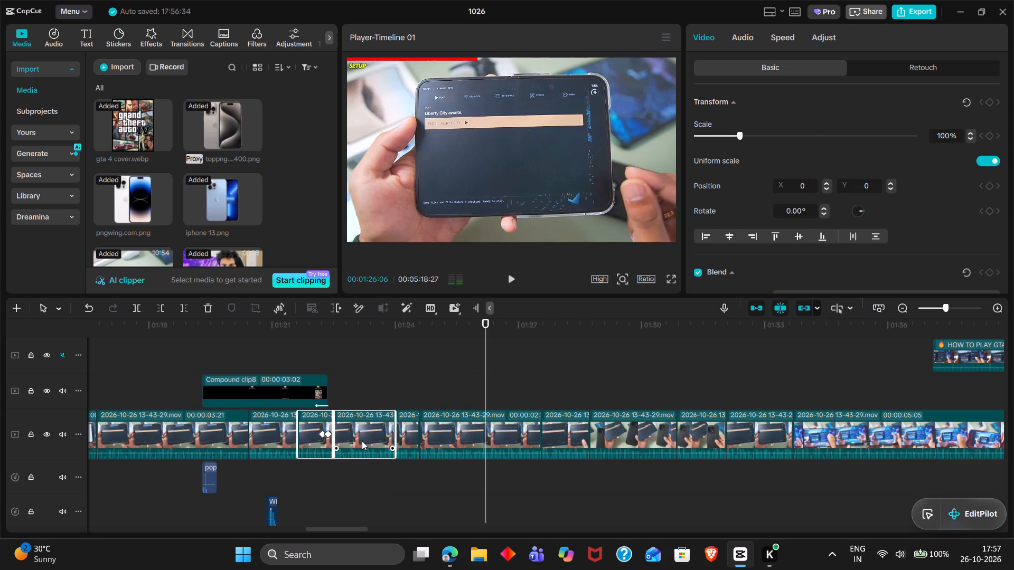
key("BackSpace")
Trim the logo and cover compound clip to end at 00:01:22:01.
triple_click(244, 357)
key("space")
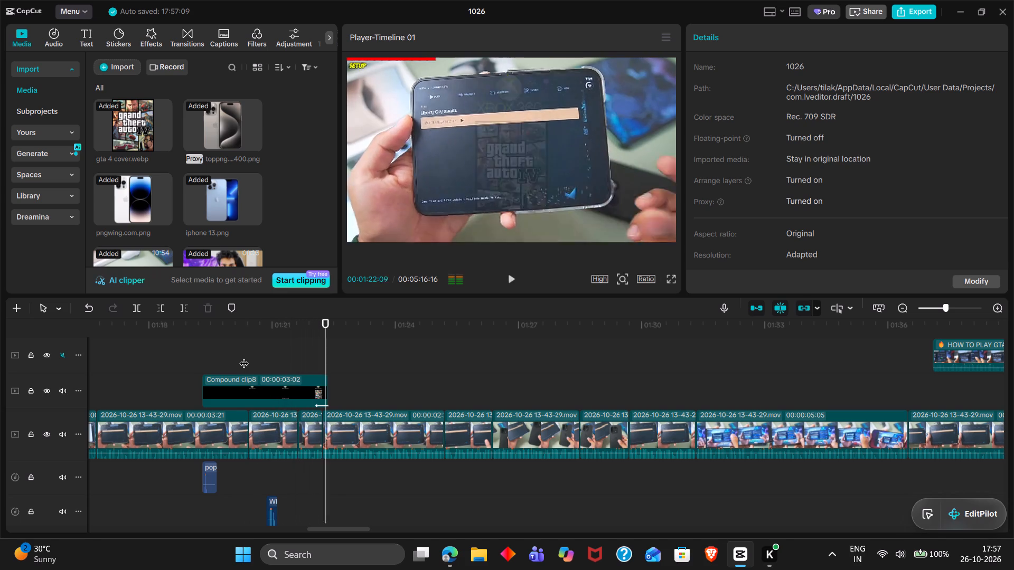
scroll(244, 357, "up", 3, "ctrl")
left_click(268, 363)
left_click_drag(268, 363, 286, 368)
triple_click(286, 368)
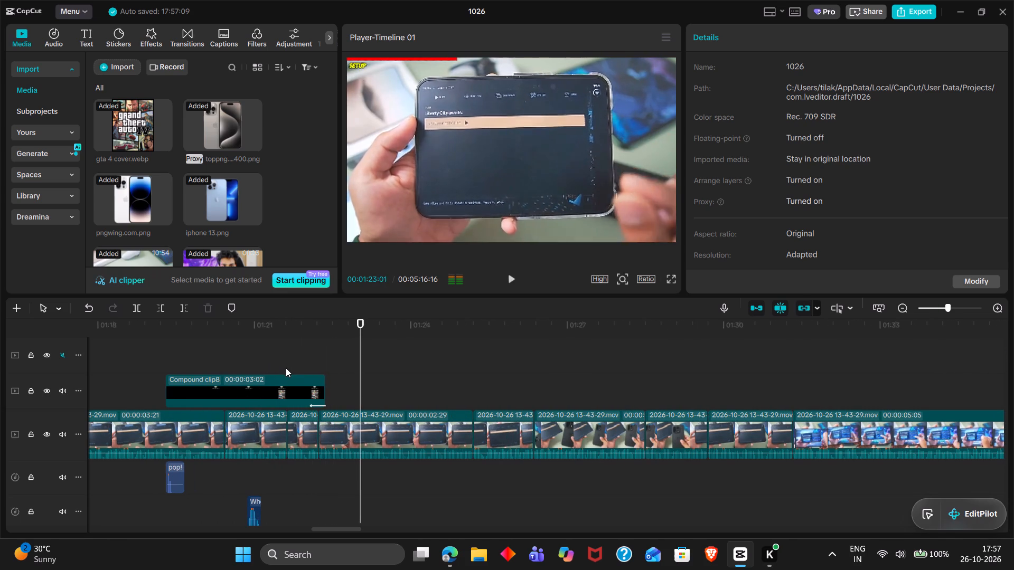
triple_click(289, 369)
left_click_drag(289, 369, 309, 373)
left_click(309, 373)
left_click(311, 395)
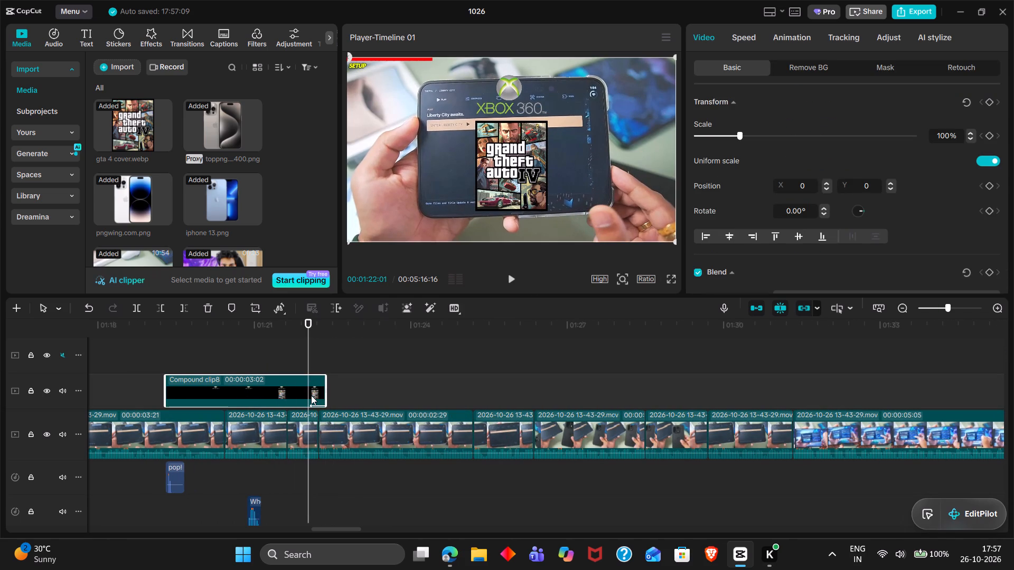
key("w")
Apply the Fade Out exit animation to the shortened compound clip with a duration of 0.3 s.
scroll(311, 395, "up", 7, "ctrl")
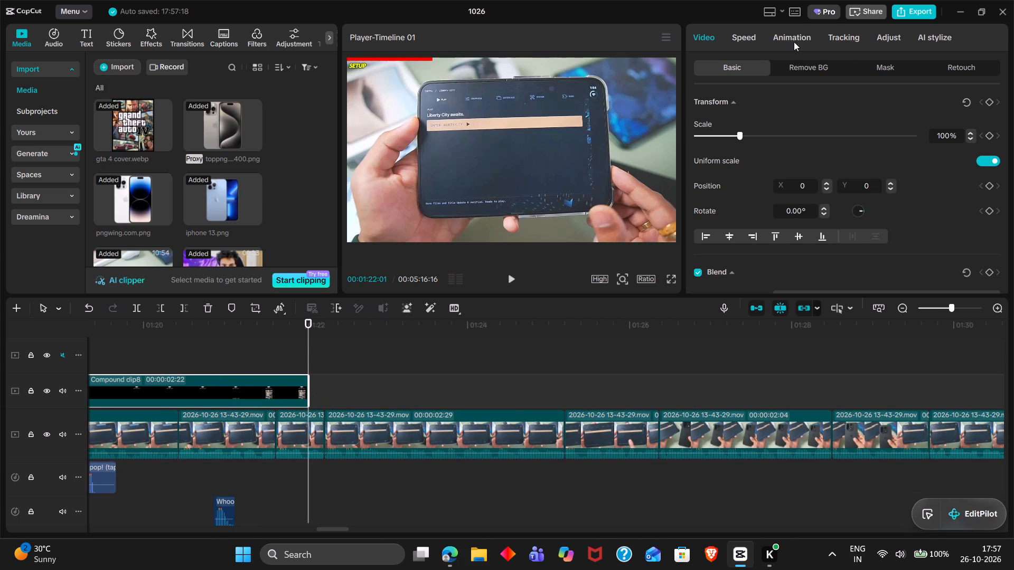
double_click(791, 36)
double_click(975, 153)
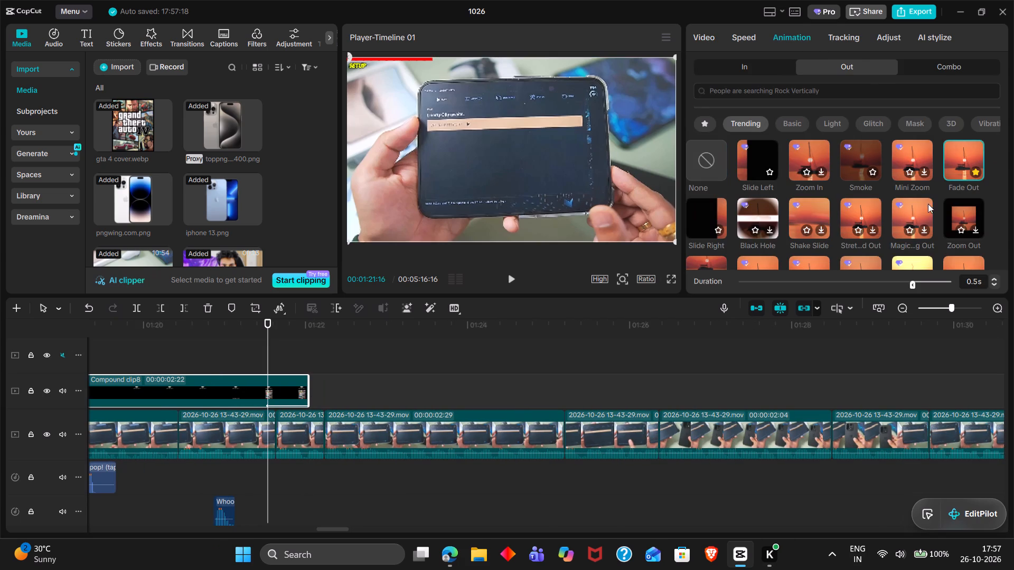
left_click(925, 284)
Keyframe the opacity of the footage clip under the overlay's end from 37% at 00:01:21:25 to 100% at 00:01:22:01.
scroll(463, 497, "up", 4, "ctrl")
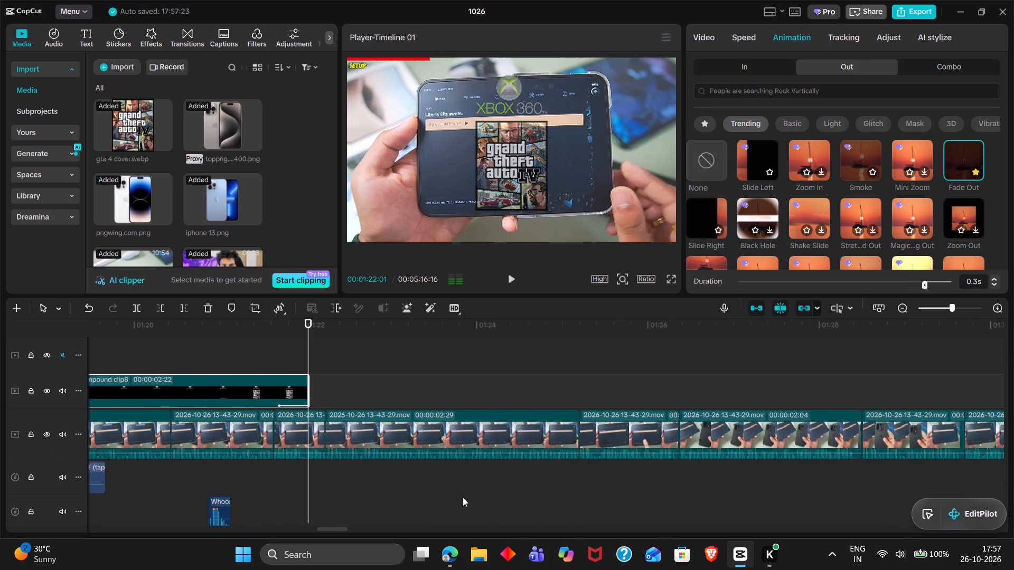
scroll(463, 497, "up", 2, "ctrl")
double_click(287, 406)
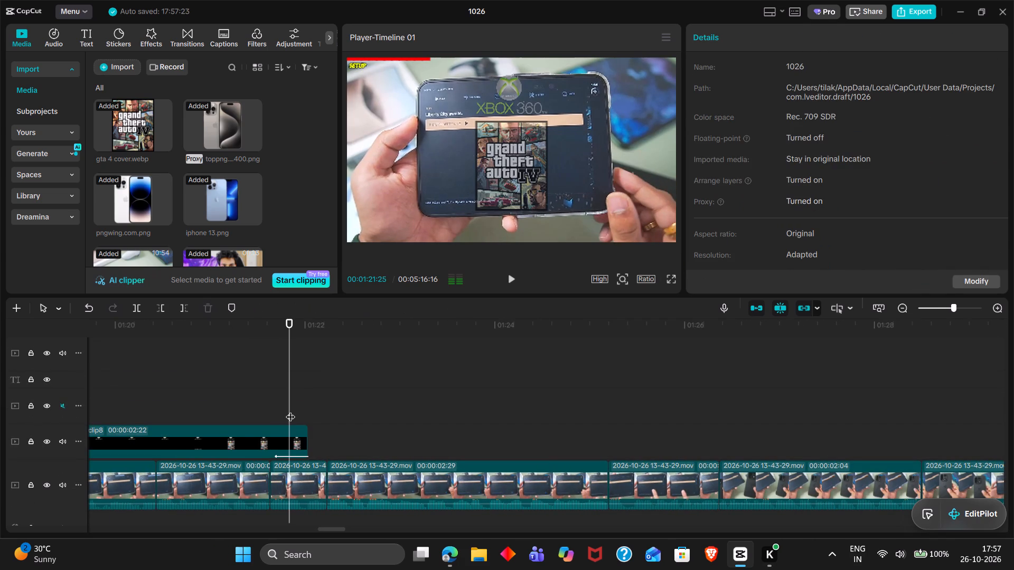
left_click(299, 468)
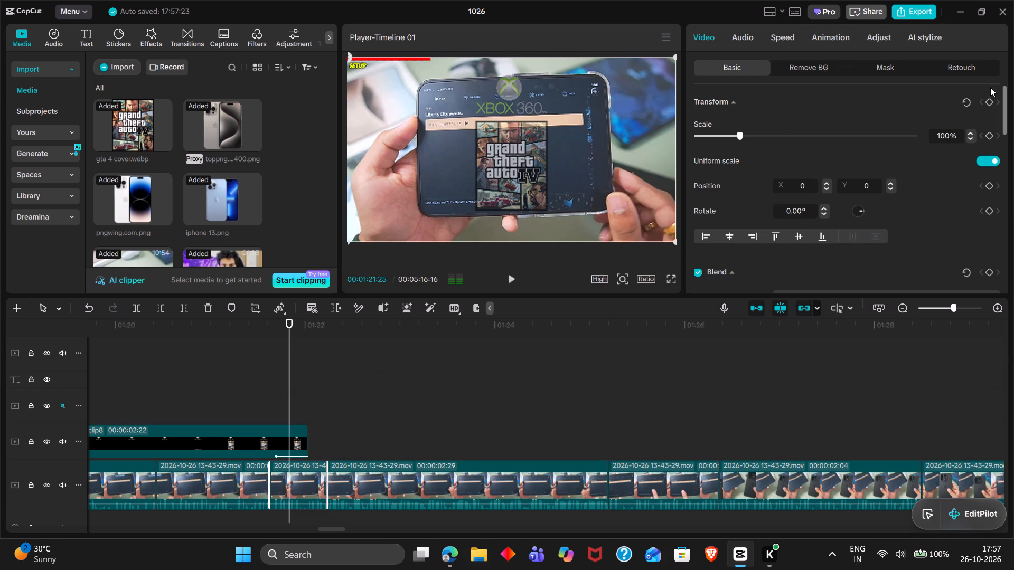
left_click(988, 274)
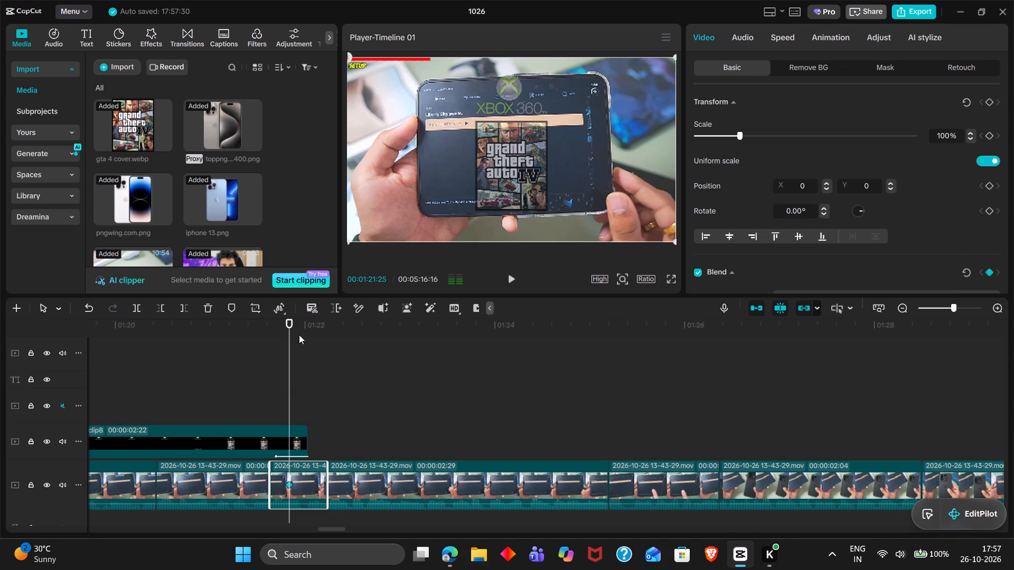
left_click(301, 322)
left_click_drag(301, 322, 307, 327)
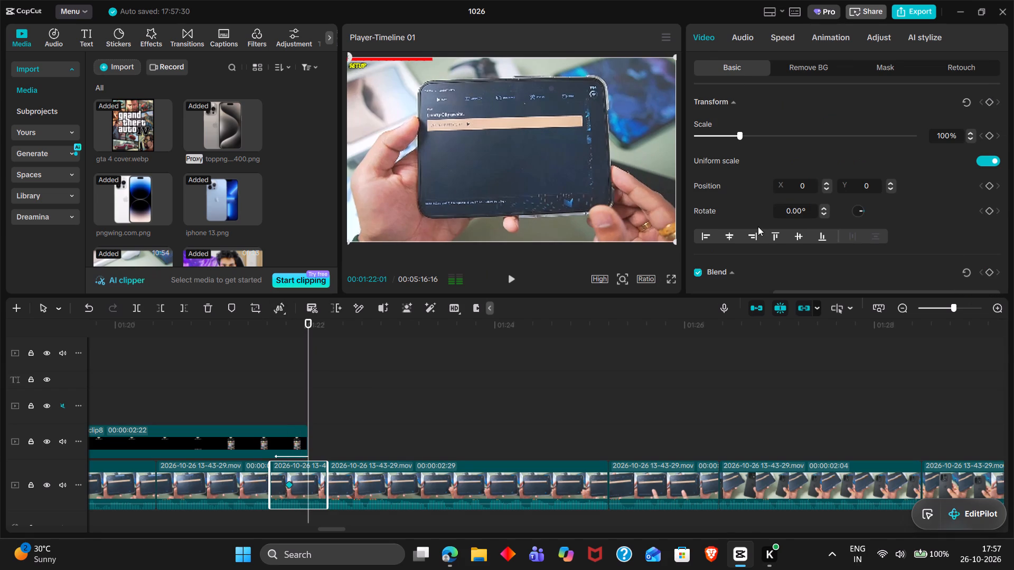
scroll(758, 226, "down", 1)
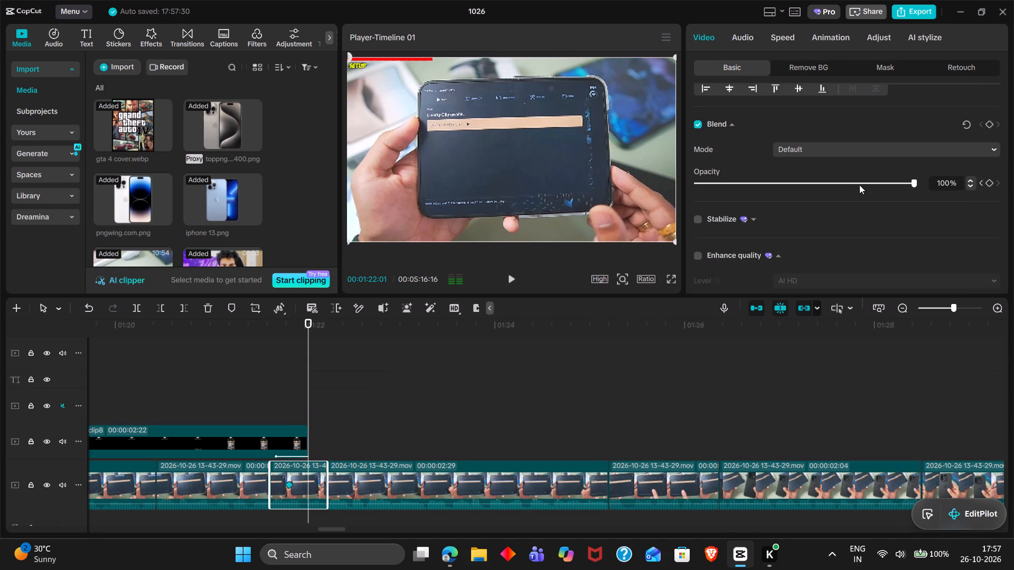
left_click(988, 122)
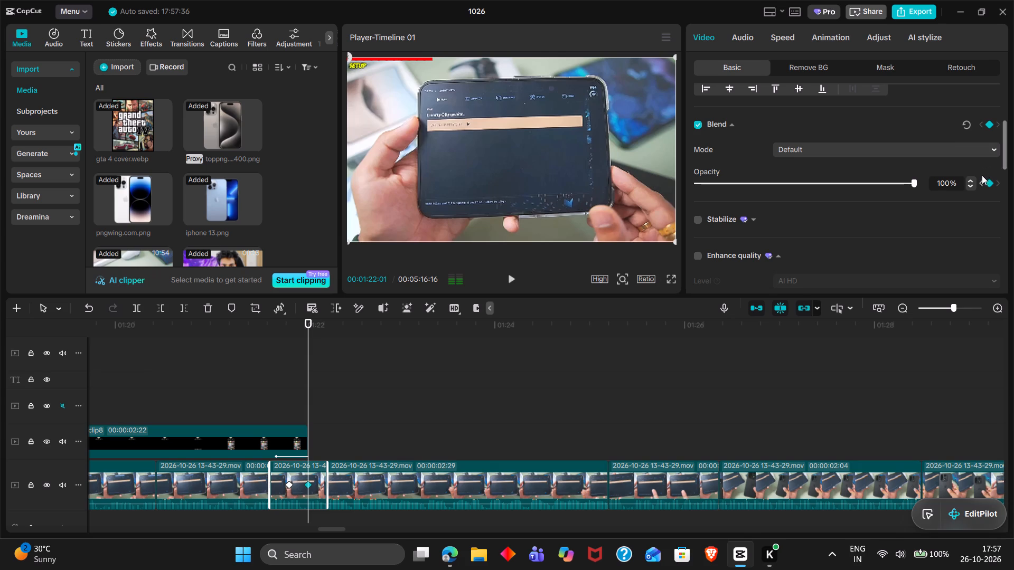
left_click(982, 180)
triple_click(952, 180)
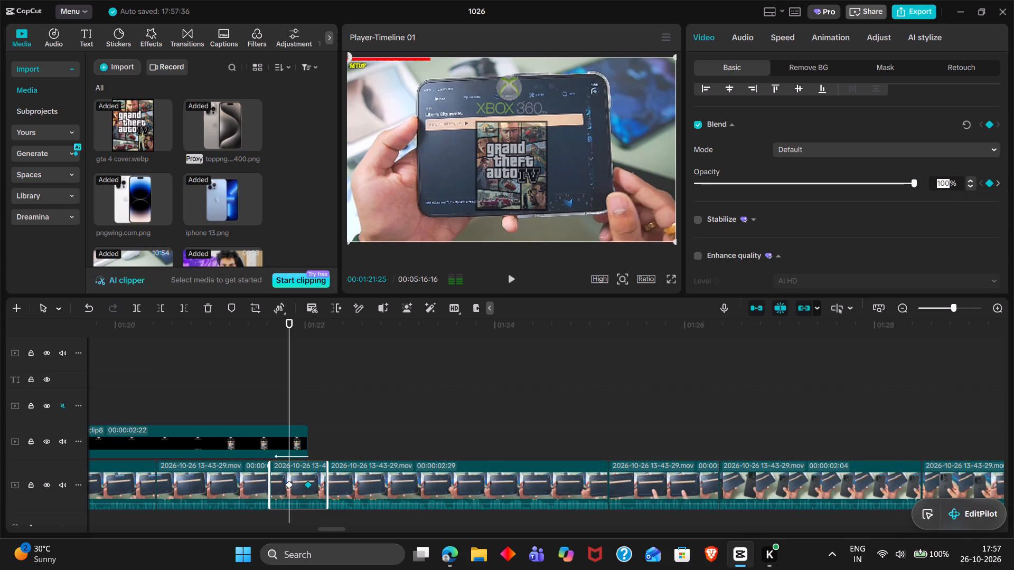
type("37")
key("Return")
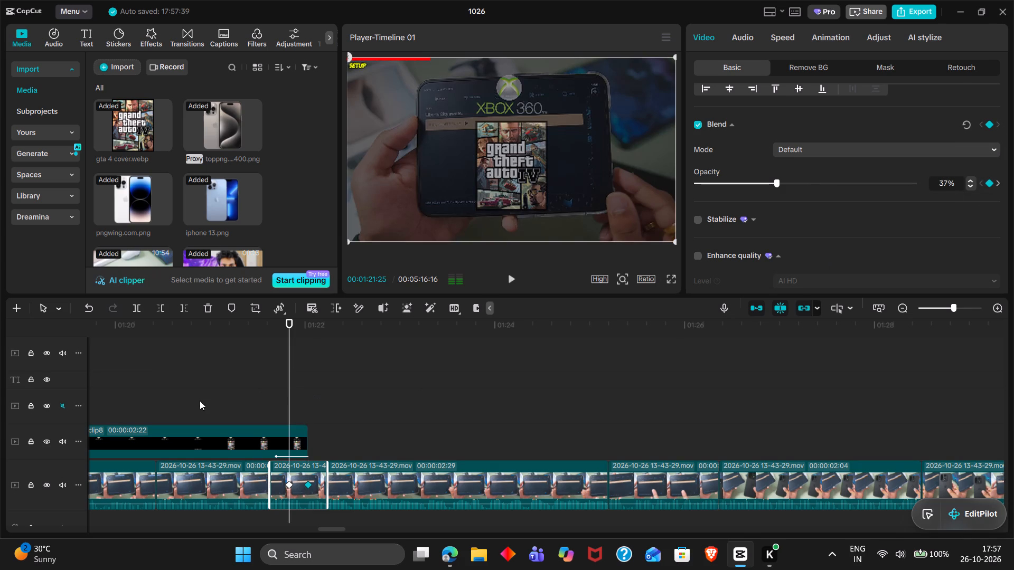
Play back from about 00:01:21 to check the overlay's fade-out, the footage brightening and the cut after it.
left_click(200, 401)
left_click_drag(200, 401, 255, 406)
key("space")
scroll(255, 406, "up", 1)
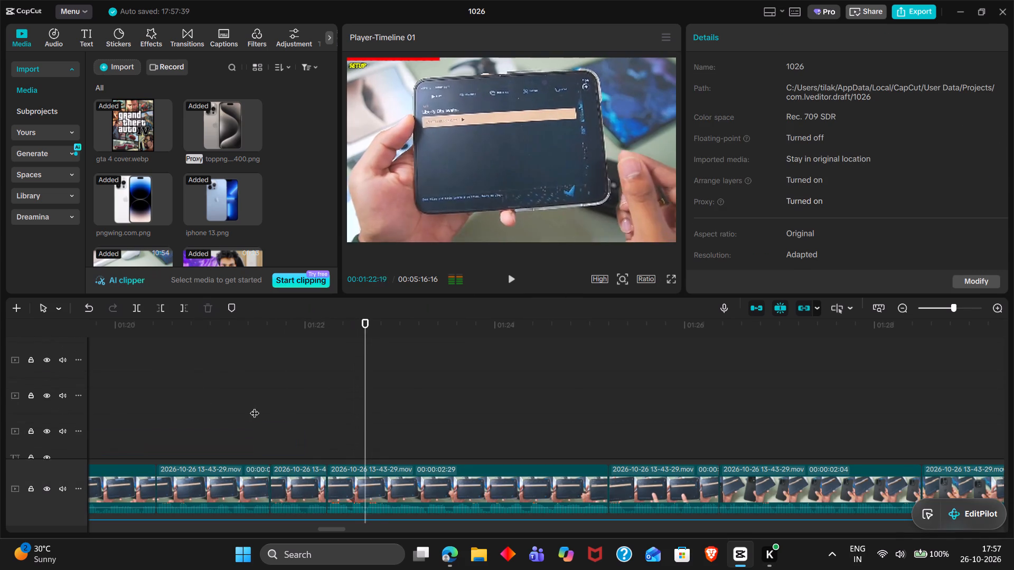
scroll(255, 406, "down", 1, "ctrl")
scroll(481, 405, "down", 8, "ctrl")
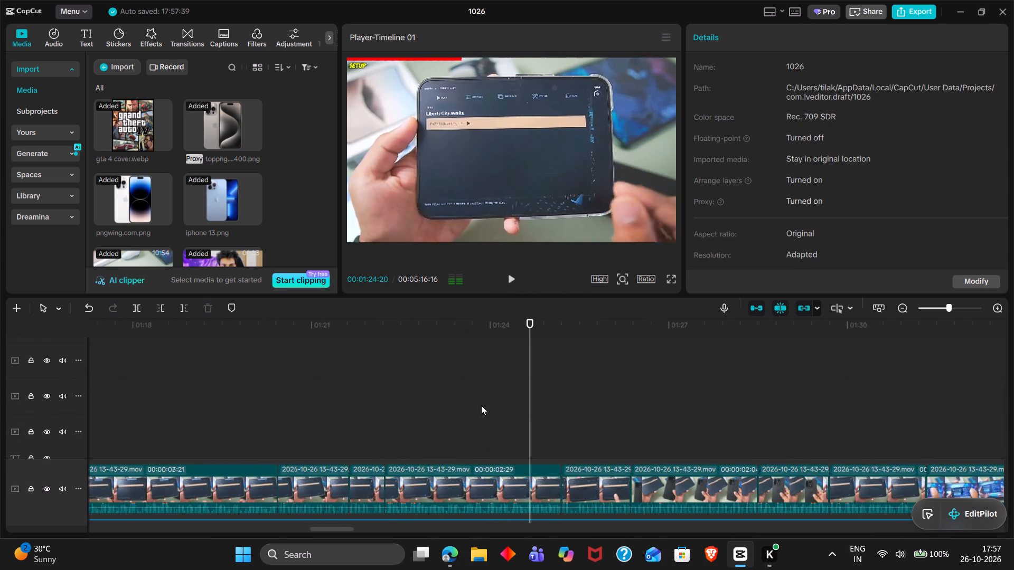
scroll(481, 405, "down", 1, "ctrl")
scroll(481, 405, "up", 1)
scroll(481, 405, "down", 3, "ctrl")
scroll(481, 405, "up", 2)
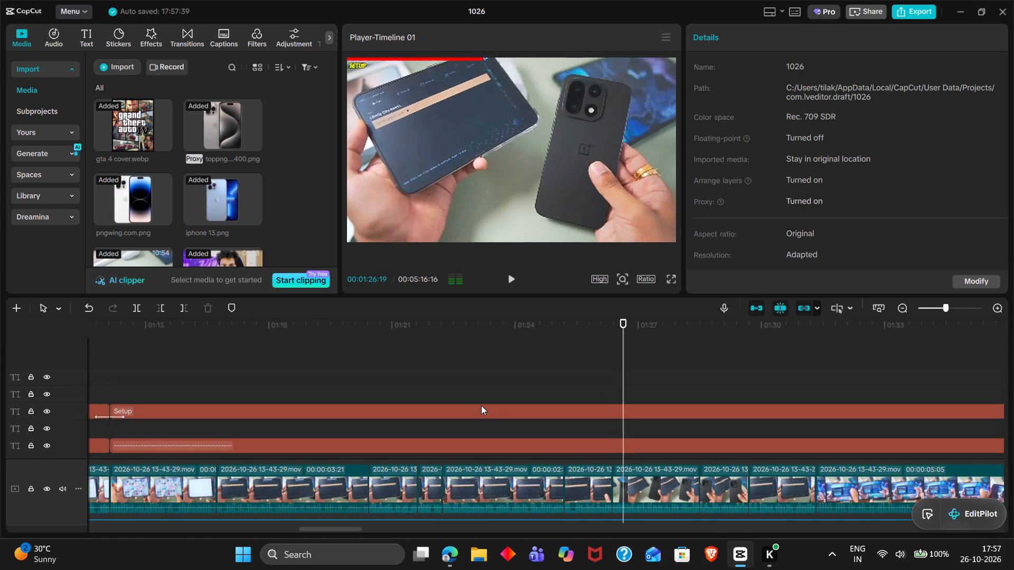
scroll(481, 405, "up", 2)
key("space")
Trim the Setup title to end at 00:01:42:12, where the Settings title starts.
scroll(481, 405, "down", 2, "ctrl")
scroll(481, 405, "left", 1)
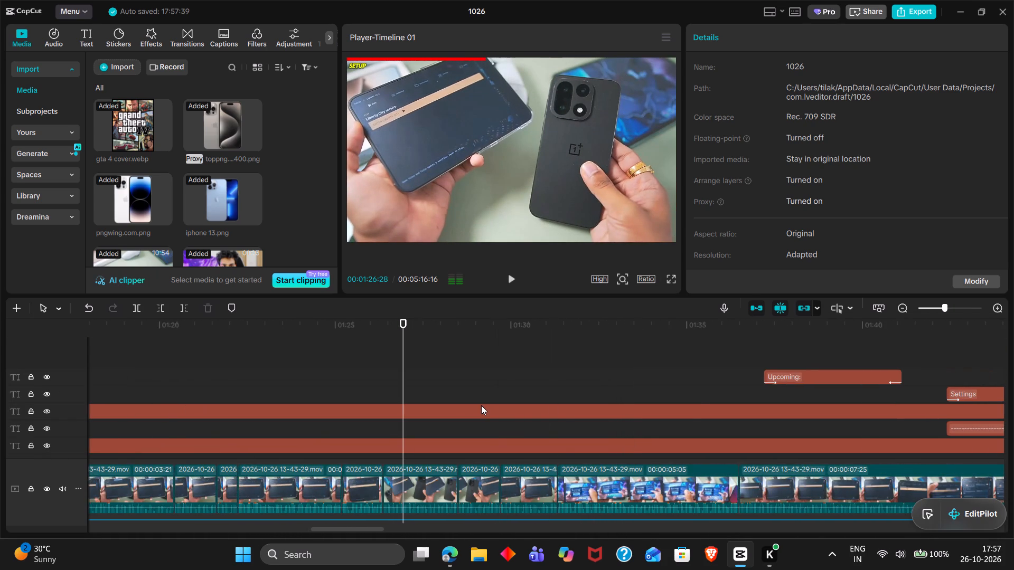
scroll(481, 405, "left", 1)
left_click(601, 360)
left_click_drag(601, 360, 613, 364)
left_click(629, 407)
key("w")
Move the Setup section's red dashed progress bar end keyframe to 00:01:42:12 and trim the bar to end there.
left_click(643, 446)
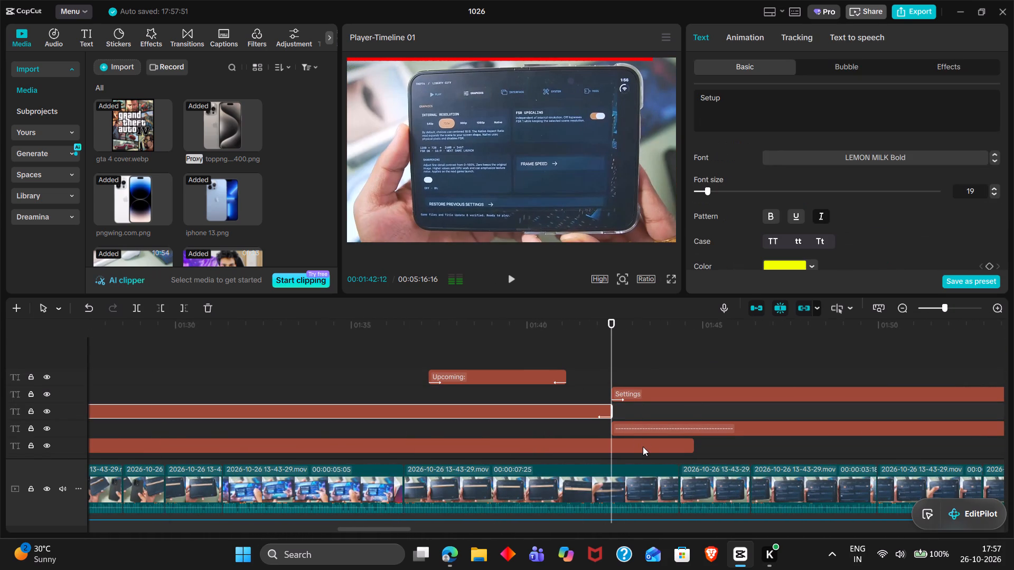
left_click_drag(693, 445, 633, 445)
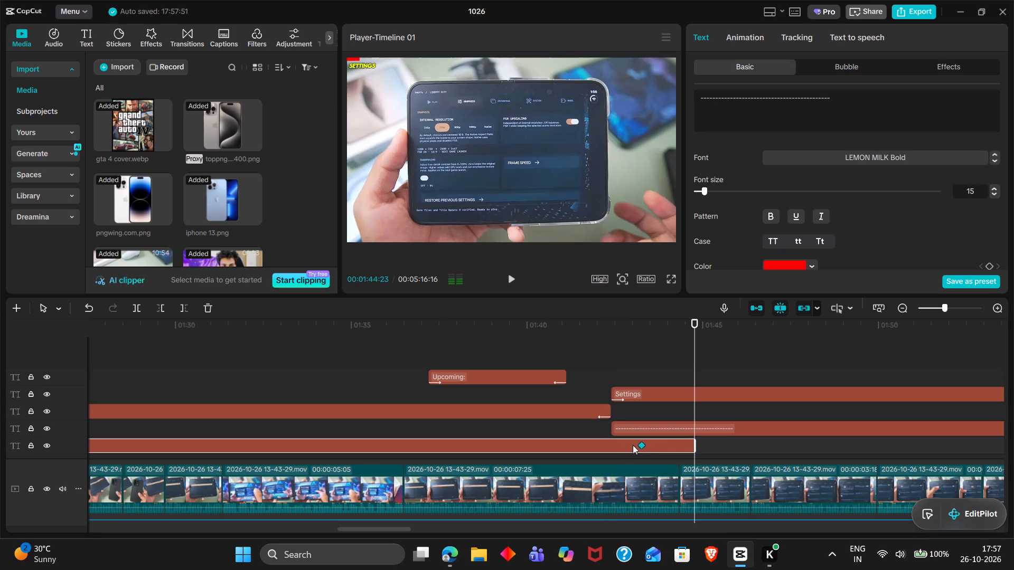
left_click_drag(633, 445, 612, 443)
left_click(612, 443)
left_click(612, 443)
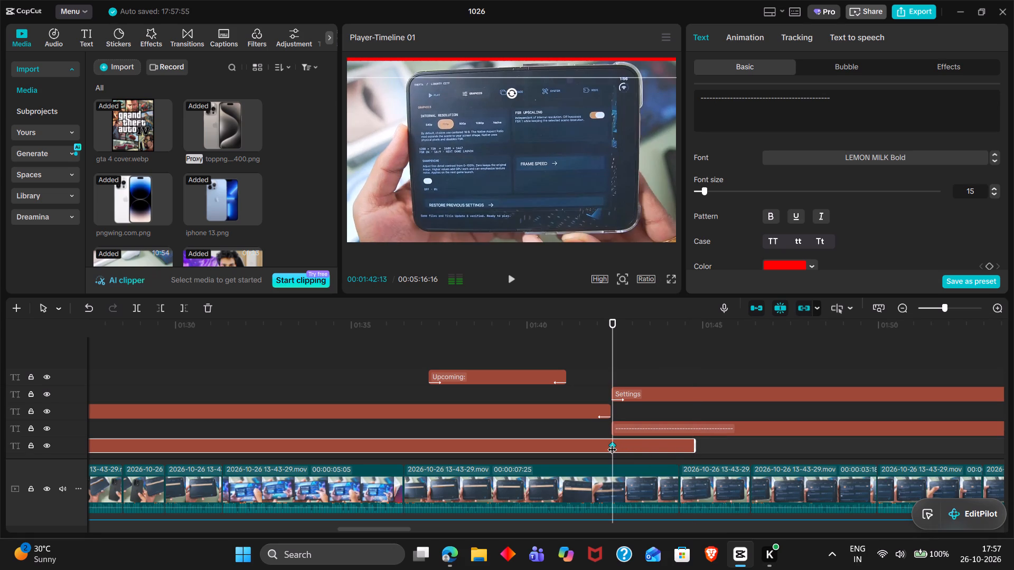
left_click(609, 443)
left_click(609, 443)
left_click(610, 443)
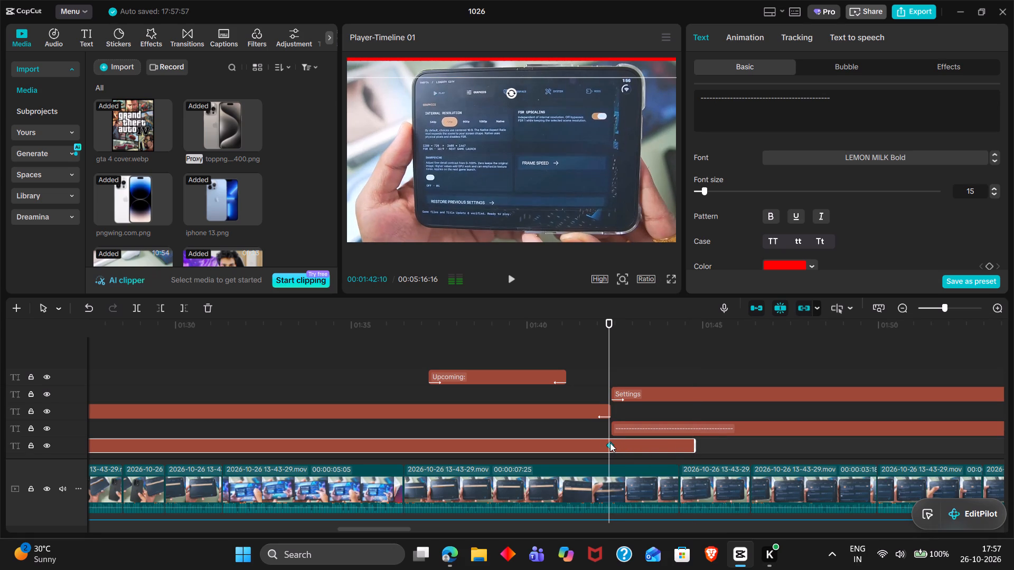
left_click(610, 443)
left_click(611, 443)
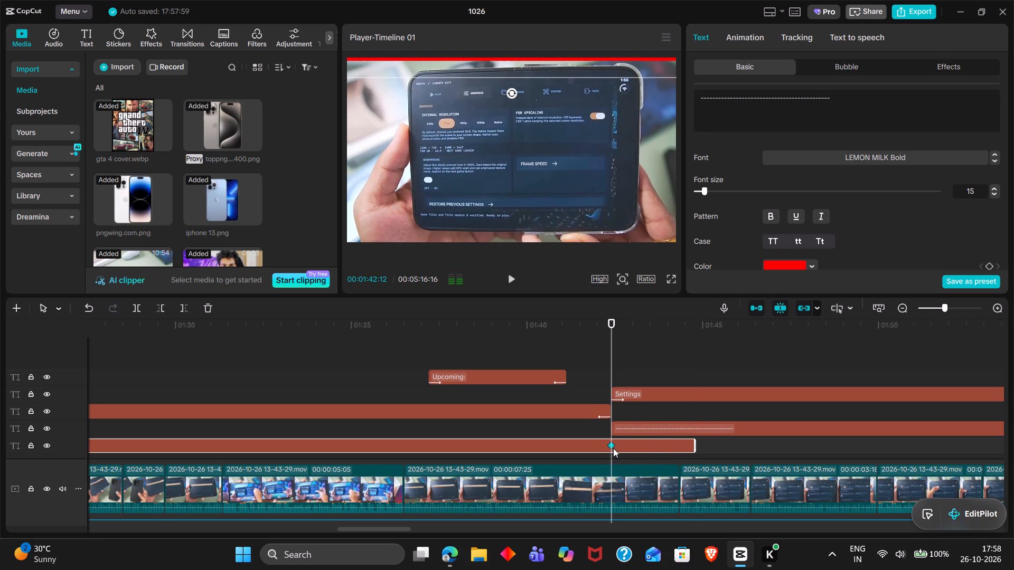
key("w")
Play back from about 00:01:42 to check the change from the Setup to the Settings title and progress bar.
double_click(600, 431)
key("space")
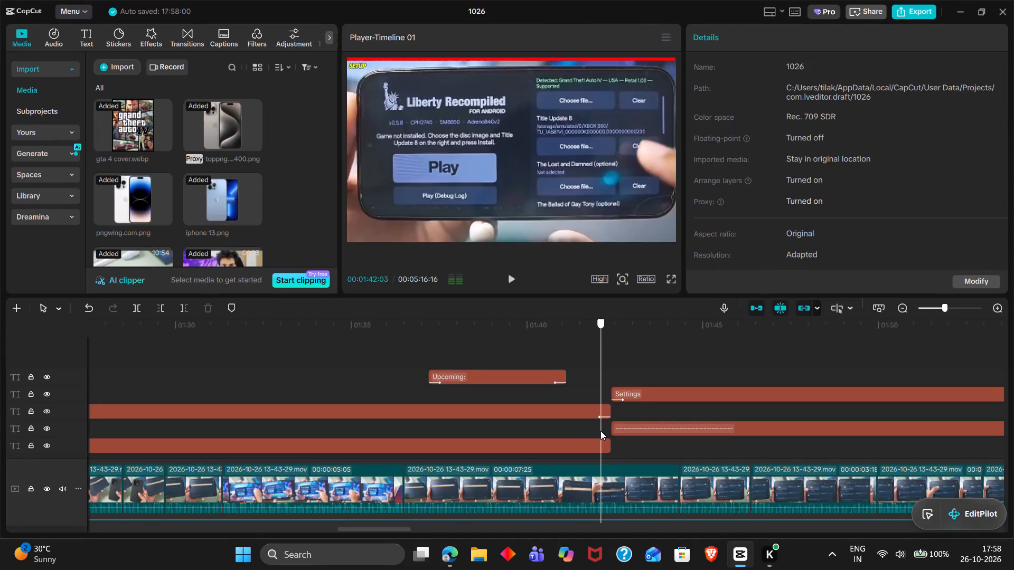
key("space")
scroll(600, 431, "down", 3, "ctrl")
key("space")
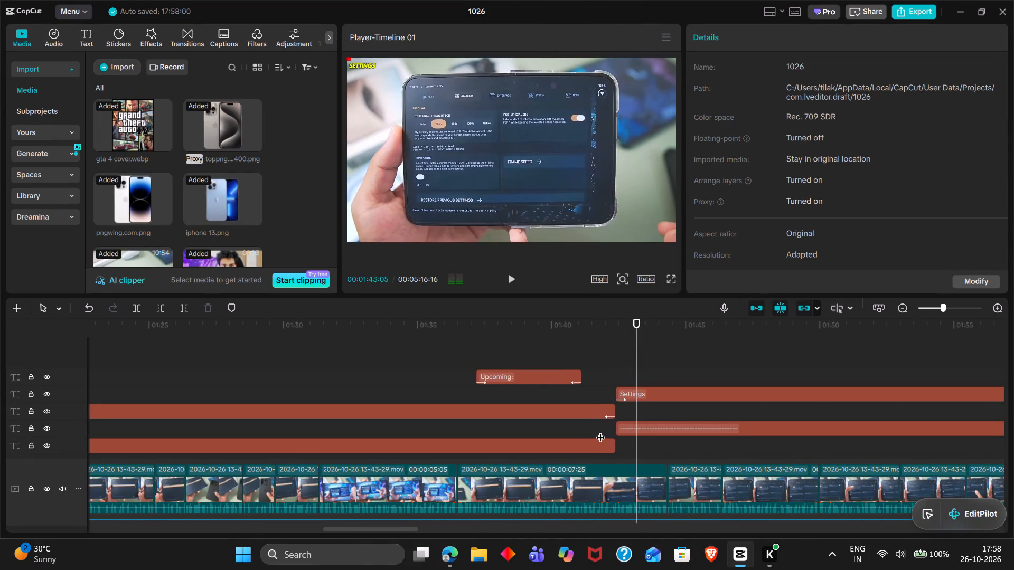
scroll(600, 431, "down", 4)
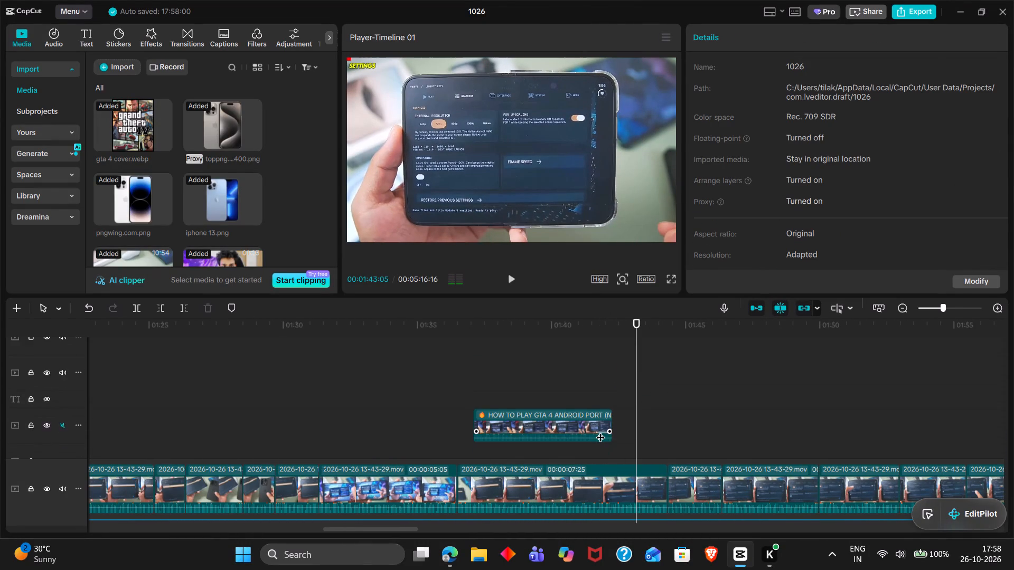
scroll(600, 431, "down", 1)
key("space")
scroll(600, 431, "left", 1)
scroll(600, 431, "down", 1, "ctrl")
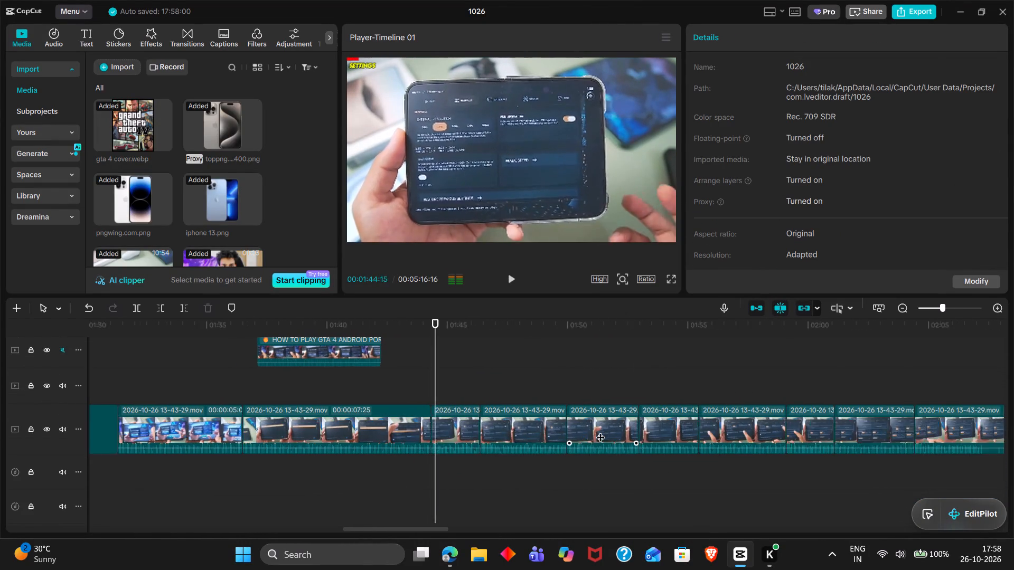
Move the "HOW TO PLAY GTA 4 ANDROID PORT" overlay clip earlier to start at 00:01:31:10, aligned with the footage clip below.
scroll(600, 431, "down", 1, "ctrl")
left_click(458, 389)
left_click_drag(458, 389, 472, 391)
left_click_drag(662, 351, 527, 358)
scroll(491, 368, "up", 2)
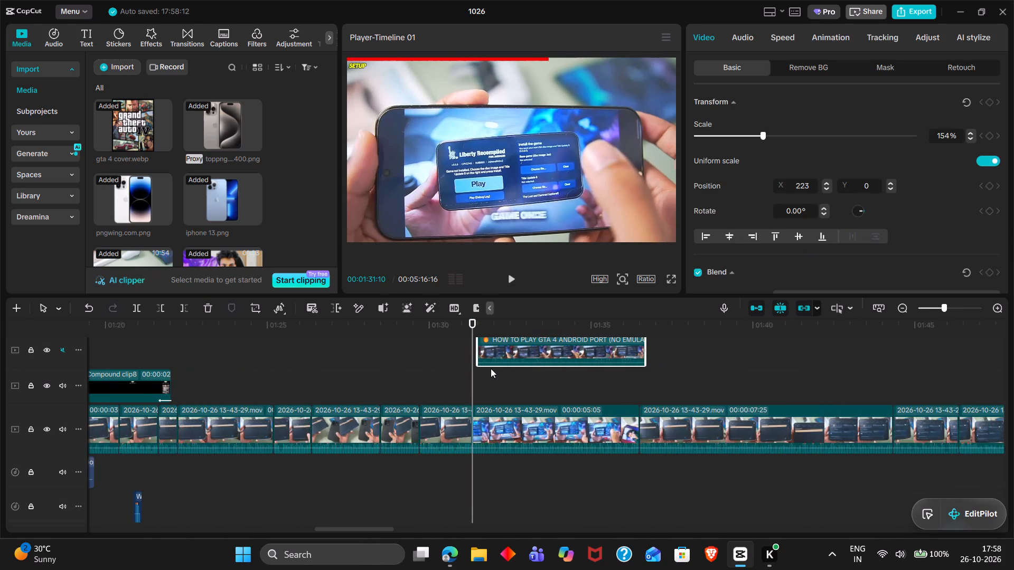
scroll(491, 368, "up", 2)
scroll(515, 416, "down", 1)
left_click_drag(546, 412, 543, 412)
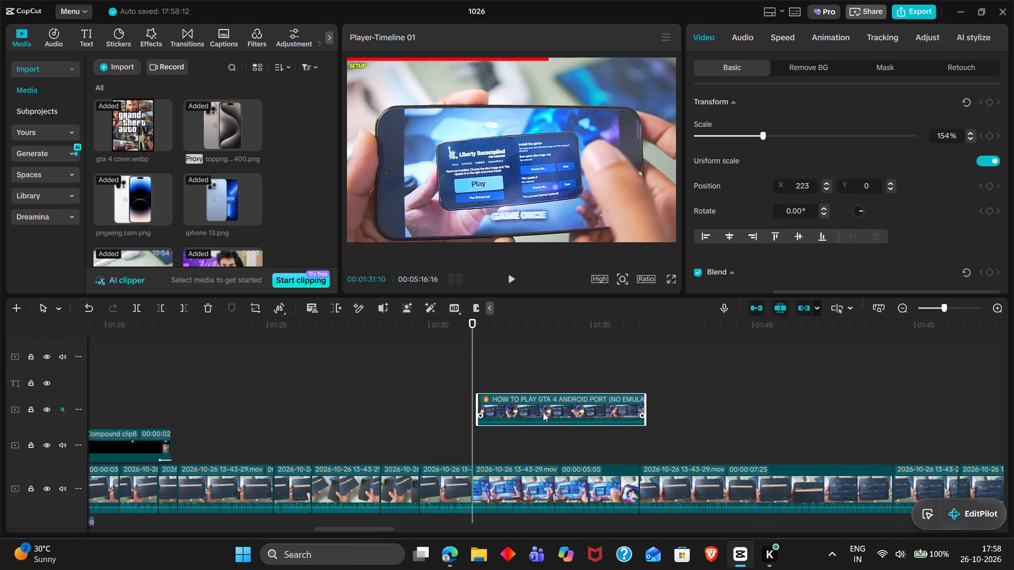
left_click_drag(543, 412, 539, 414)
Play back from about 00:01:19 to 00:01:38 to check the GTA IV cover overlay and the repositioned Android port overlay.
scroll(481, 444, "right", 1)
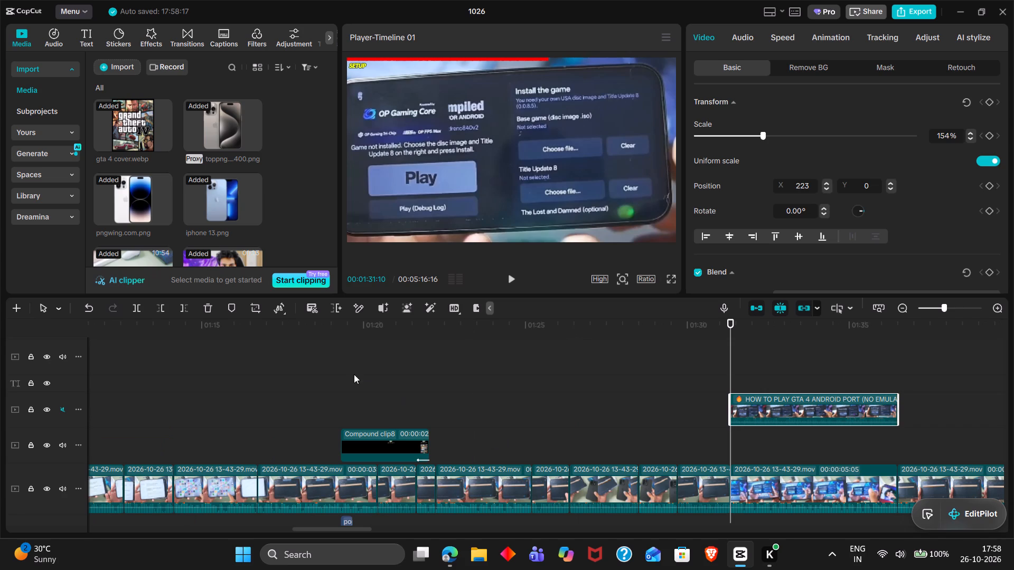
left_click(354, 374)
left_click_drag(354, 374, 349, 372)
left_click_drag(349, 372, 341, 370)
key("space")
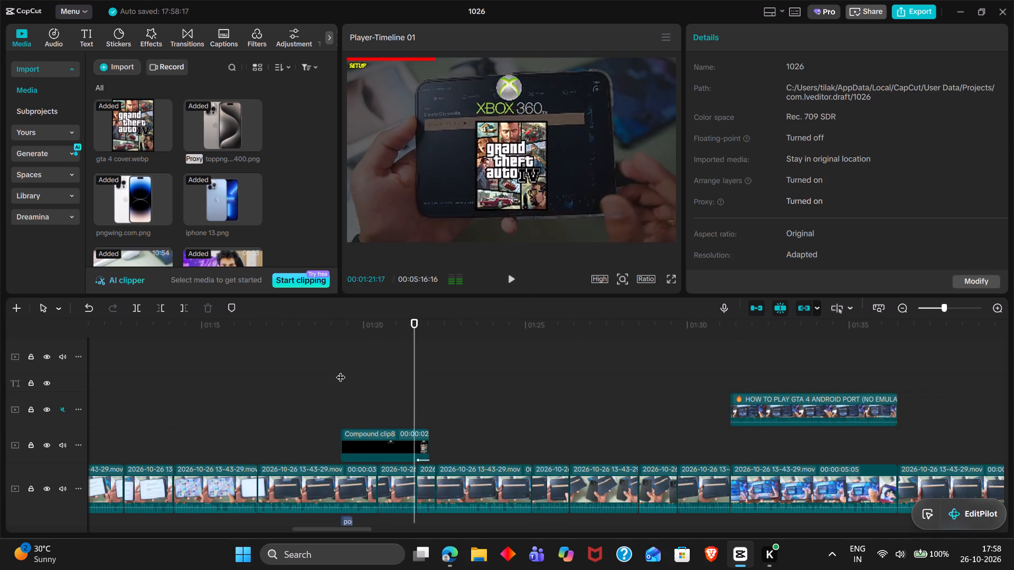
scroll(341, 370, "left", 1)
scroll(341, 370, "up", 3, "ctrl")
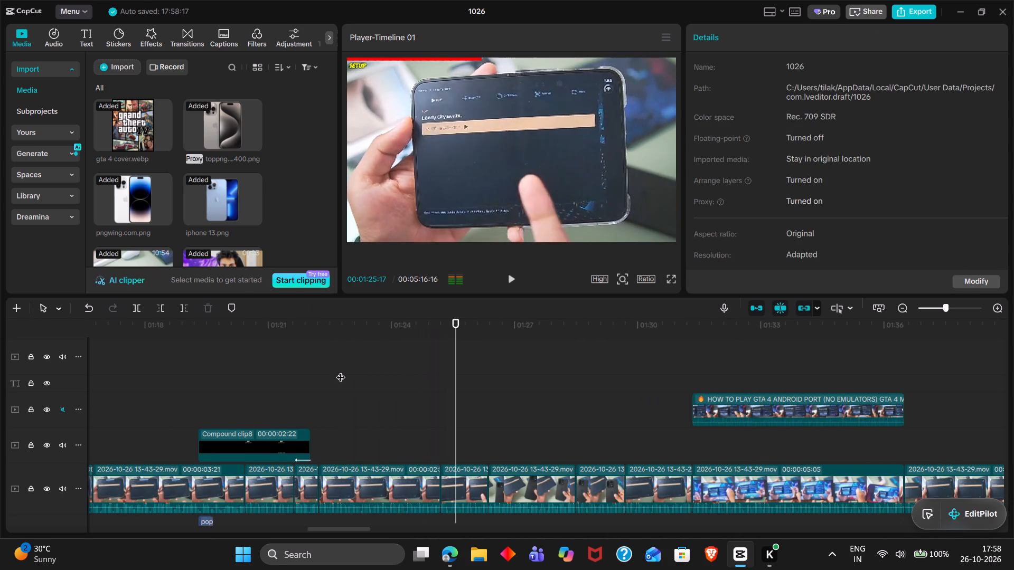
scroll(341, 370, "left", 1)
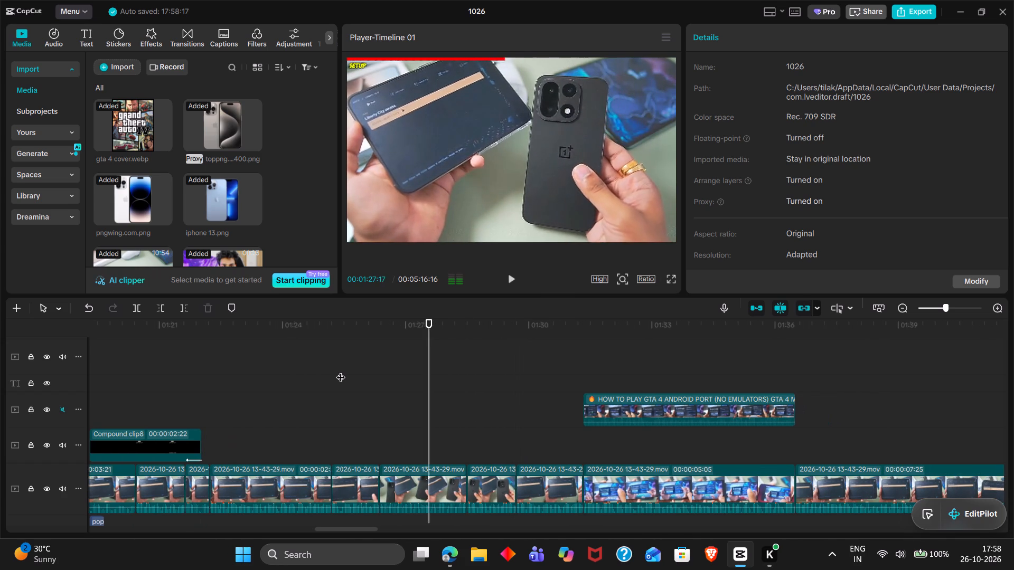
scroll(341, 370, "left", 1)
scroll(341, 370, "down", 2, "ctrl")
scroll(341, 370, "left", 1)
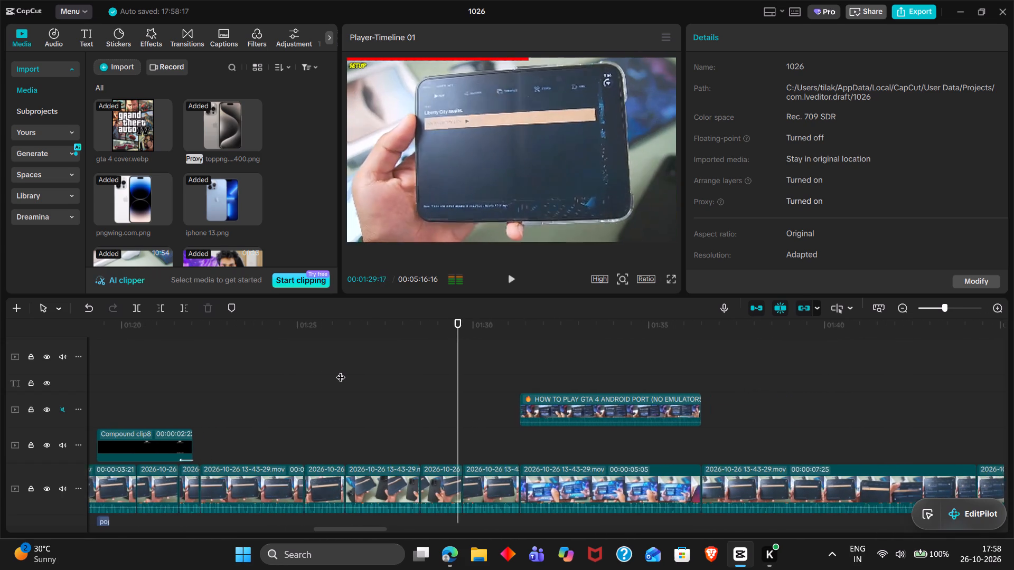
scroll(341, 370, "left", 1)
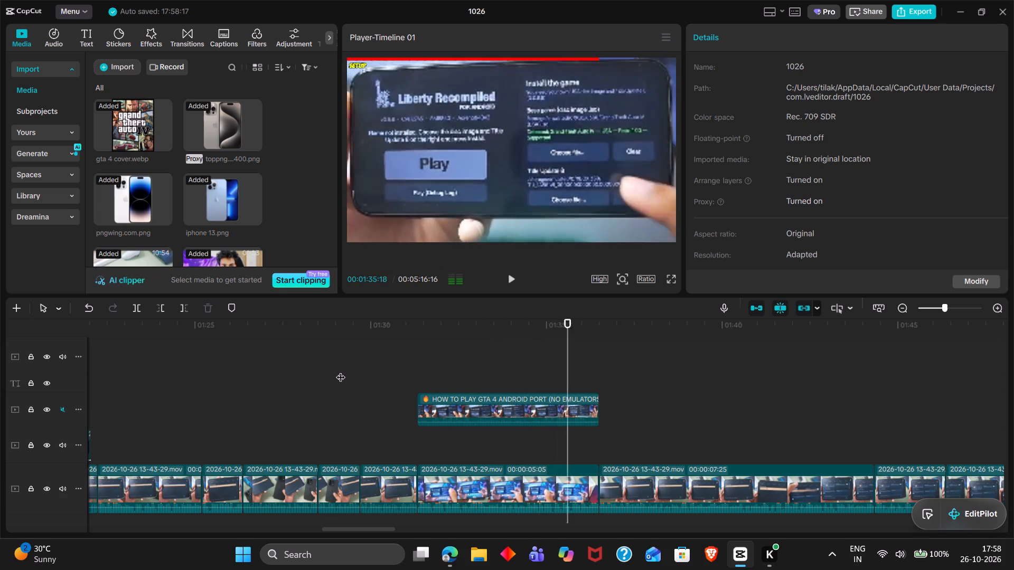
key("space")
key("space")
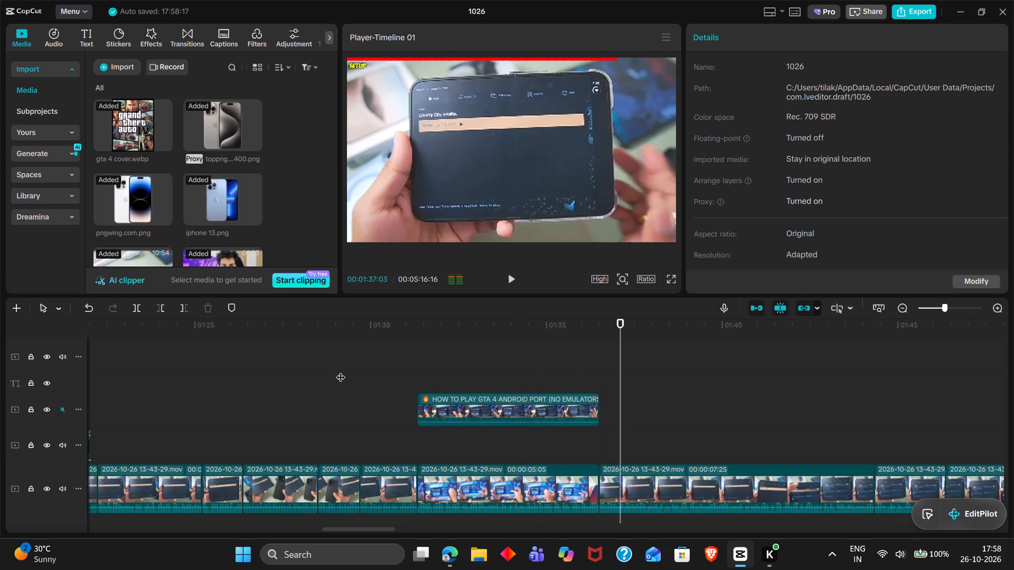
key("space")
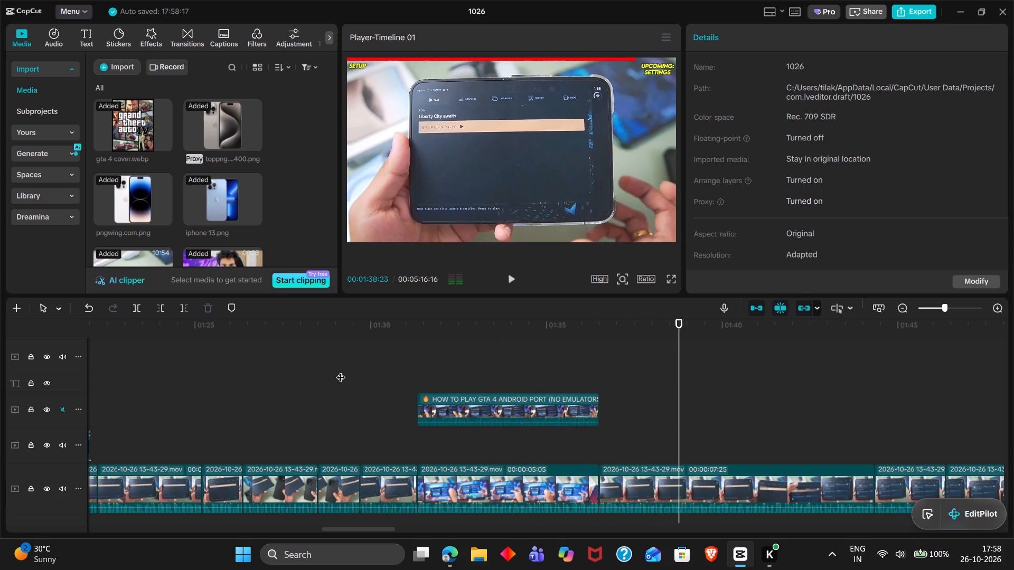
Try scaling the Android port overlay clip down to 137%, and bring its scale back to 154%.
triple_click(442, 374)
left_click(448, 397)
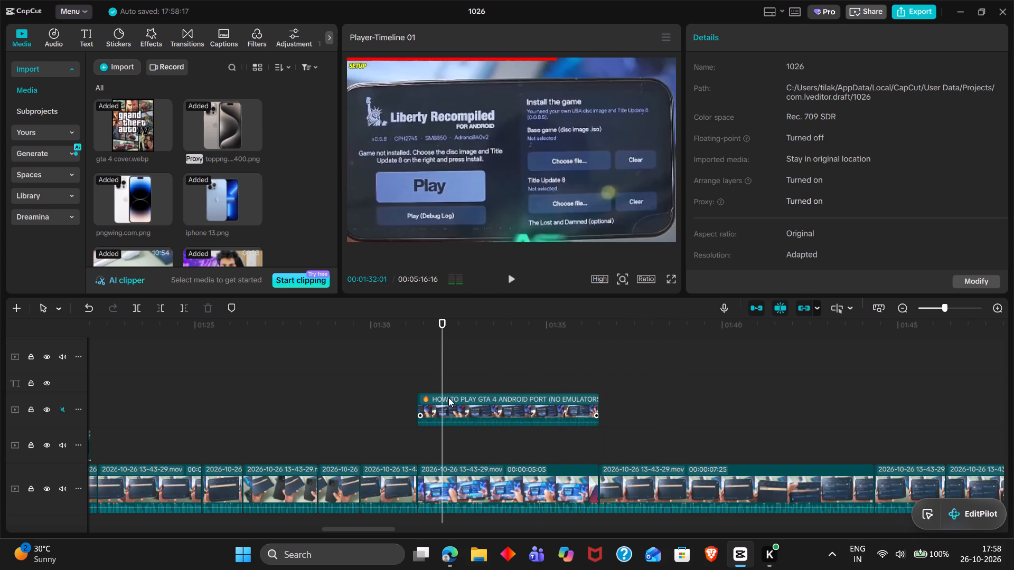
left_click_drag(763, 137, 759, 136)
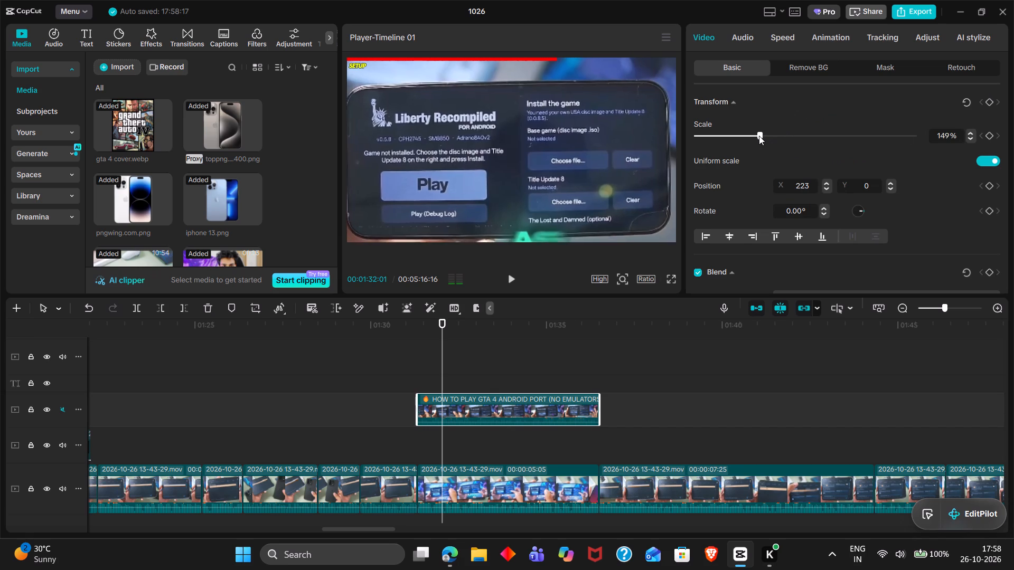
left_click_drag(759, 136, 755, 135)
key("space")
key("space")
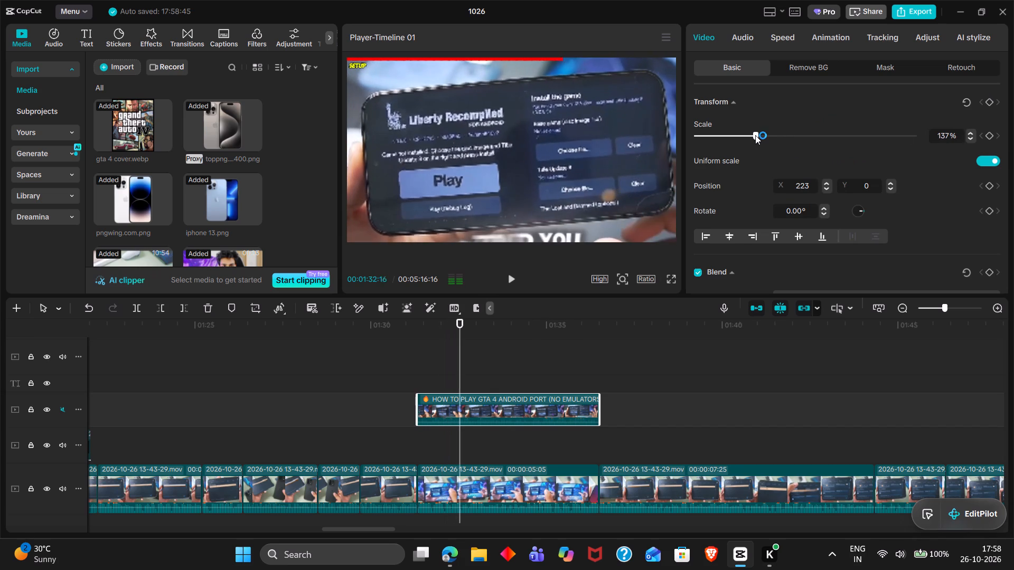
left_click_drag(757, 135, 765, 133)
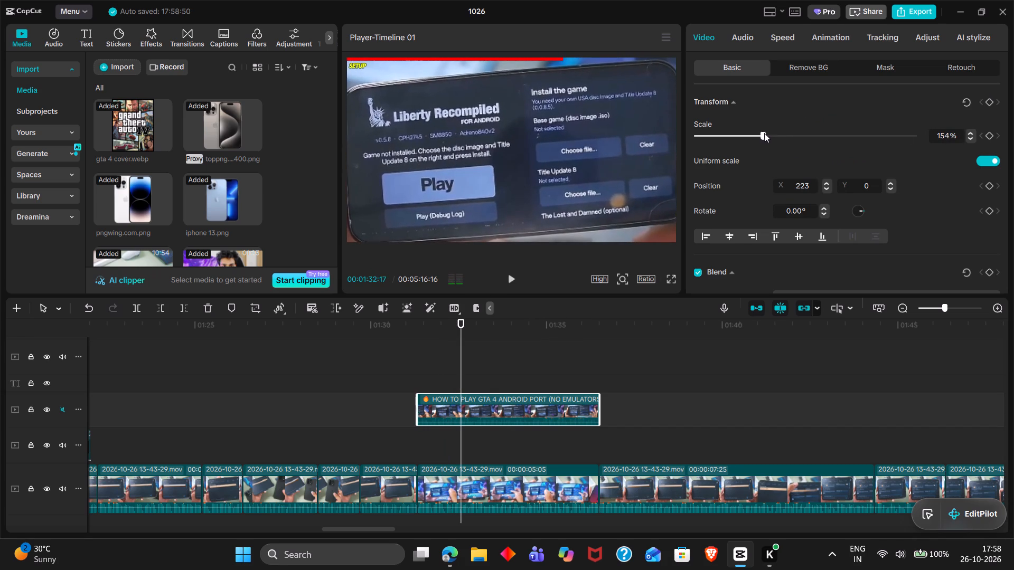
Shift the Android port overlay clip horizontally to position X 208, keeping Y at 0.
left_click(621, 142)
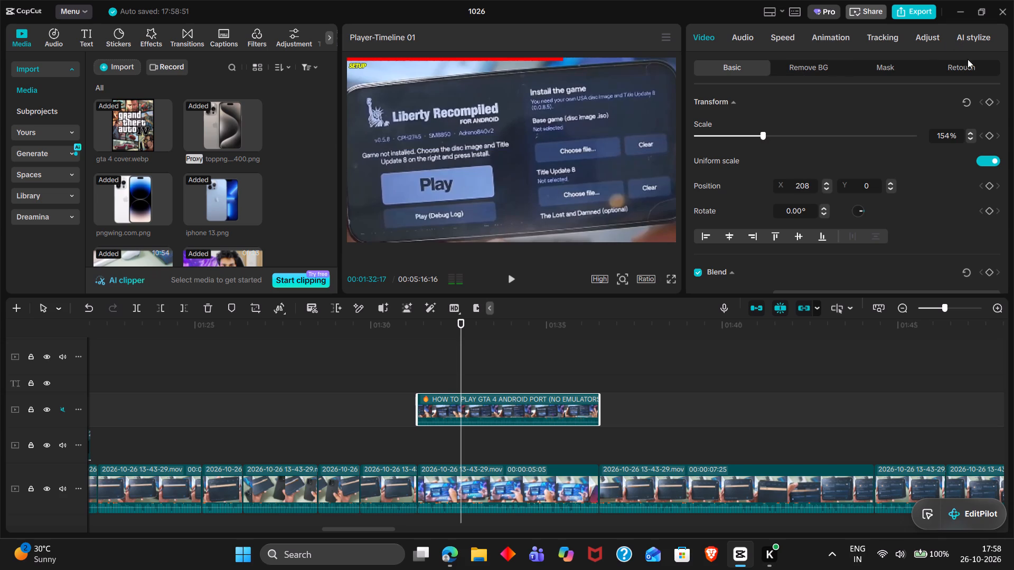
Adjust the Android port overlay clip with clarity 13 and sharpen 15.
left_click(925, 38)
scroll(814, 195, "down", 4)
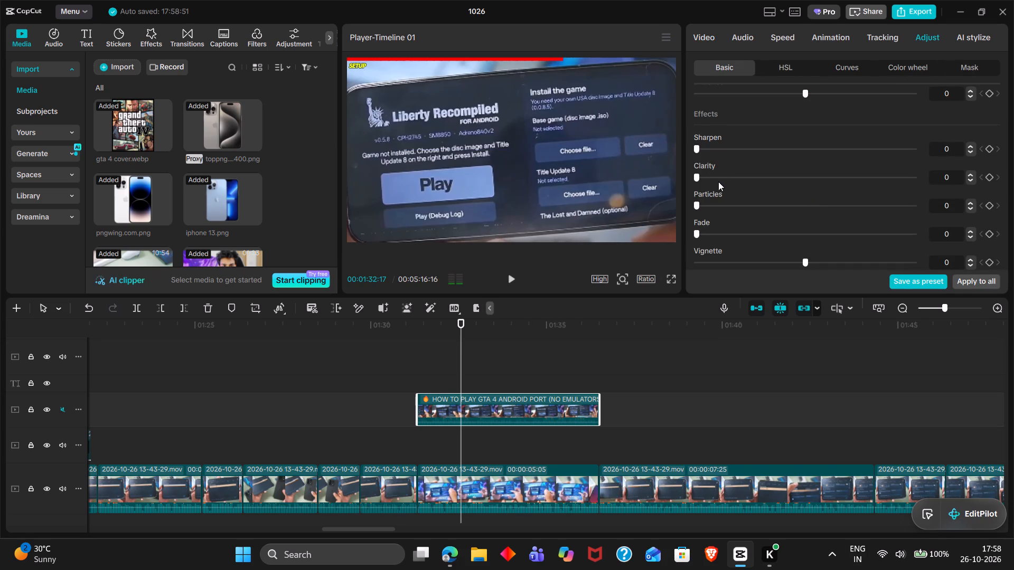
left_click(719, 177)
left_click(719, 177)
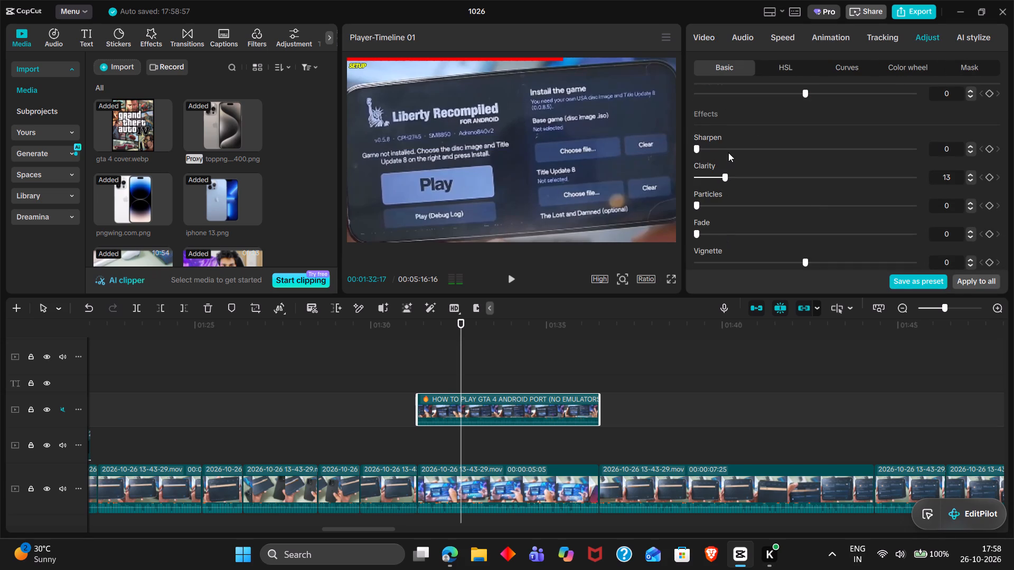
double_click(728, 149)
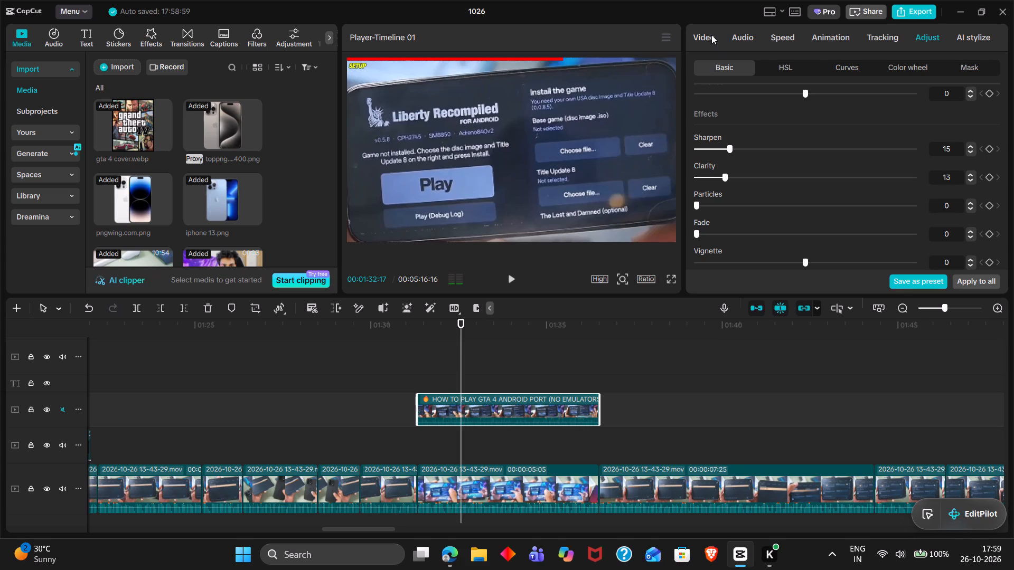
Enable Enhance quality at the UHD level on the Android port overlay clip.
double_click(711, 35)
scroll(763, 162, "down", 1)
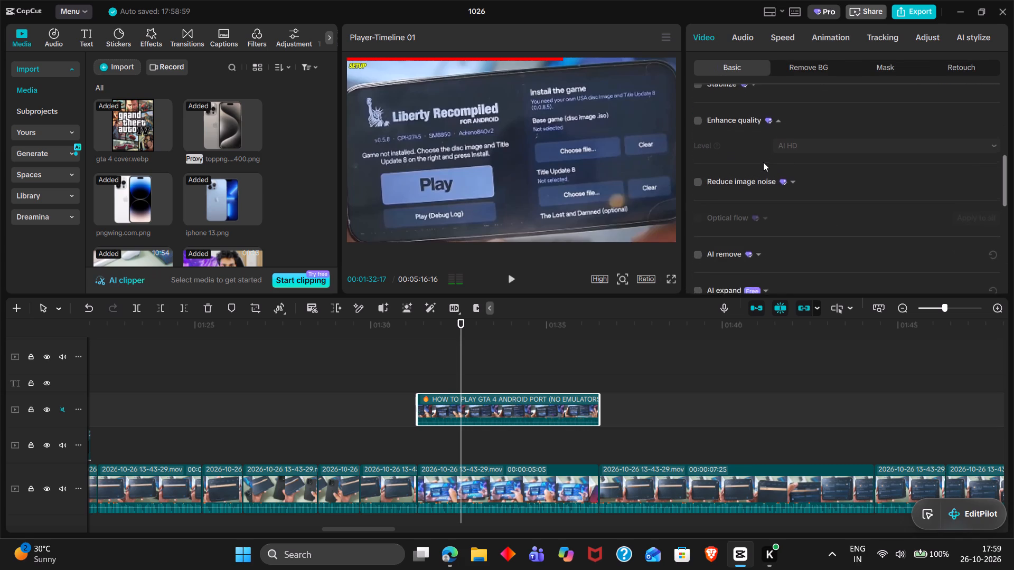
left_click(698, 144)
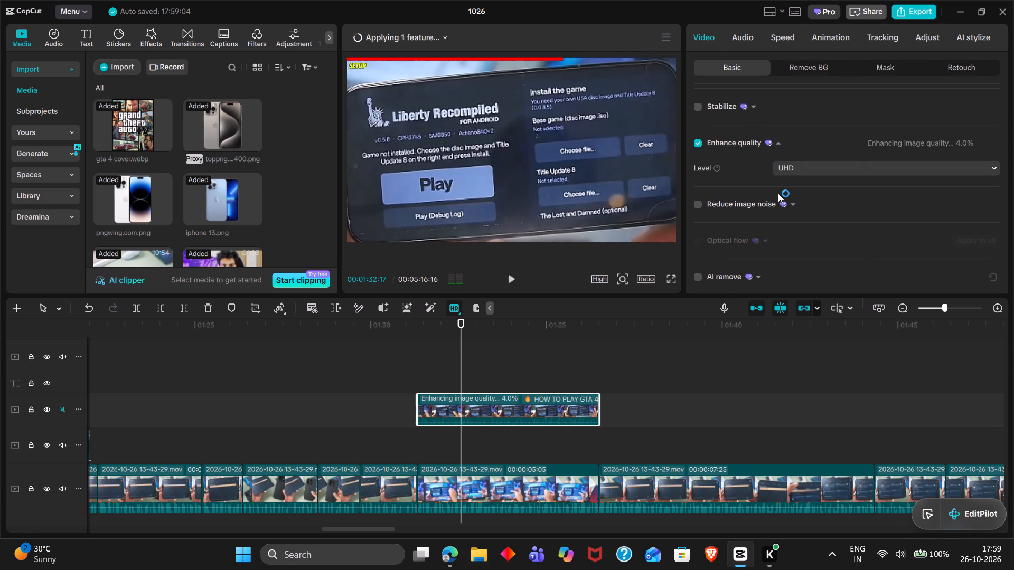
Play back and scrub the Android port overlay between about 00:01:32 and 00:01:34 to check its picture.
key("space")
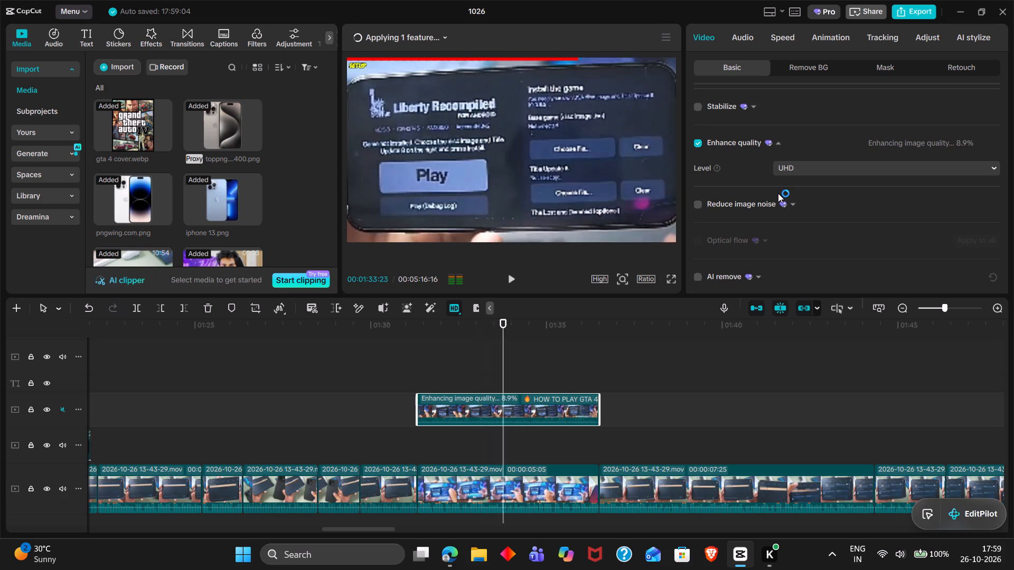
key("space")
left_click(503, 383)
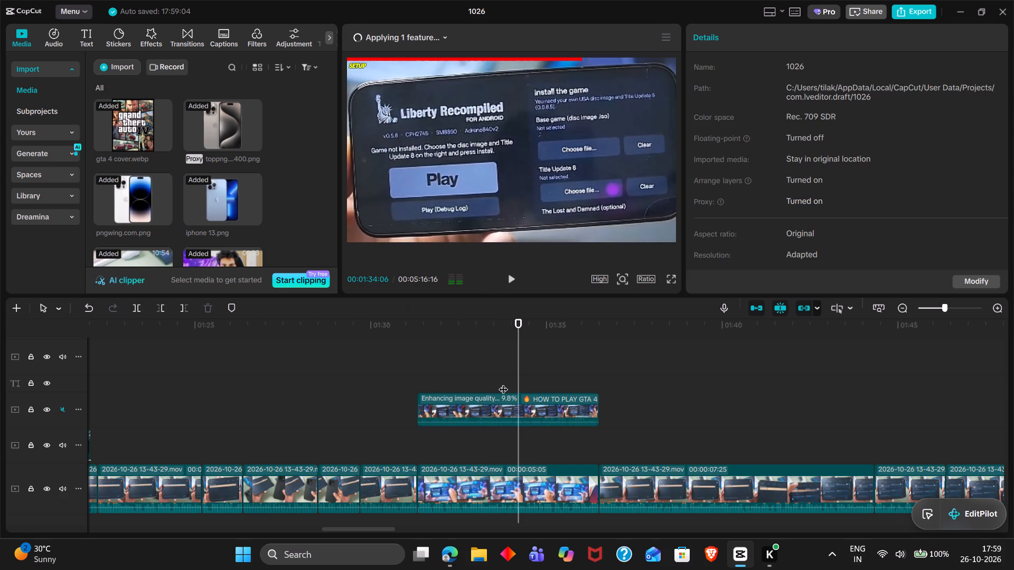
left_click_drag(503, 383, 491, 376)
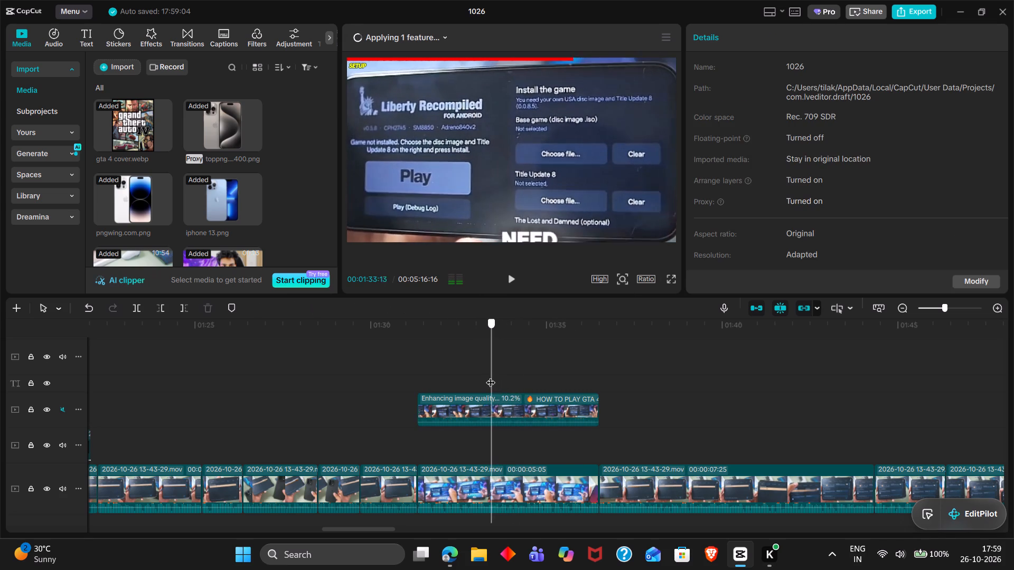
left_click_drag(491, 376, 487, 376)
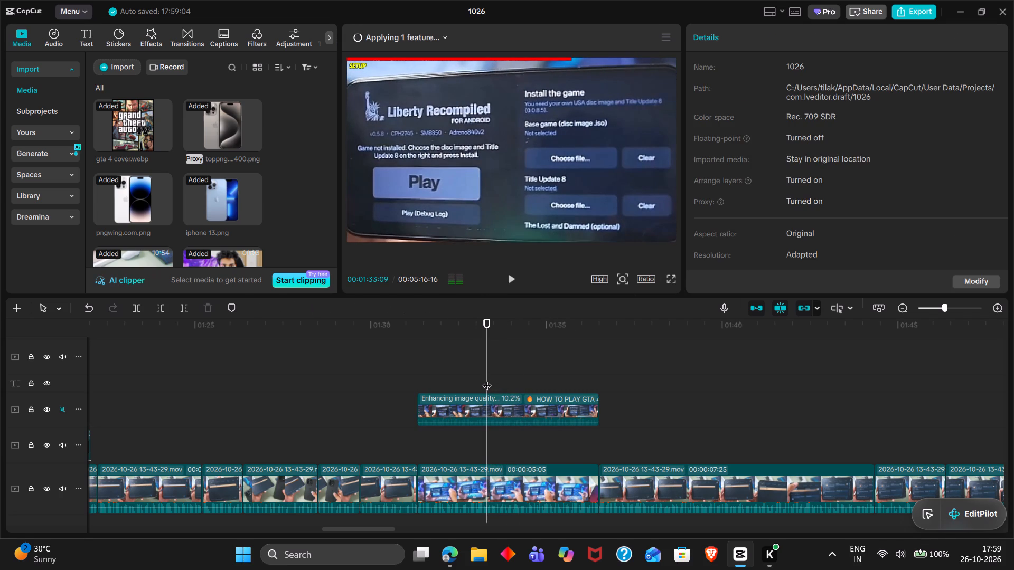
Select the Android port overlay clip at about 00:01:33 for further adjustment.
left_click(489, 400)
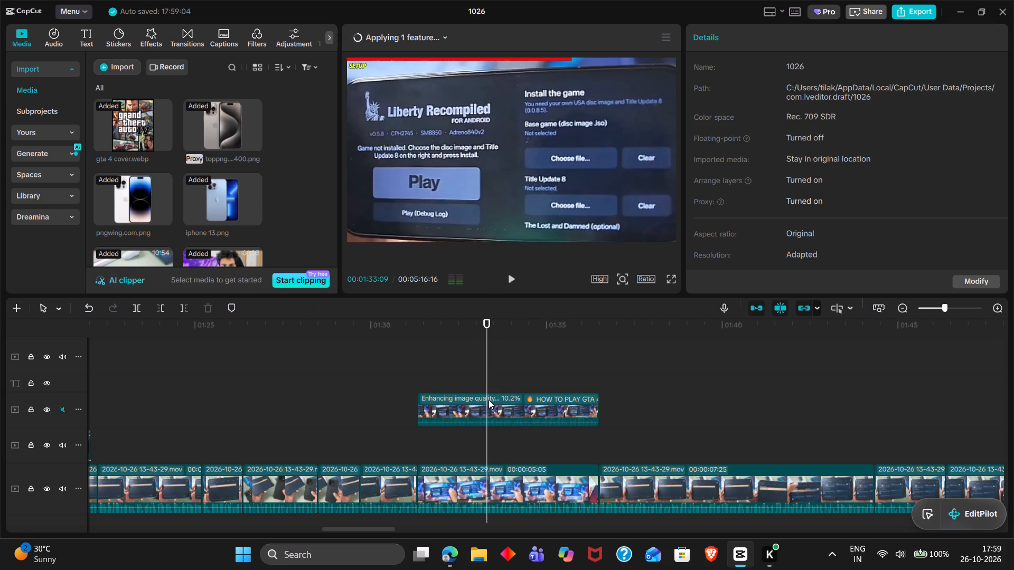
left_click(491, 403)
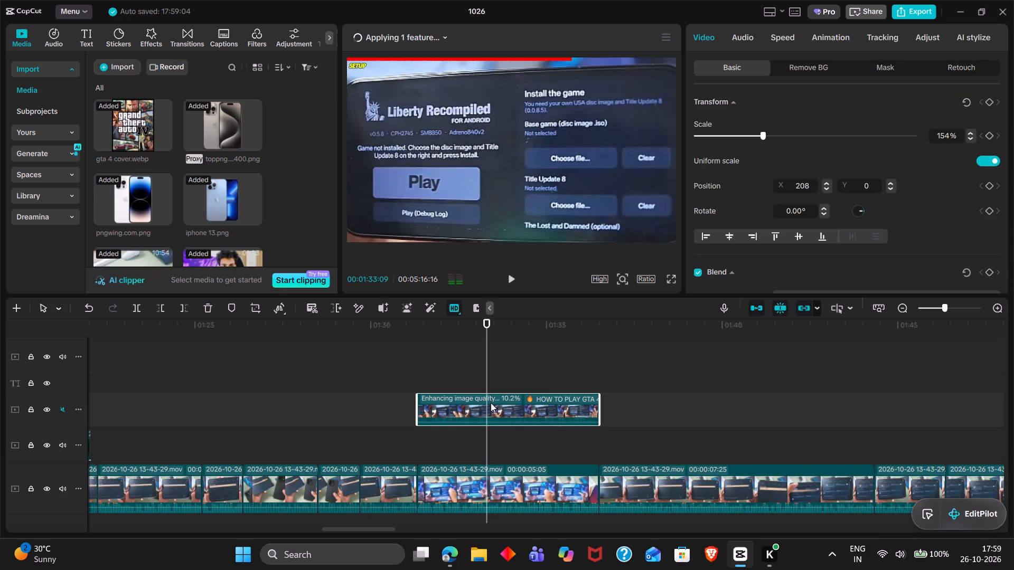
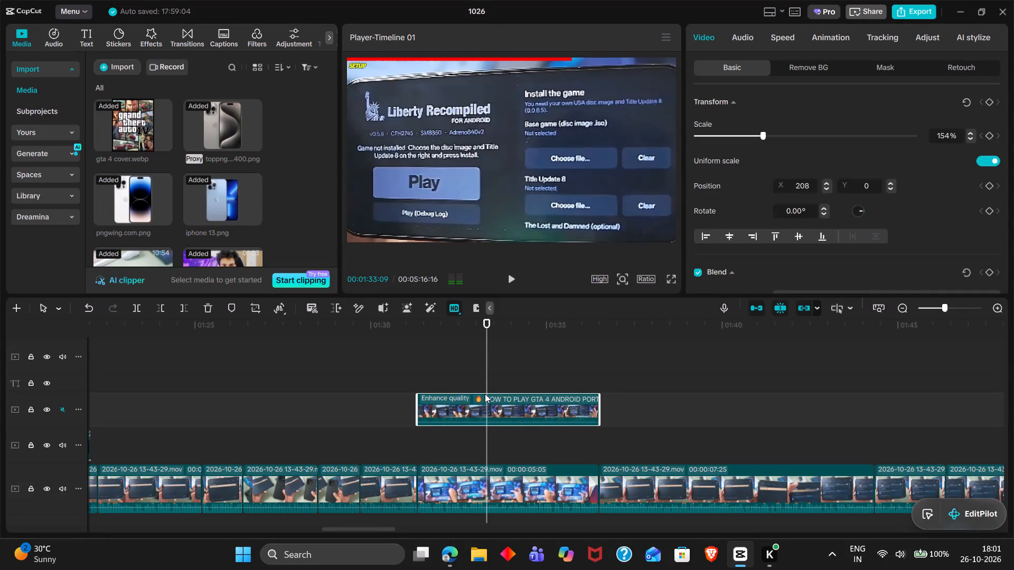
Split the Android port overlay at 00:01:33:09 and 00:01:33:23 to isolate a short segment.
key("ctrl+b")
key("space")
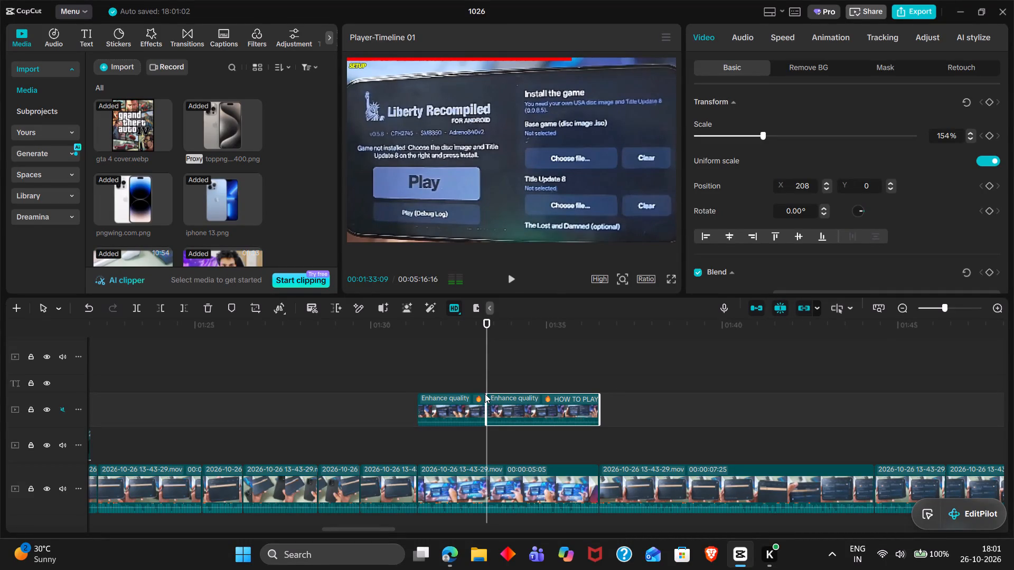
key("space")
key("space")
key("space")
type("q")
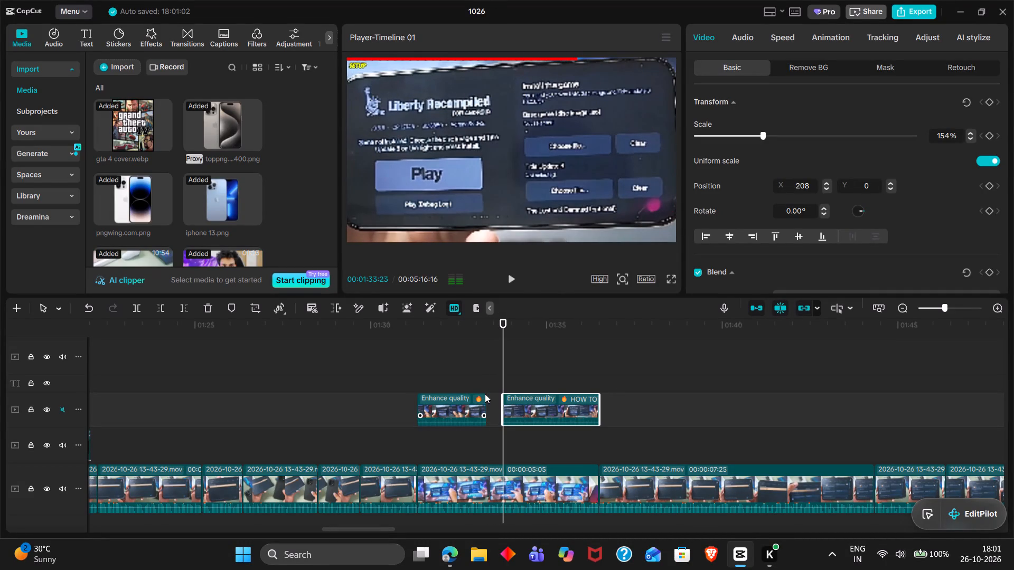
key("ctrl+z")
key("ctrl+b")
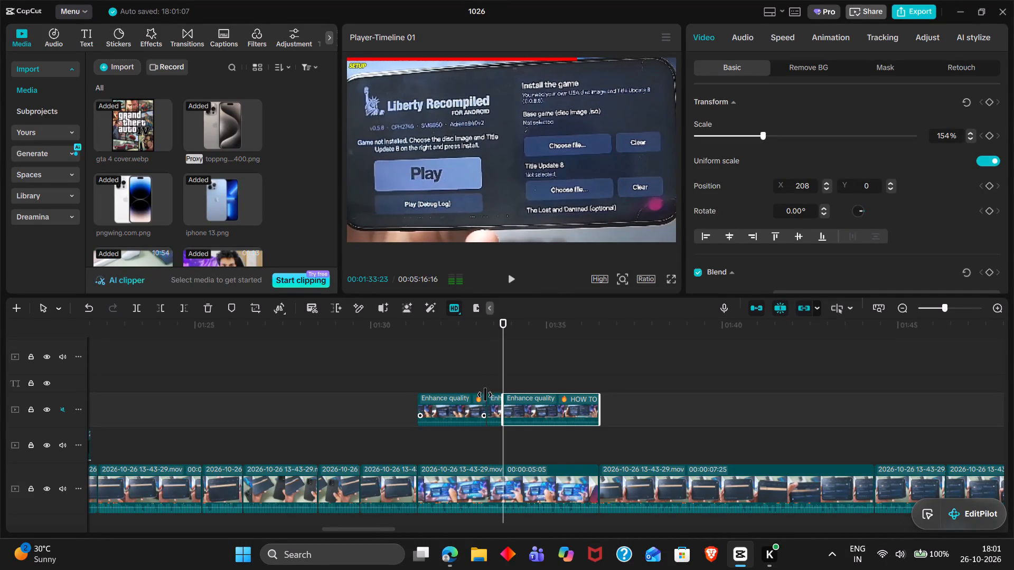
Search the video effects library for blur.
left_click(152, 36)
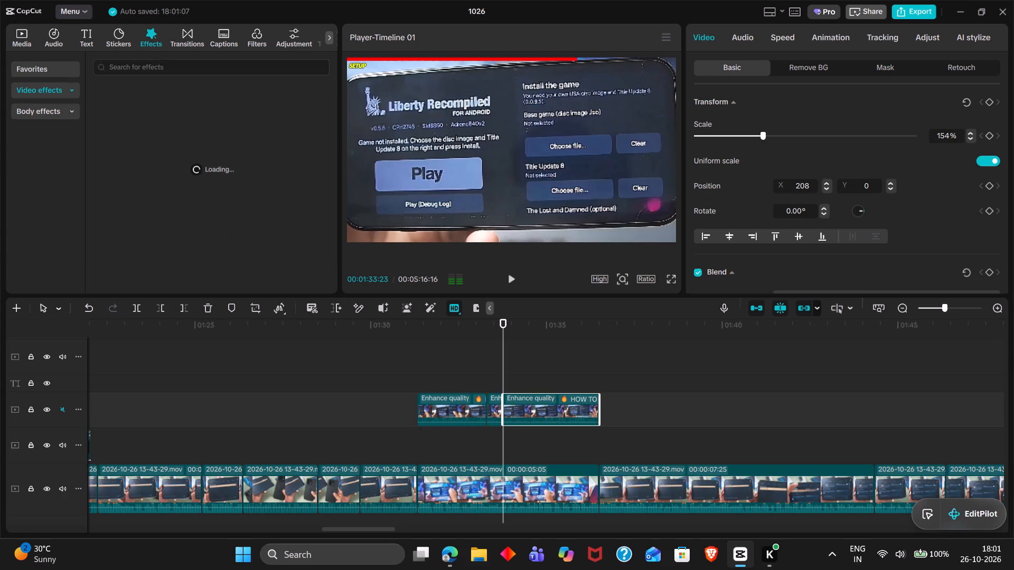
left_click(155, 61)
type("blur")
key("Return")
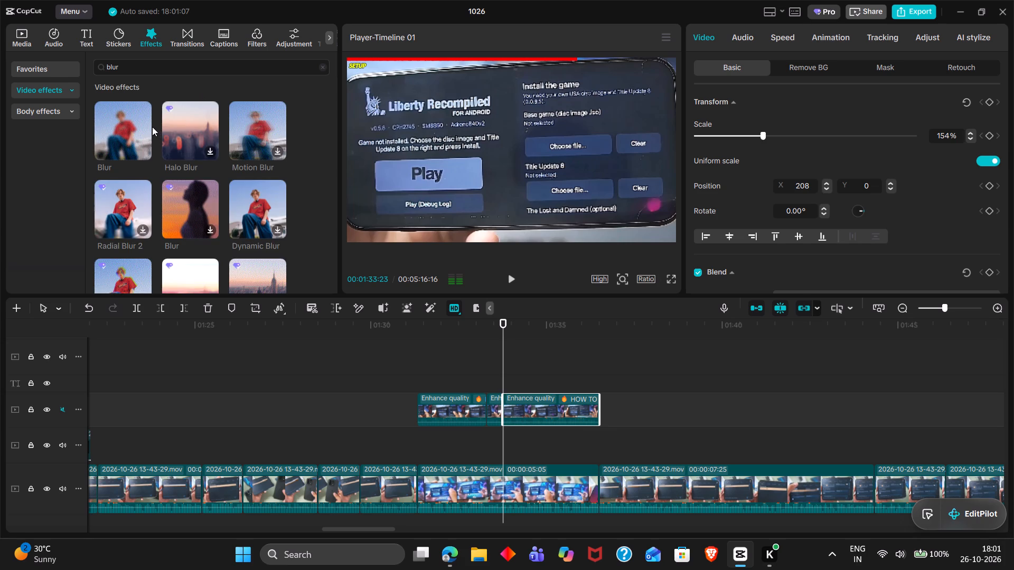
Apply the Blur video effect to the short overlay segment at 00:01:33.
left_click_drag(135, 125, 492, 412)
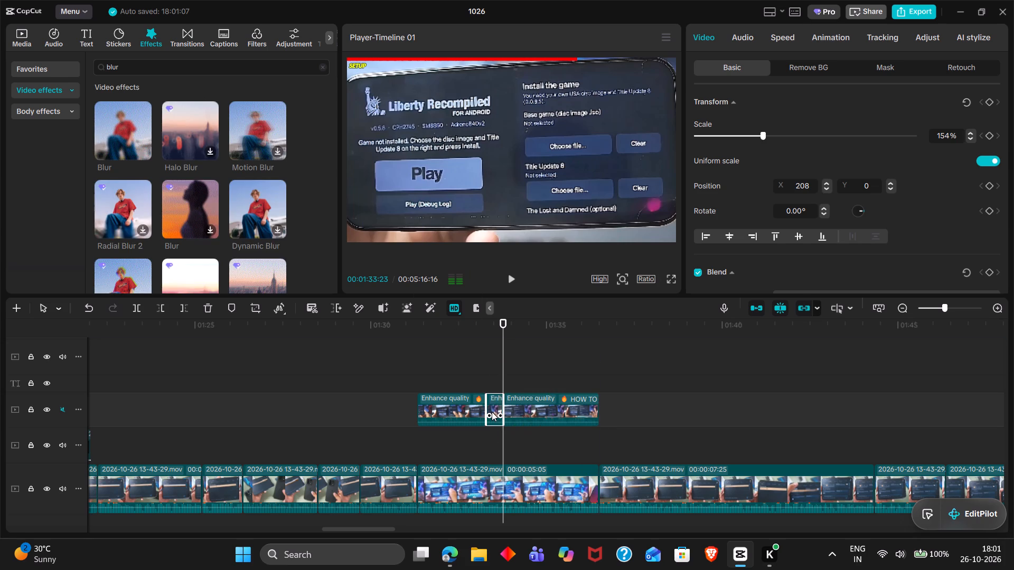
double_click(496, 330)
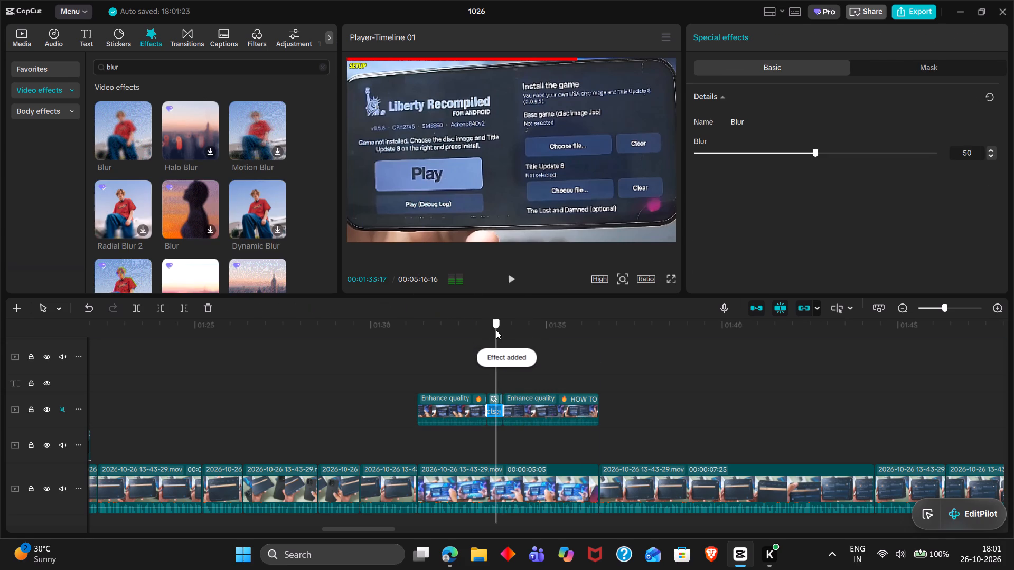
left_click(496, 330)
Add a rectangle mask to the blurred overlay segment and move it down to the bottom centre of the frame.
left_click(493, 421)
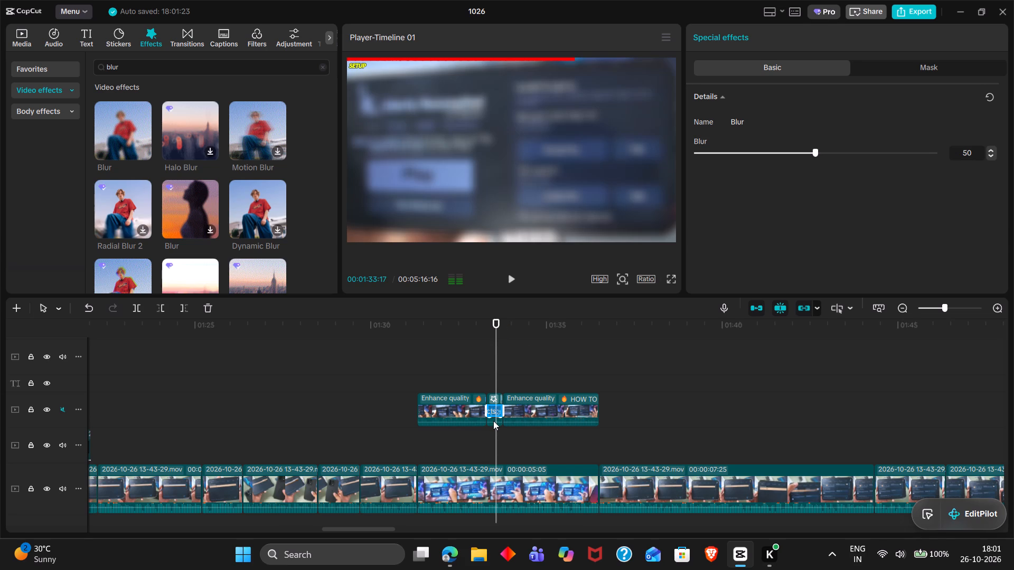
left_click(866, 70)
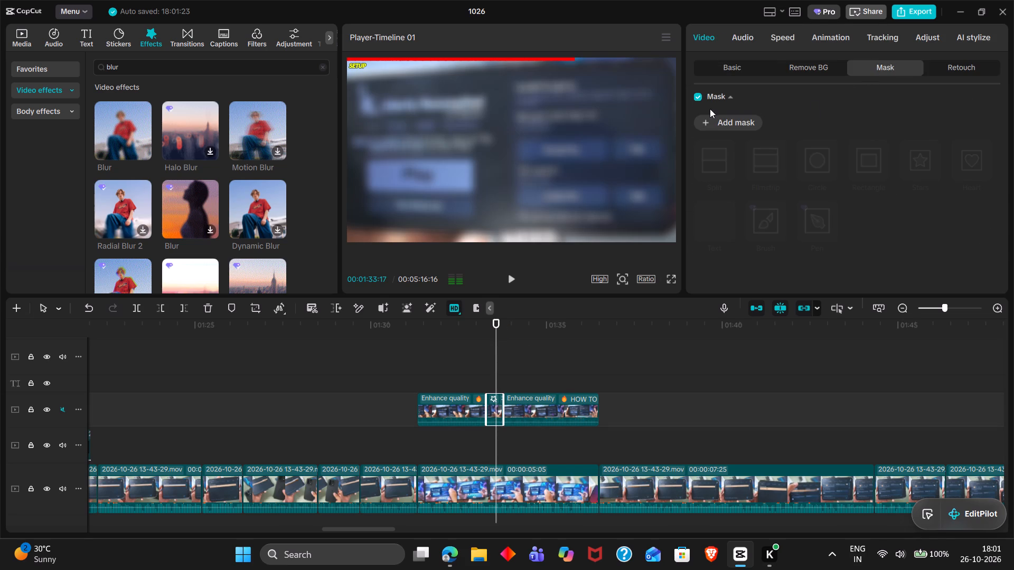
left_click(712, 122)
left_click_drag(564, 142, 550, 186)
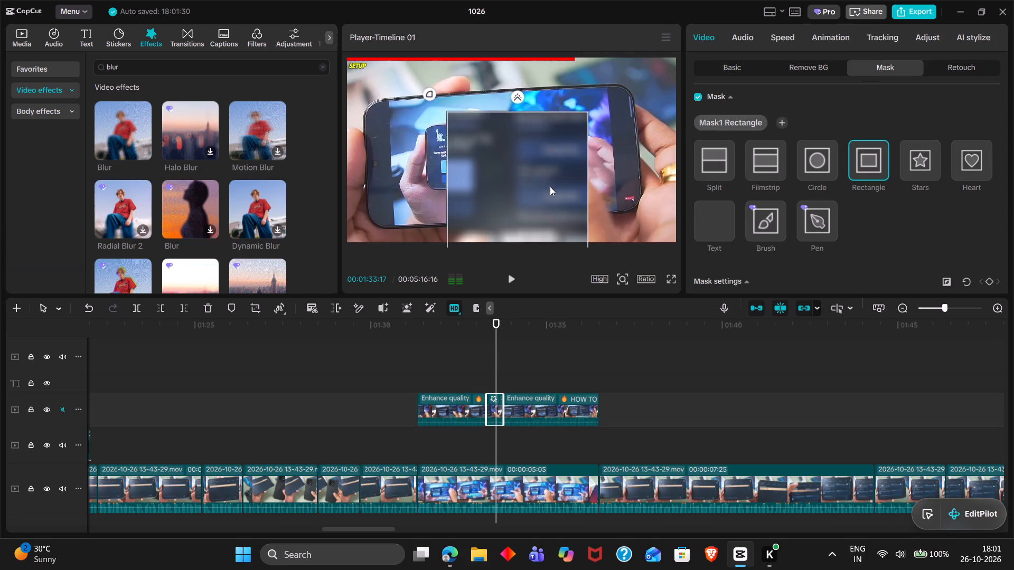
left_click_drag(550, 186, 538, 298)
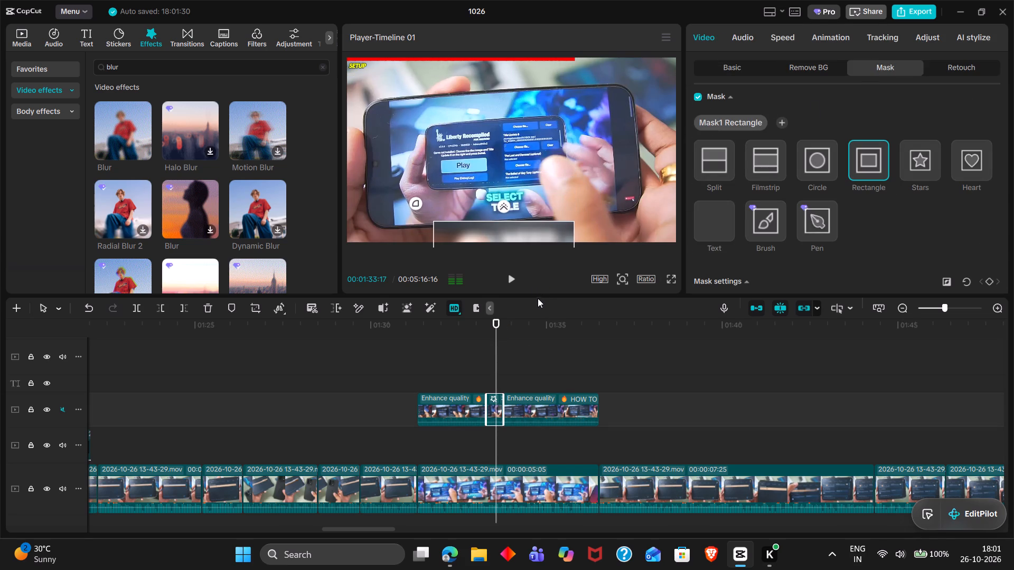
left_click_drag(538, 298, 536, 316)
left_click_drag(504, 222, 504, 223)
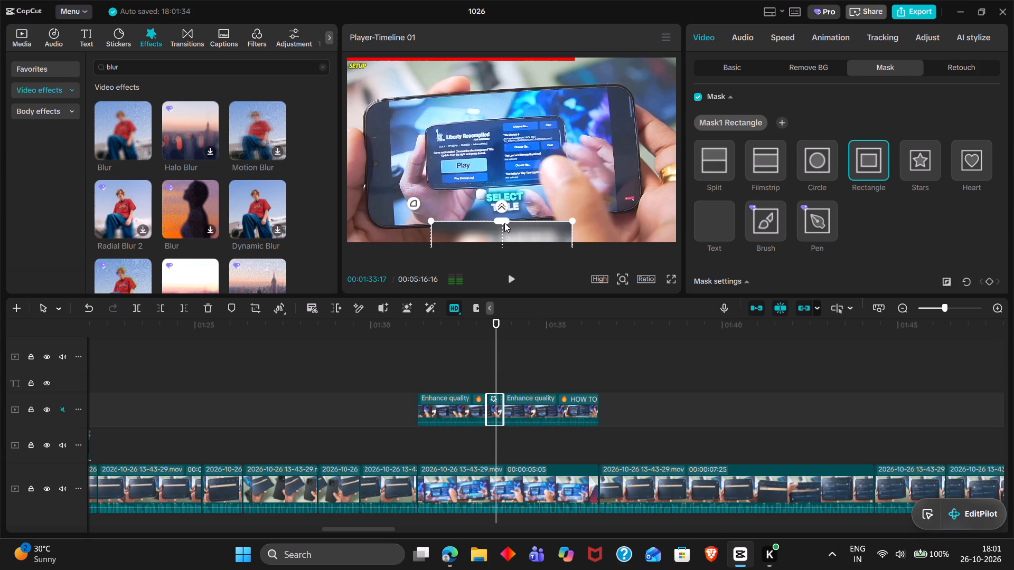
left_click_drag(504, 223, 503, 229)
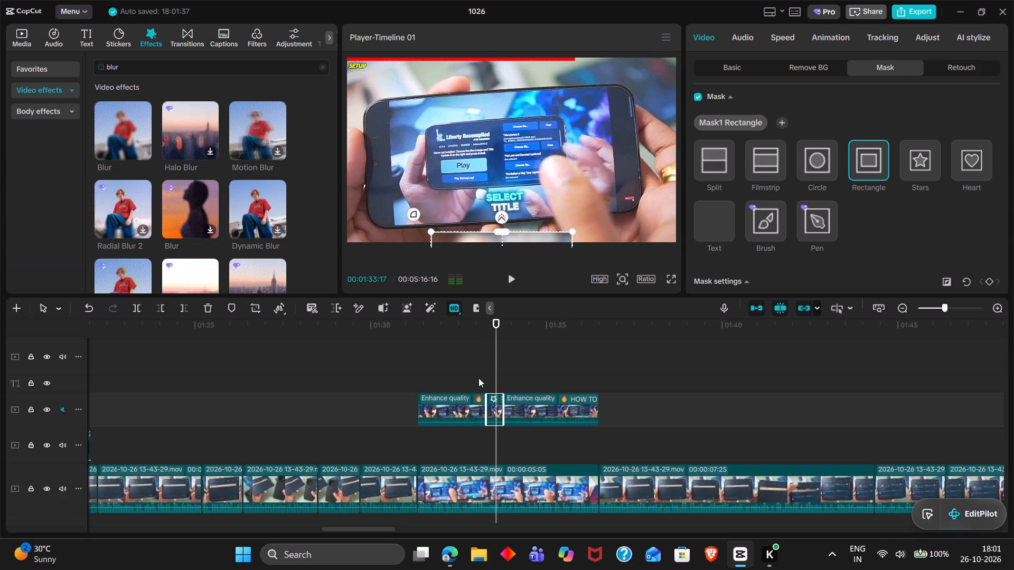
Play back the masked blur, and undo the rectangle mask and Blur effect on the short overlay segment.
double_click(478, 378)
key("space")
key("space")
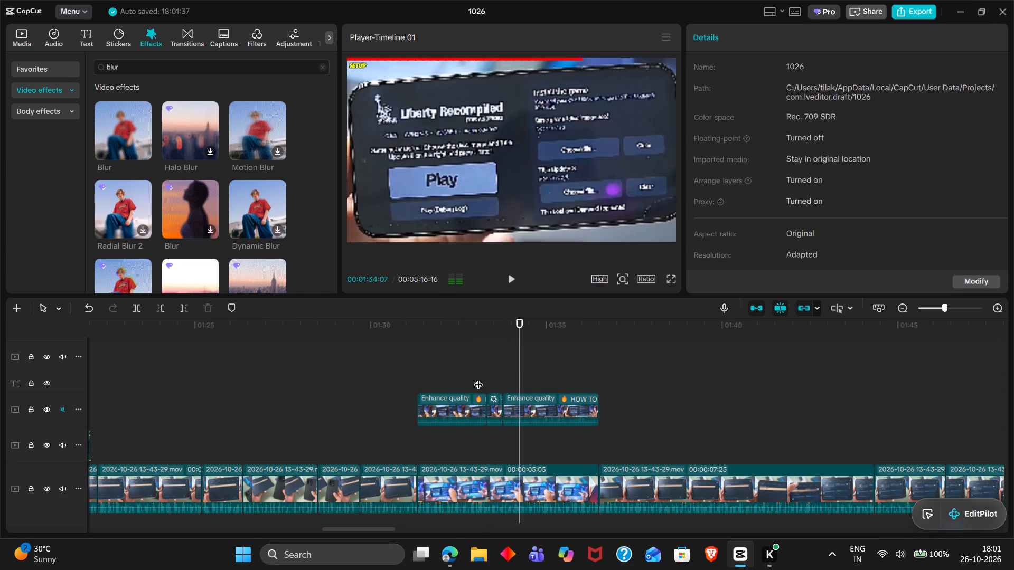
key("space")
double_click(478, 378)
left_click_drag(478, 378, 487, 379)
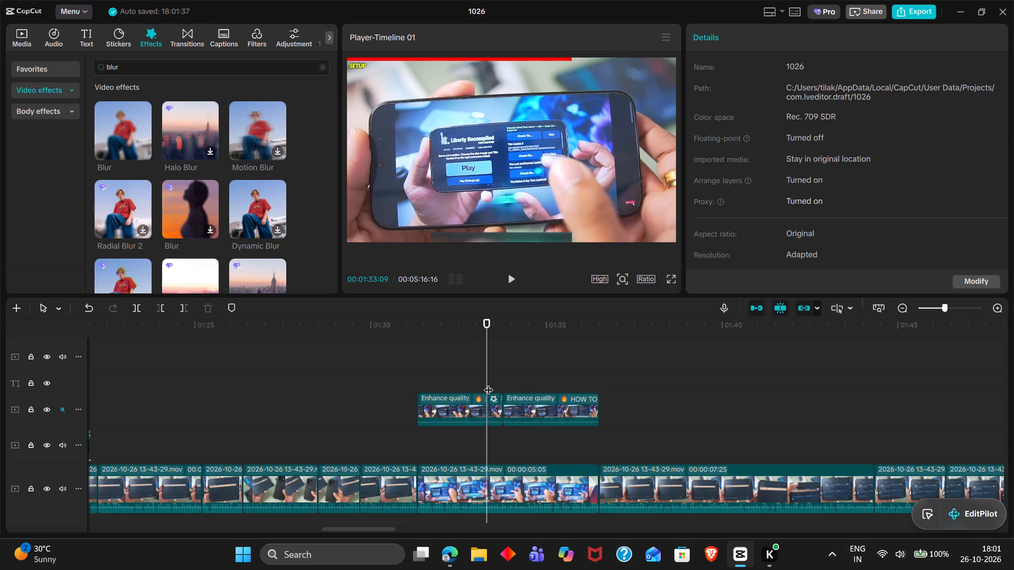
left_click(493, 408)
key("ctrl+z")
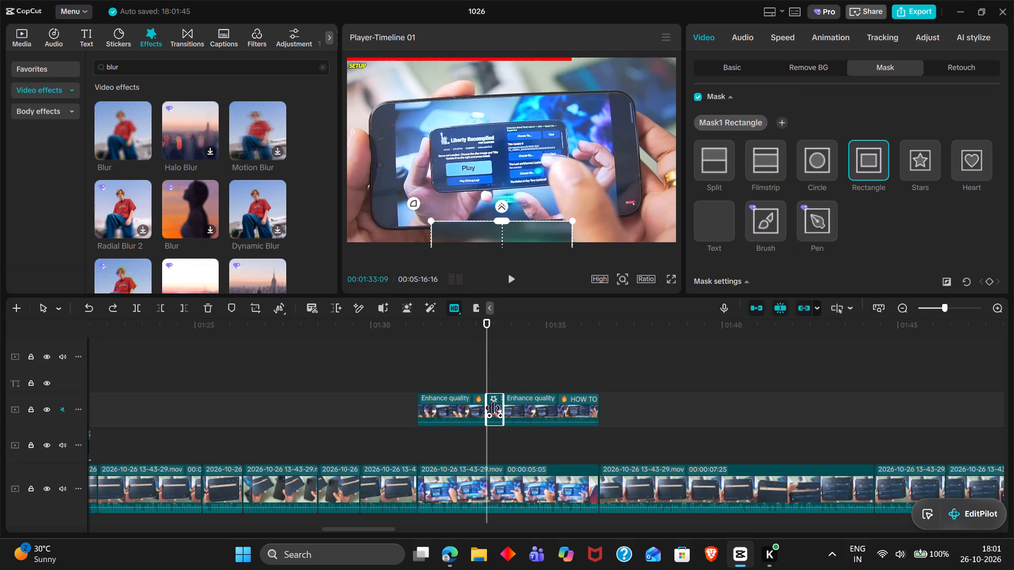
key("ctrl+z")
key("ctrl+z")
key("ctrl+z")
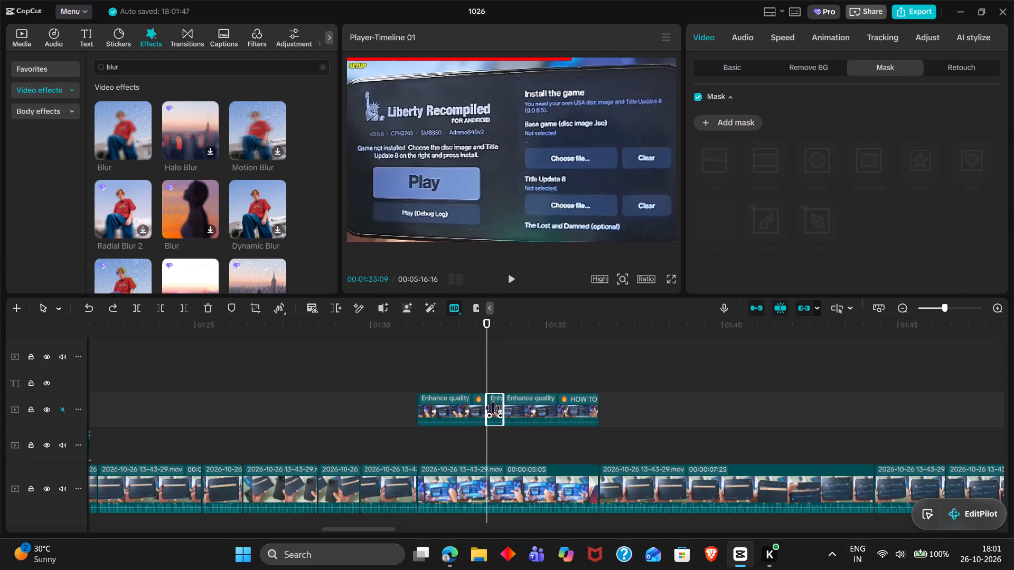
Duplicate the short overlay segment onto a track above at 00:01:33:09 and apply the Blur effect to the copy.
key("ctrl+c")
key("ctrl+v")
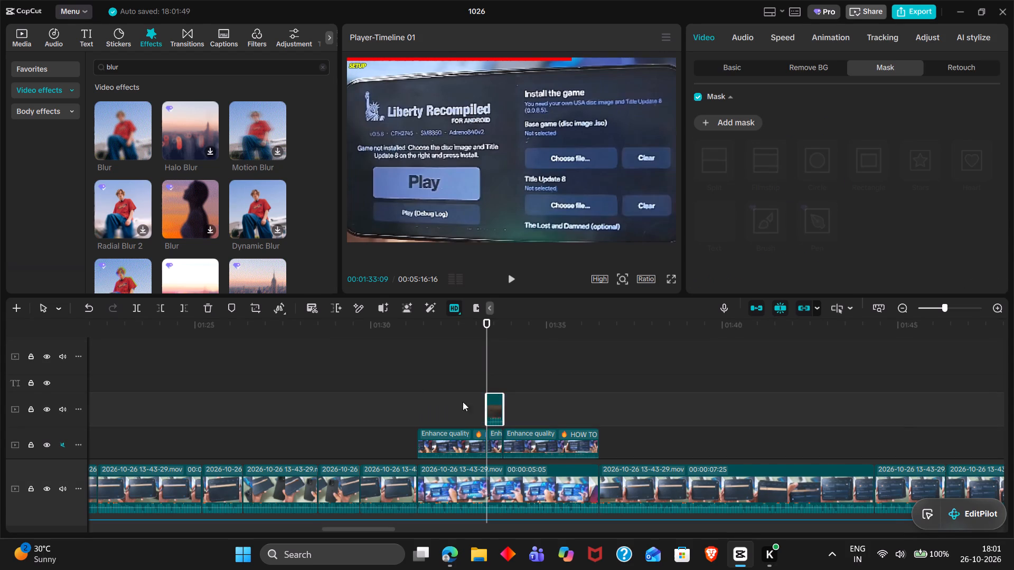
left_click_drag(140, 137, 492, 407)
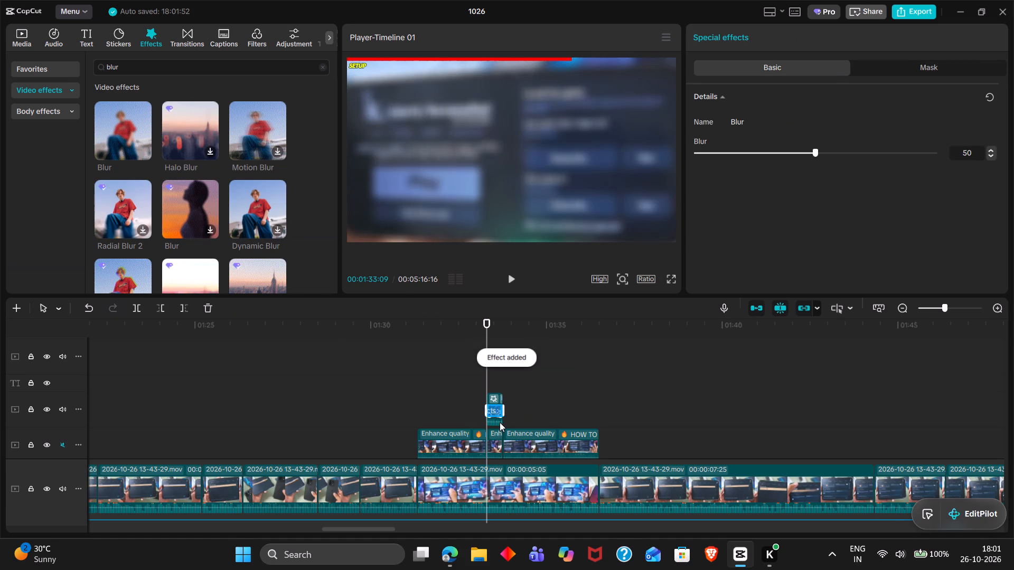
Add a rectangle mask to the blurred copy and position it over the bottom centre of the frame.
left_click(500, 422)
left_click(495, 423)
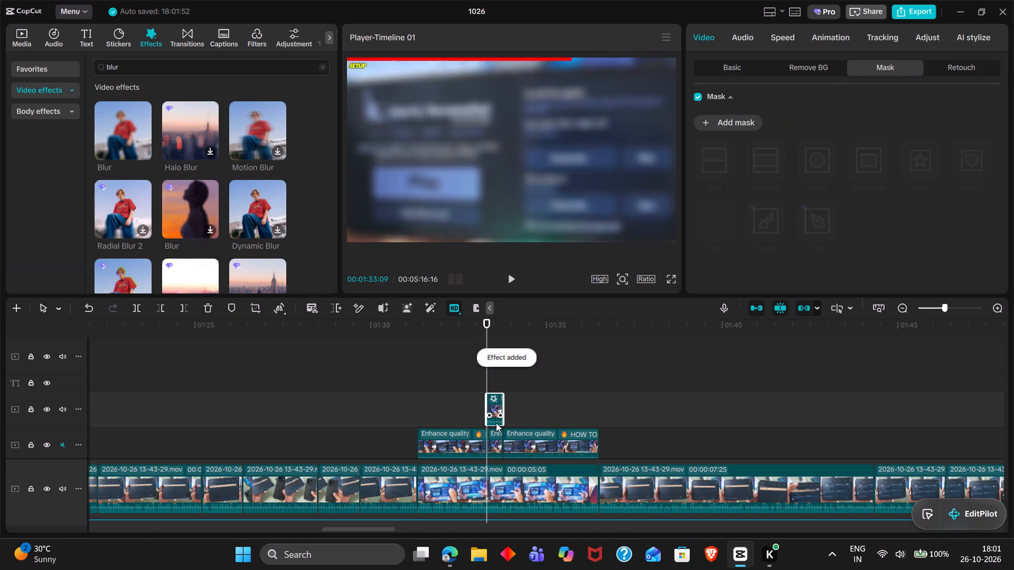
left_click_drag(496, 421, 495, 451)
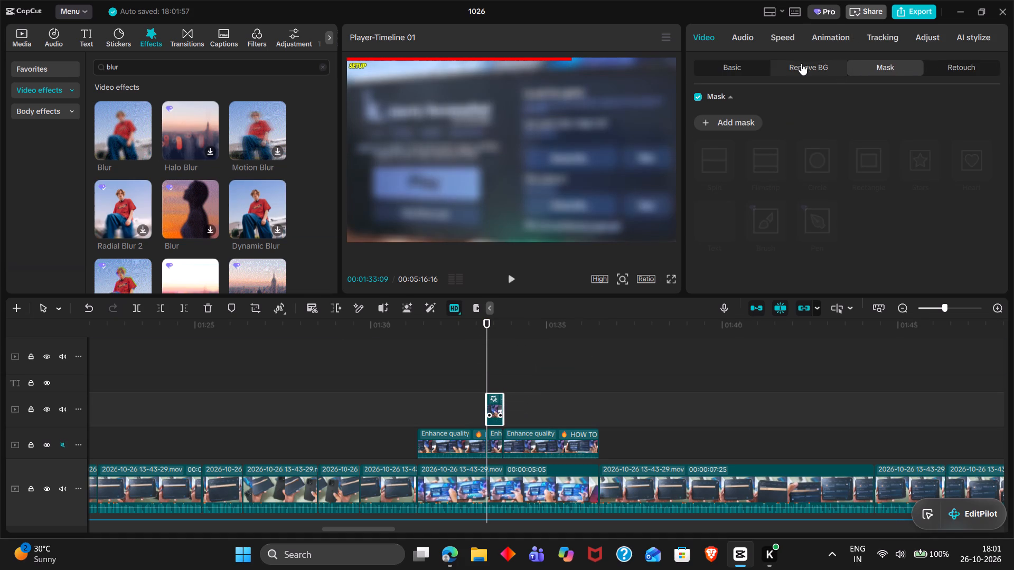
left_click(749, 123)
left_click_drag(542, 157, 510, 311)
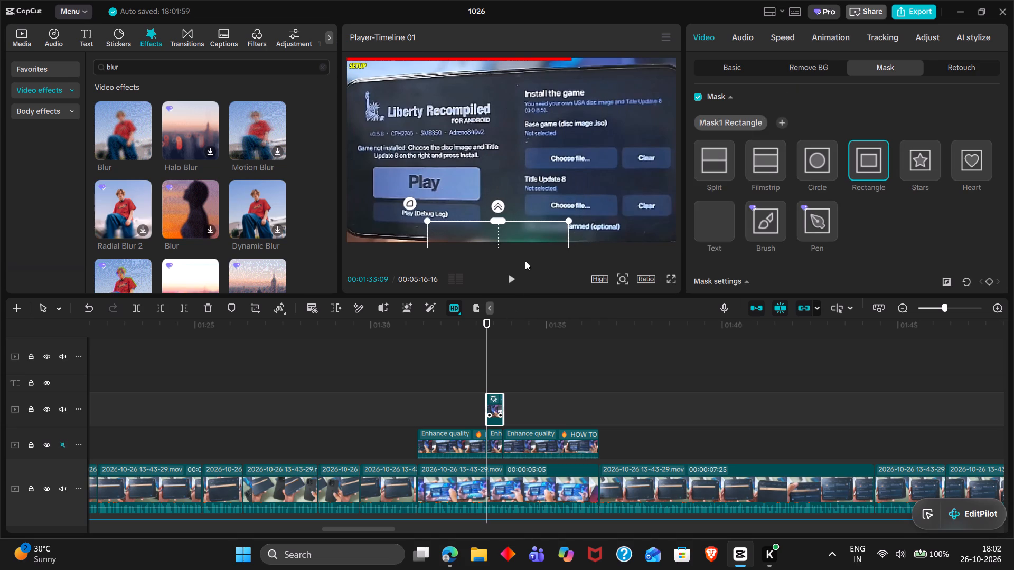
left_click(499, 220)
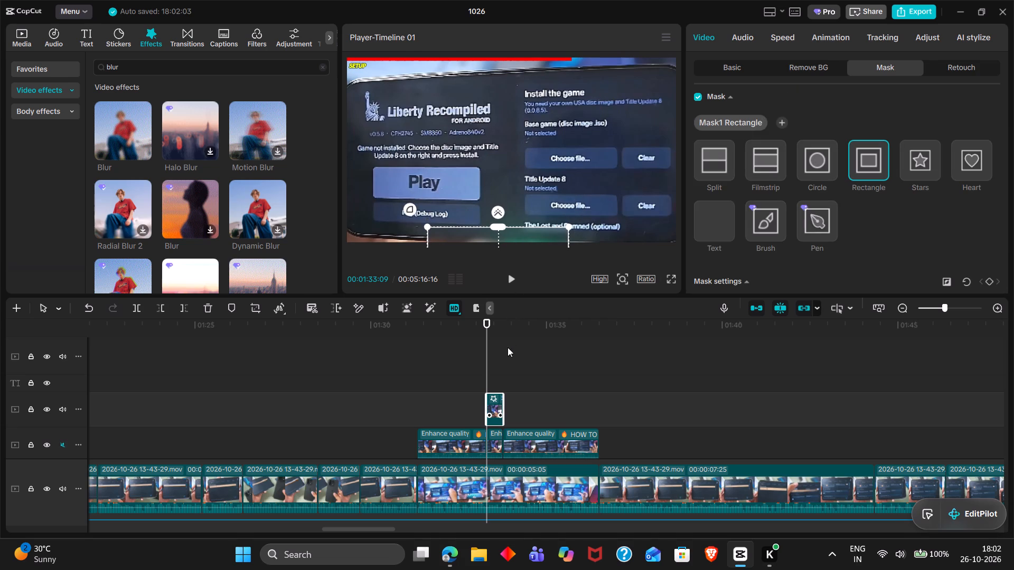
Scrub the masked blur and play back from about 00:01:33 to 00:01:40 to check it.
left_click_drag(490, 369, 481, 366)
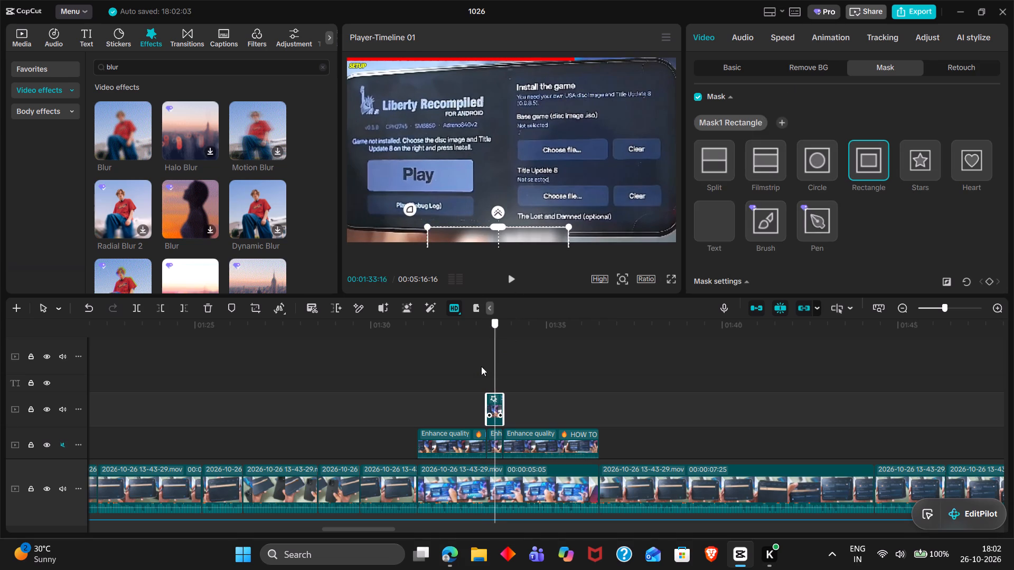
left_click_drag(481, 366, 470, 365)
left_click(470, 365)
key("space")
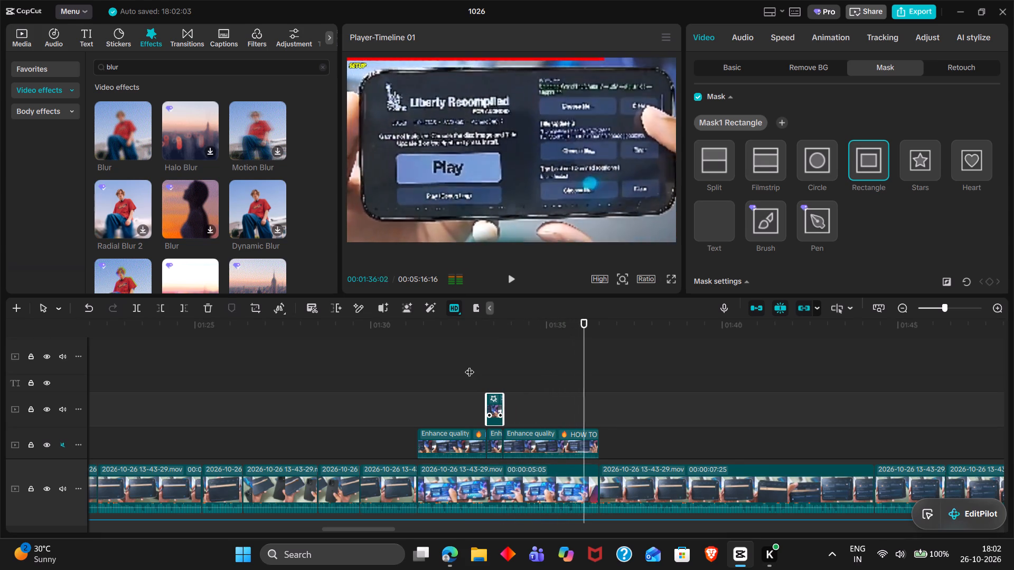
scroll(470, 365, "down", 5, "ctrl")
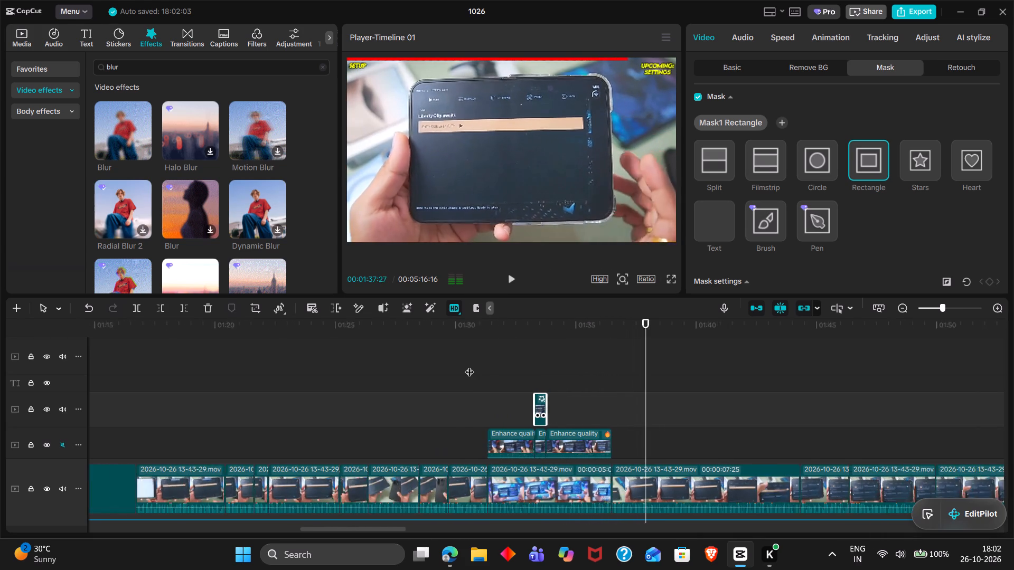
scroll(470, 365, "down", 3, "ctrl")
key("space")
scroll(470, 365, "up", 2)
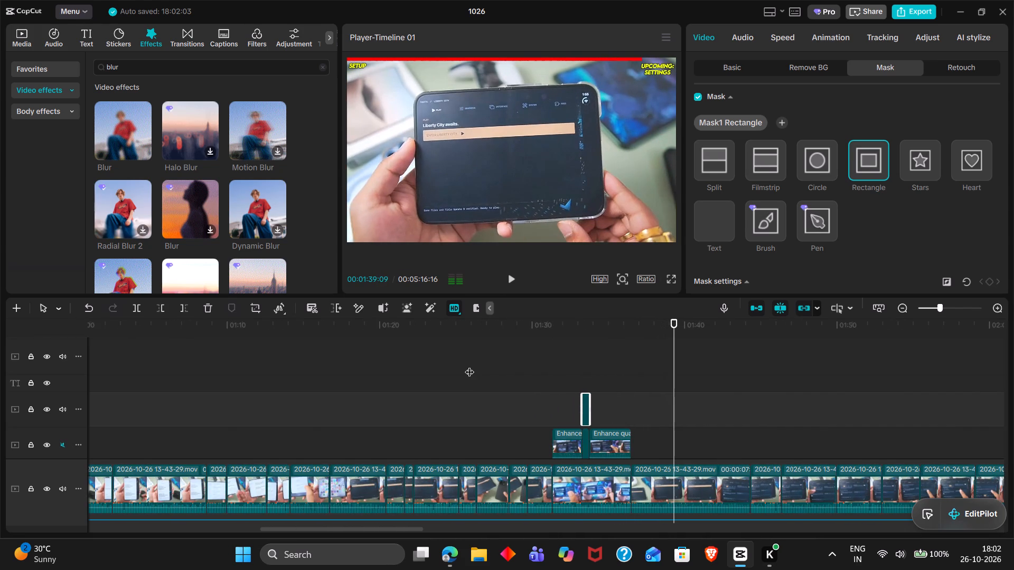
scroll(470, 365, "down", 2)
key("space")
scroll(470, 365, "down", 4, "ctrl")
key("space")
scroll(470, 365, "up", 3)
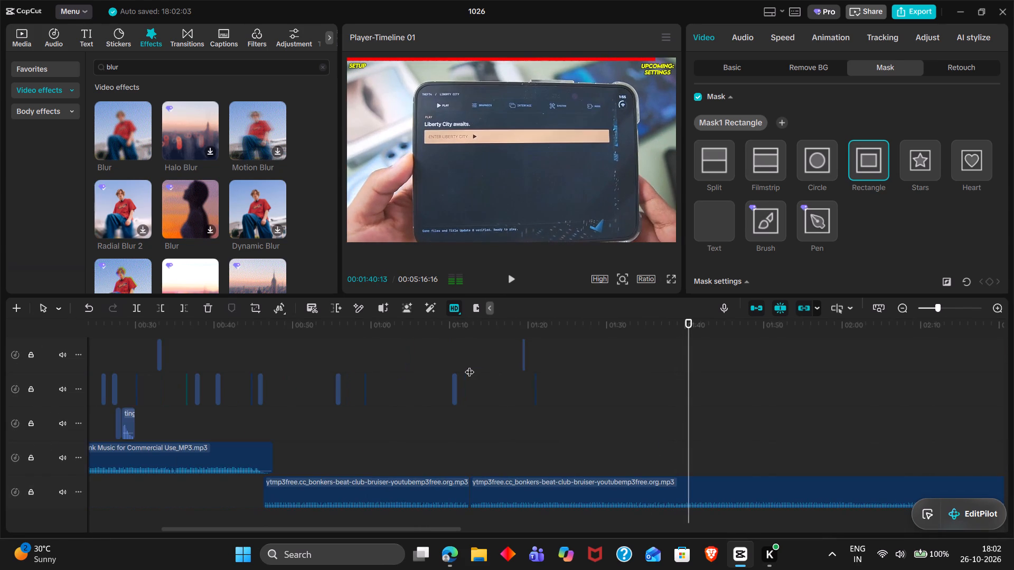
Paste a copy of the bonkers-beat-club-bruiser music clip at 00:02:57:08, near the end of the existing one.
scroll(470, 365, "up", 11)
scroll(470, 365, "left", 1)
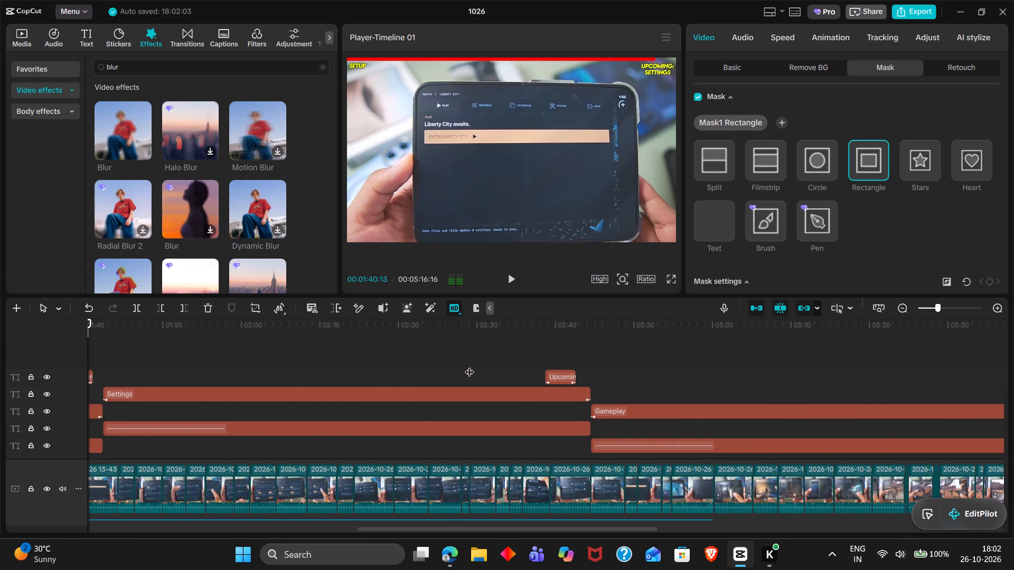
triple_click(592, 372)
scroll(590, 372, "left", 2)
scroll(590, 372, "right", 20)
scroll(590, 372, "right", 20)
scroll(590, 372, "right", 17)
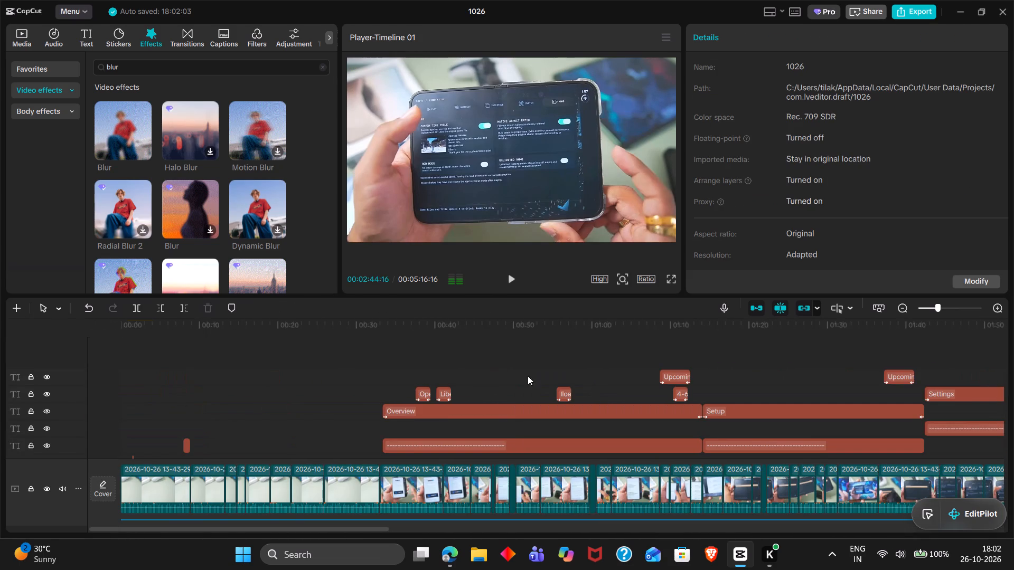
scroll(256, 416, "down", 11)
scroll(256, 416, "left", 1)
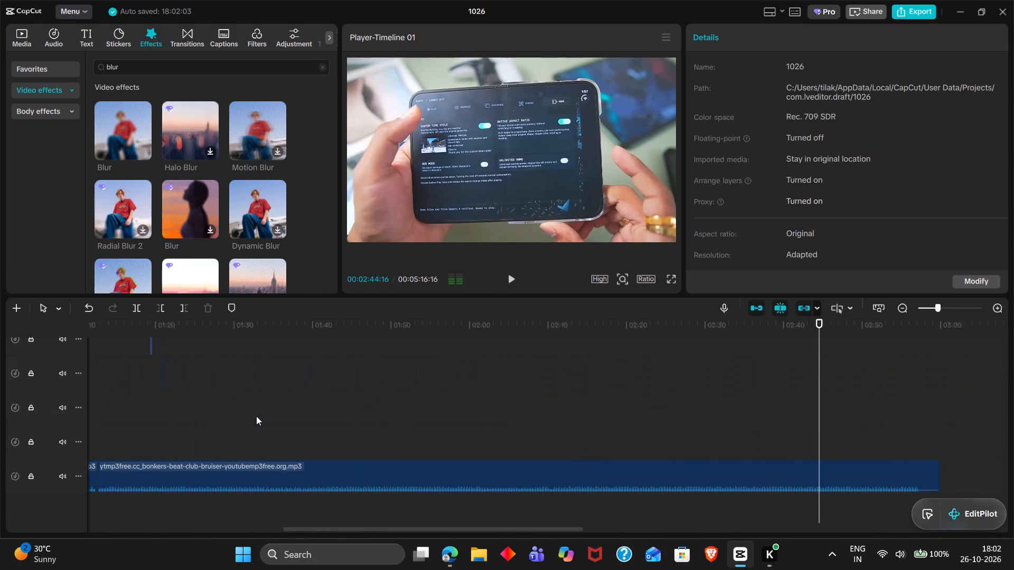
scroll(256, 416, "left", 1)
left_click(498, 473)
key("ctrl+c")
left_click(601, 425)
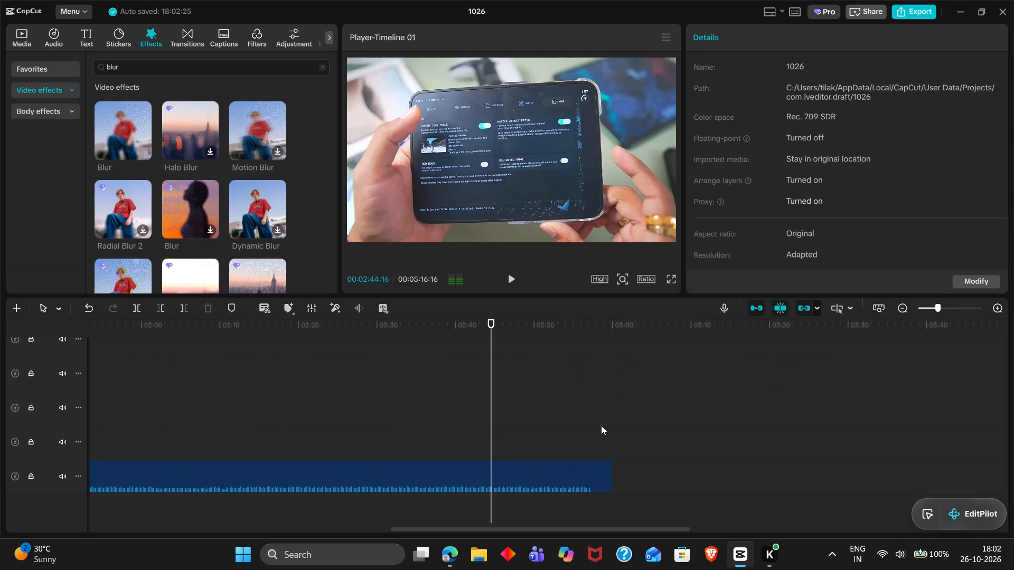
left_click_drag(601, 425, 591, 424)
key("ctrl+v")
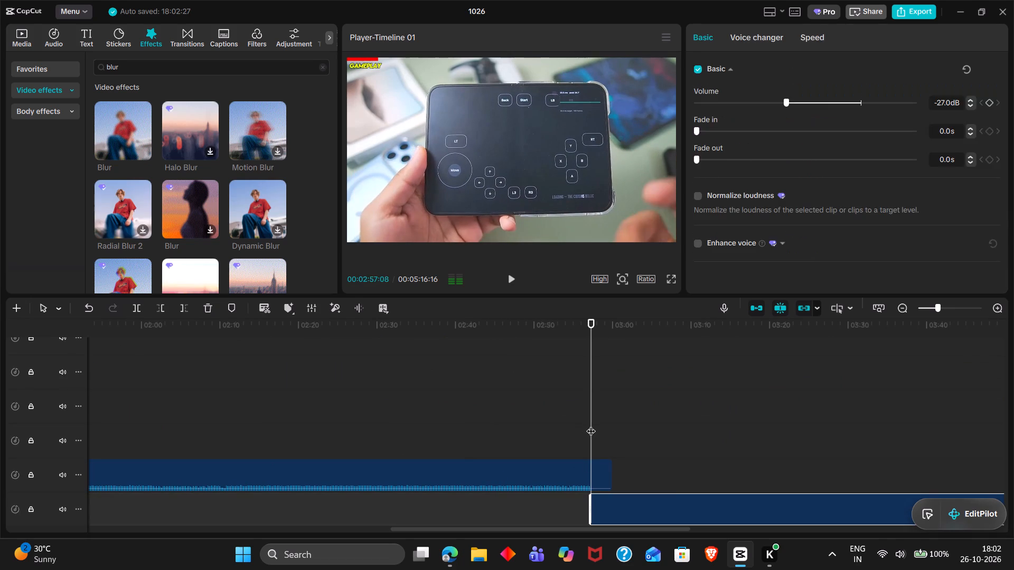
Play back from about 00:02:40 to 00:02:45 to check the background music before the pasted copy begins.
double_click(453, 422)
key("space")
scroll(453, 422, "left", 1)
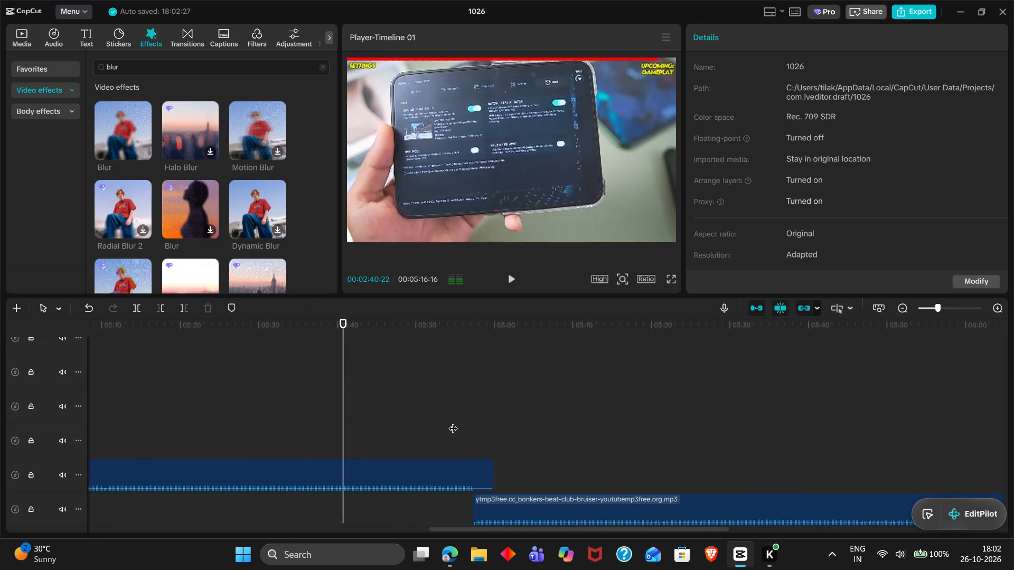
scroll(504, 427, "down", 1)
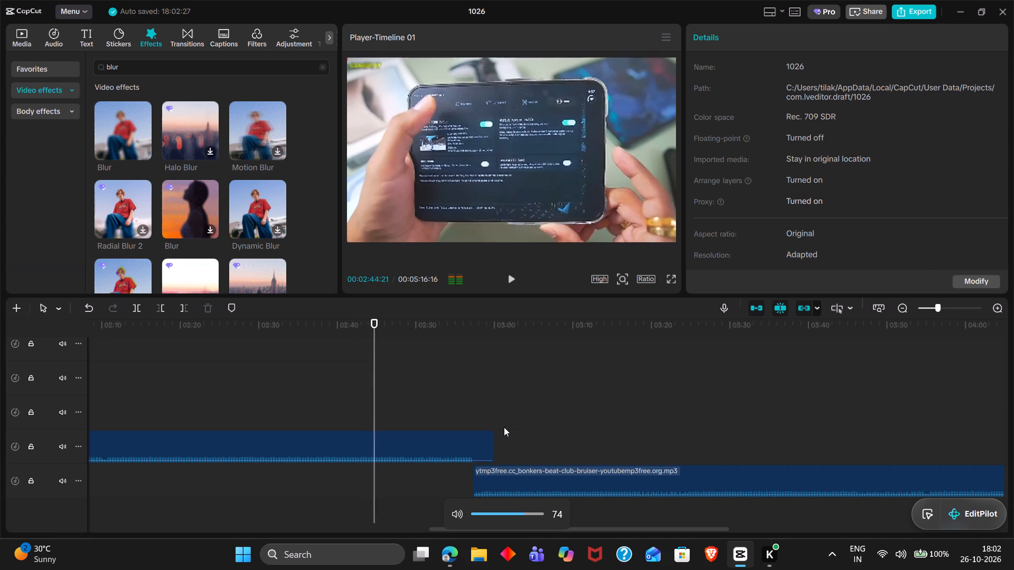
scroll(504, 427, "left", 1)
scroll(570, 432, "left", 1)
key("space")
Paste another copy of the bonkers-beat-club-bruiser music clip at about 00:04:42, near the end of the second one.
scroll(570, 432, "left", 1)
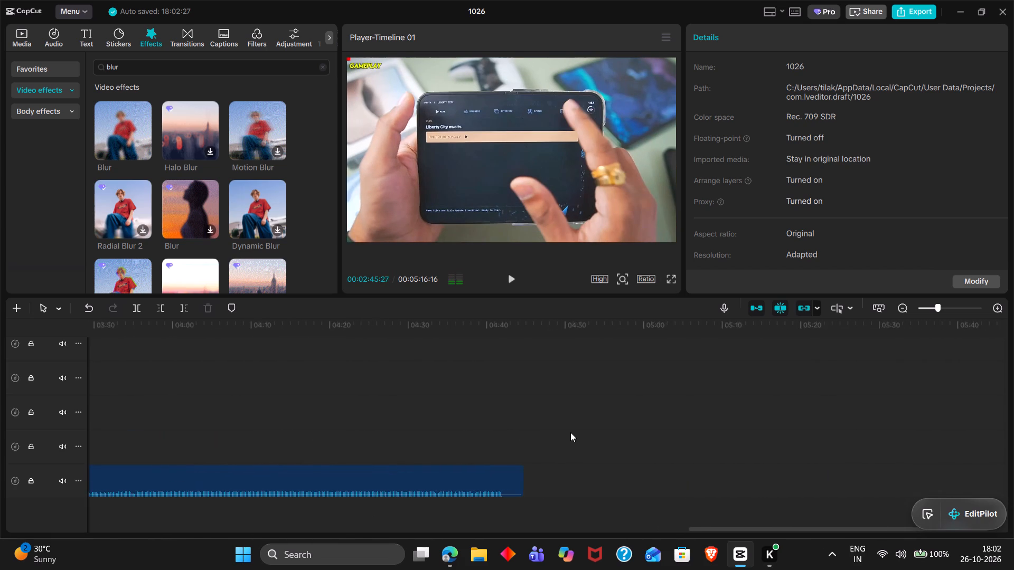
scroll(570, 432, "left", 1)
double_click(429, 430)
scroll(429, 430, "up", 5)
scroll(429, 430, "down", 4)
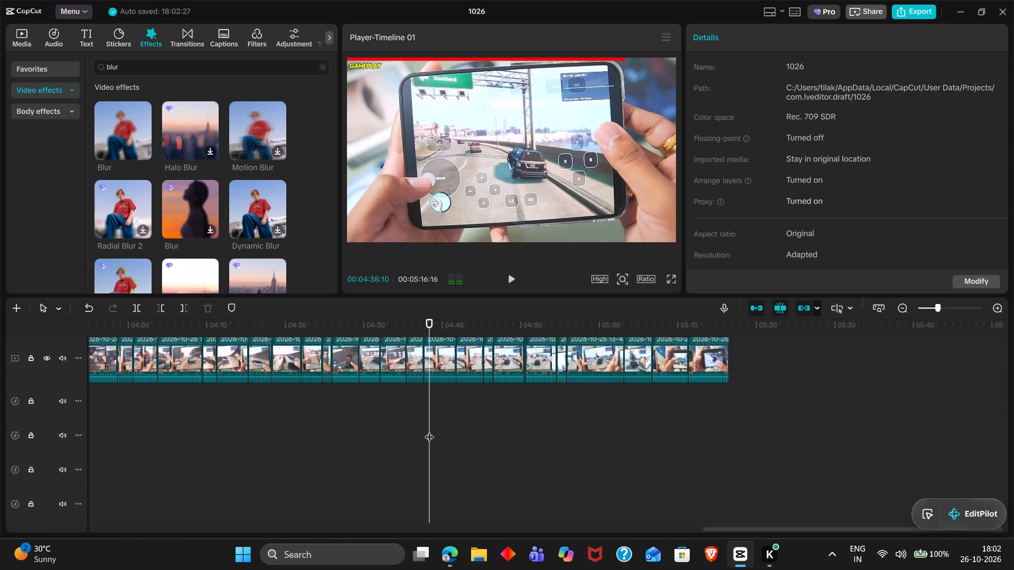
scroll(429, 430, "down", 6)
triple_click(459, 446)
left_click(459, 446)
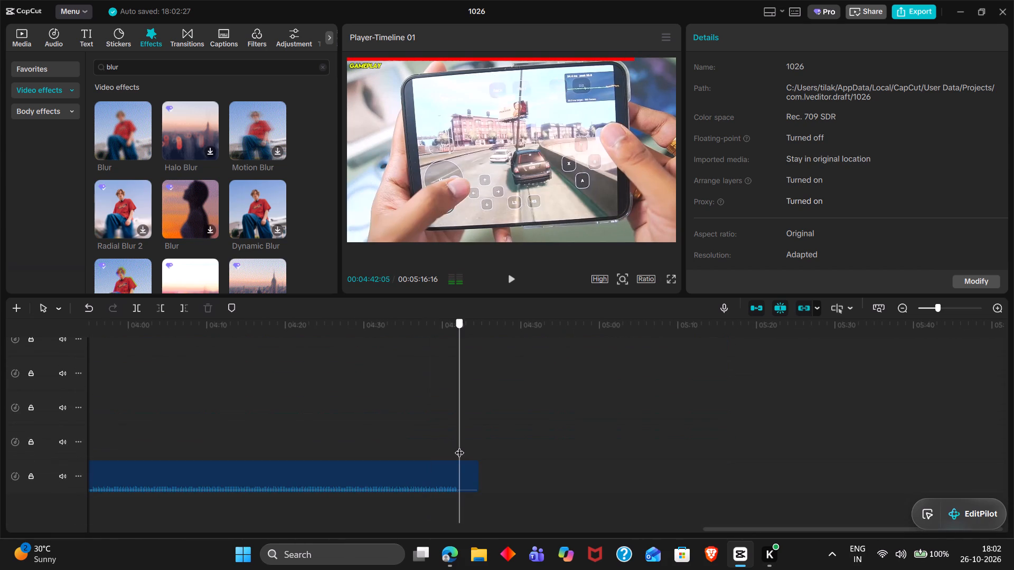
key("ctrl+v")
Trim the end of the third music clip to 00:05:16:16, where the main video ends.
scroll(457, 447, "up", 1)
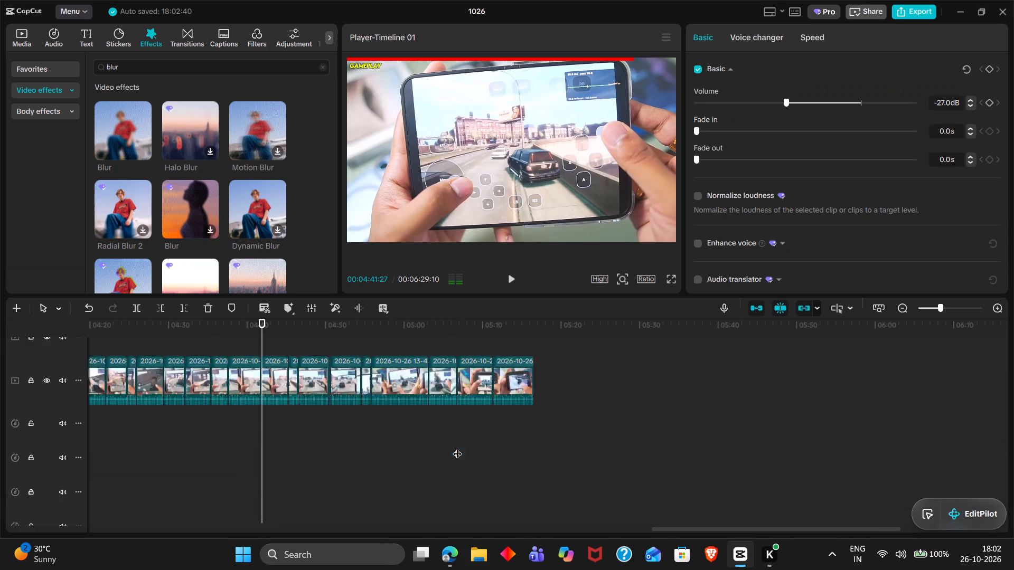
scroll(457, 447, "up", 1)
left_click(539, 439)
left_click_drag(539, 439, 532, 439)
scroll(532, 439, "down", 4)
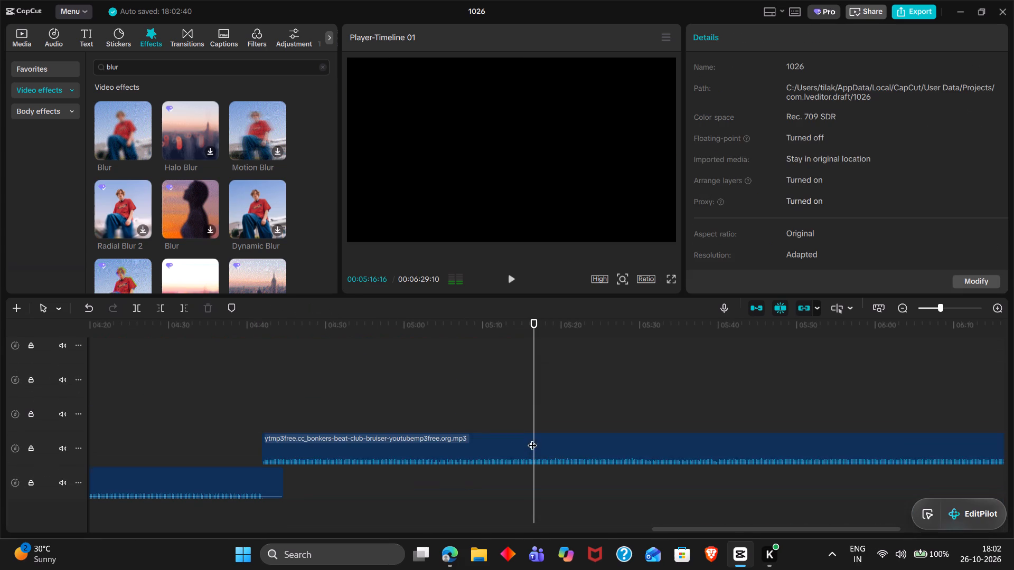
left_click(542, 455)
scroll(542, 455, "left", 1)
scroll(542, 455, "right", 1)
key("w")
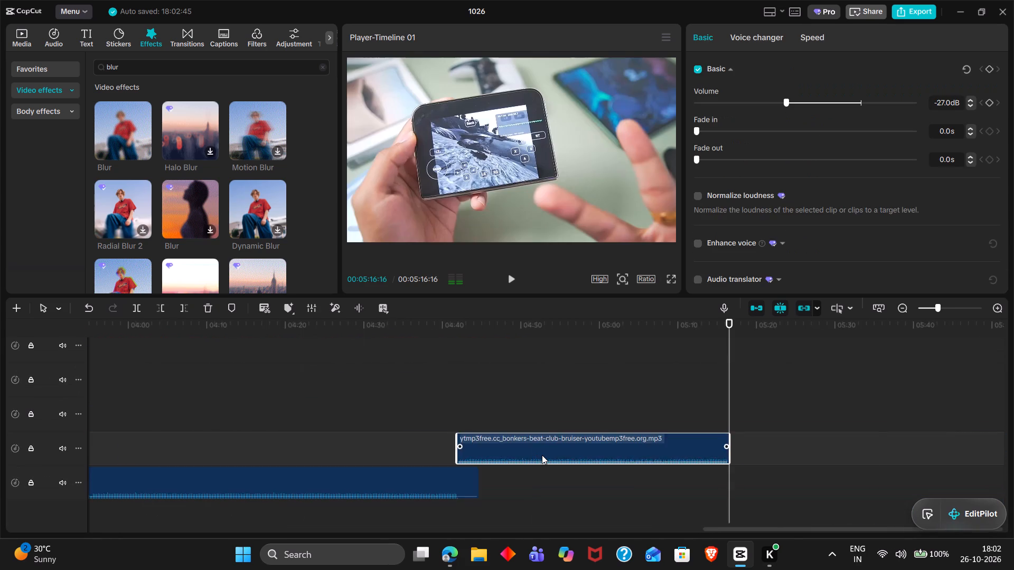
Examine the music joins and the arrangement of clips and titles across the whole timeline.
scroll(542, 455, "right", 7)
scroll(542, 455, "left", 1)
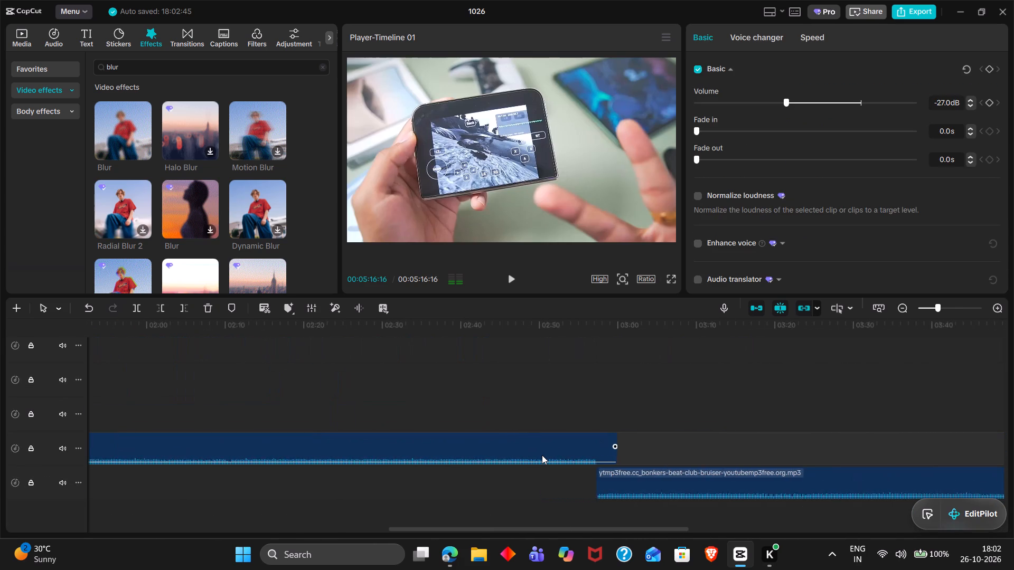
scroll(542, 455, "down", 8, "ctrl")
scroll(542, 455, "up", 2)
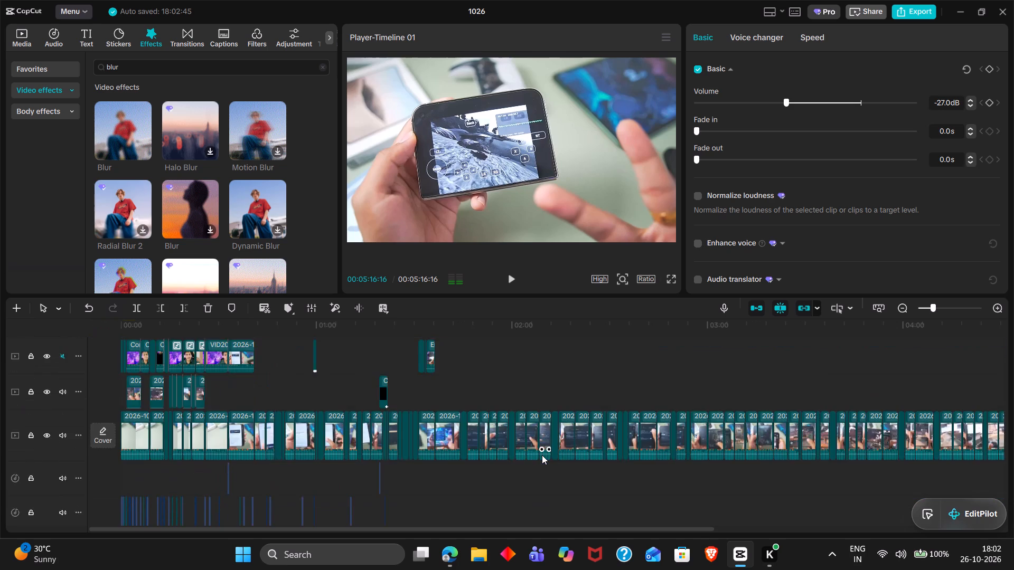
scroll(542, 455, "up", 2)
scroll(542, 455, "down", 2, "ctrl")
scroll(542, 455, "up", 4)
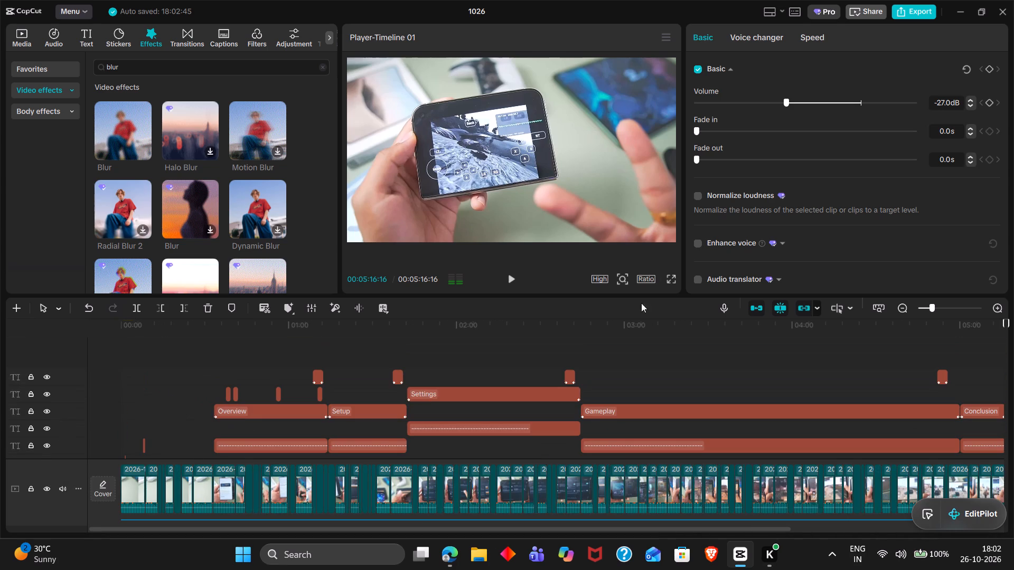
Open the export settings for project 1026 and close them without exporting.
left_click(913, 14)
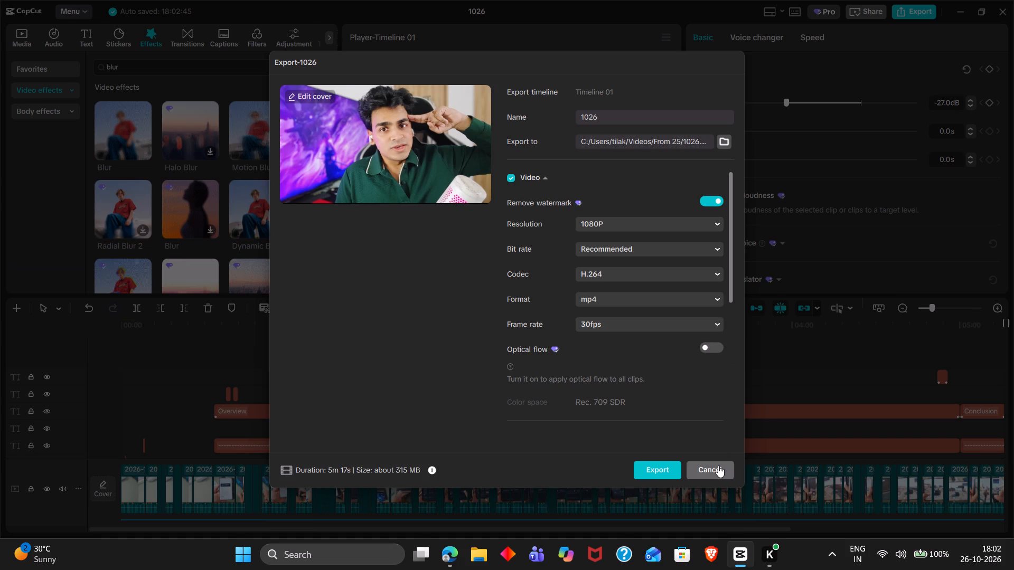
left_click(718, 465)
Examine the overlay, title and audio tracks along the timeline for anything out of place before export.
scroll(802, 425, "down", 2)
scroll(802, 425, "left", 1)
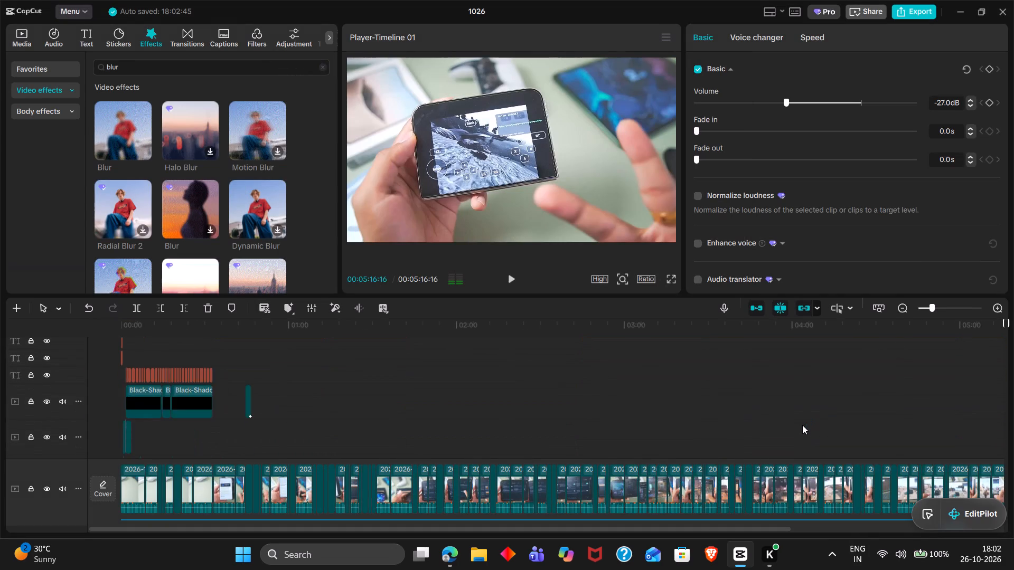
scroll(802, 425, "left", 1)
scroll(802, 425, "down", 1)
scroll(802, 425, "up", 2)
scroll(802, 425, "down", 2)
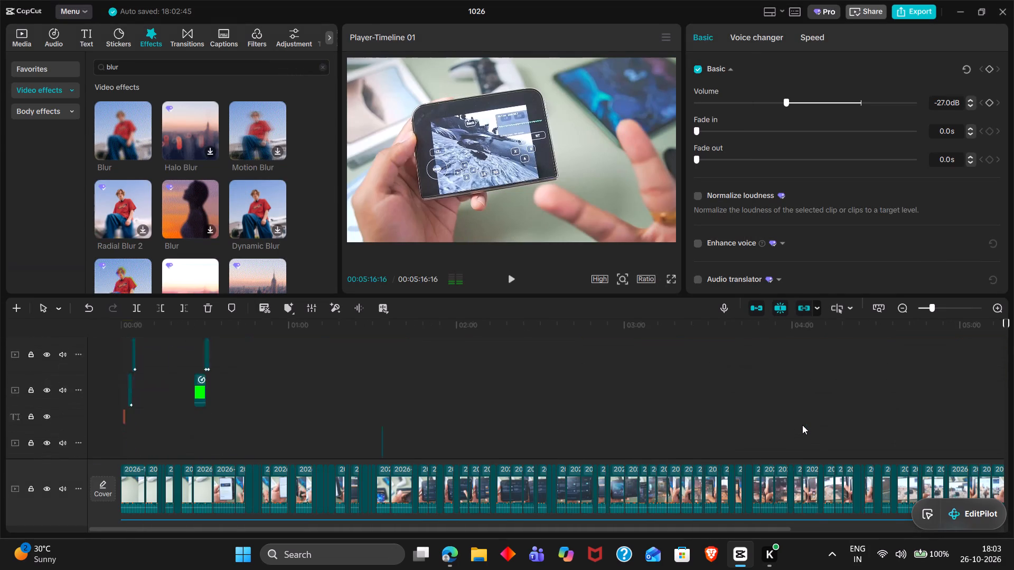
scroll(802, 425, "down", 2)
scroll(802, 425, "up", 7, "ctrl")
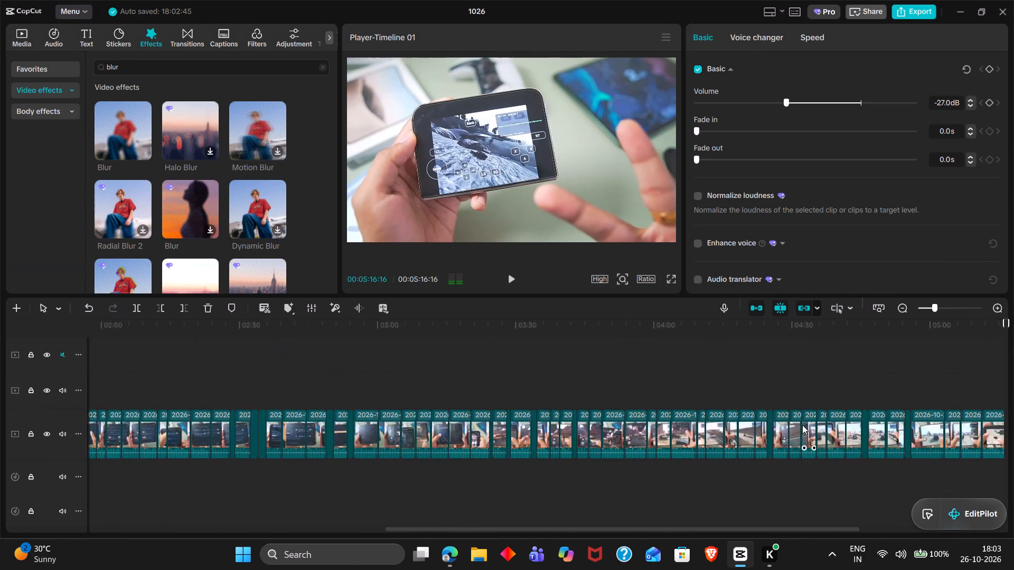
scroll(802, 425, "down", 6)
scroll(802, 425, "up", 3)
scroll(802, 425, "right", 4)
scroll(802, 425, "up", 2)
scroll(802, 425, "up", 5, "ctrl")
scroll(802, 425, "right", 4)
scroll(802, 425, "up", 3, "ctrl")
scroll(802, 425, "right", 3)
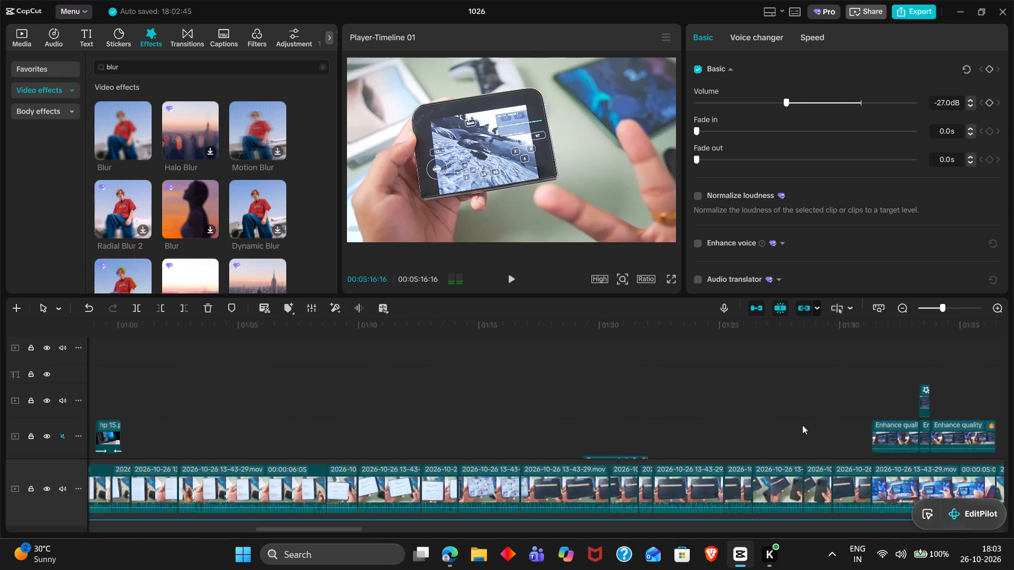
scroll(802, 425, "right", 2)
scroll(802, 425, "left", 1)
scroll(802, 425, "down", 1)
scroll(802, 425, "up", 1)
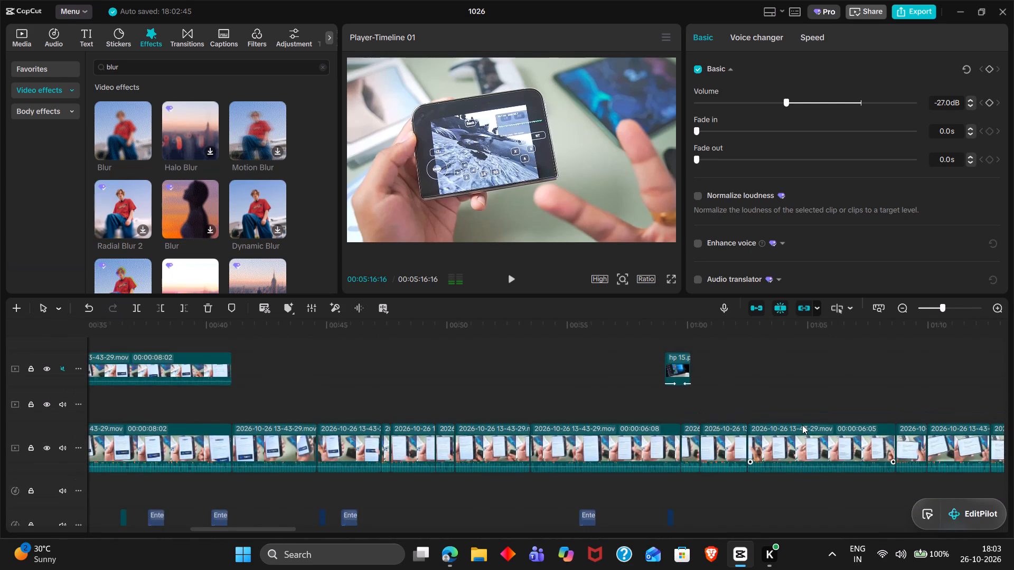
scroll(802, 425, "up", 2)
Scrub and play samples of the intro up to about 00:00:30 to check its titles, transitions and subscribe overlay.
left_click(637, 386)
left_click_drag(637, 386, 712, 390)
key("space")
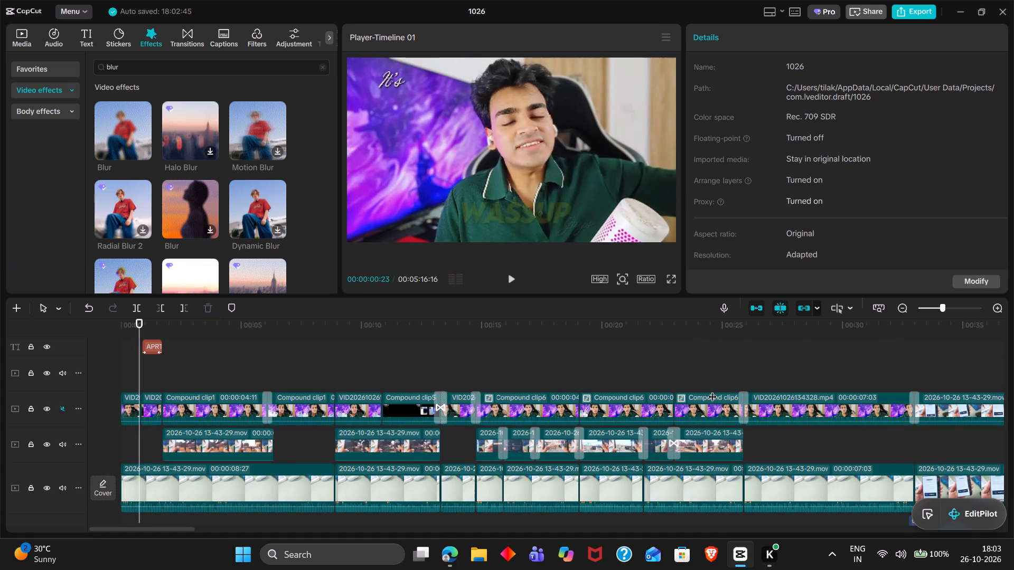
triple_click(628, 348)
key("space")
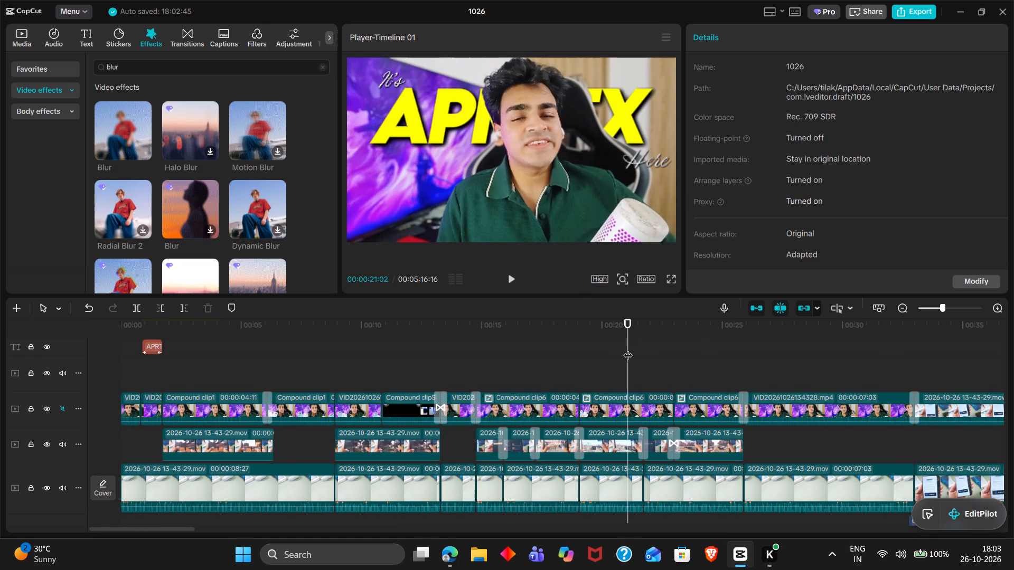
left_click(741, 359)
left_click_drag(741, 359, 817, 365)
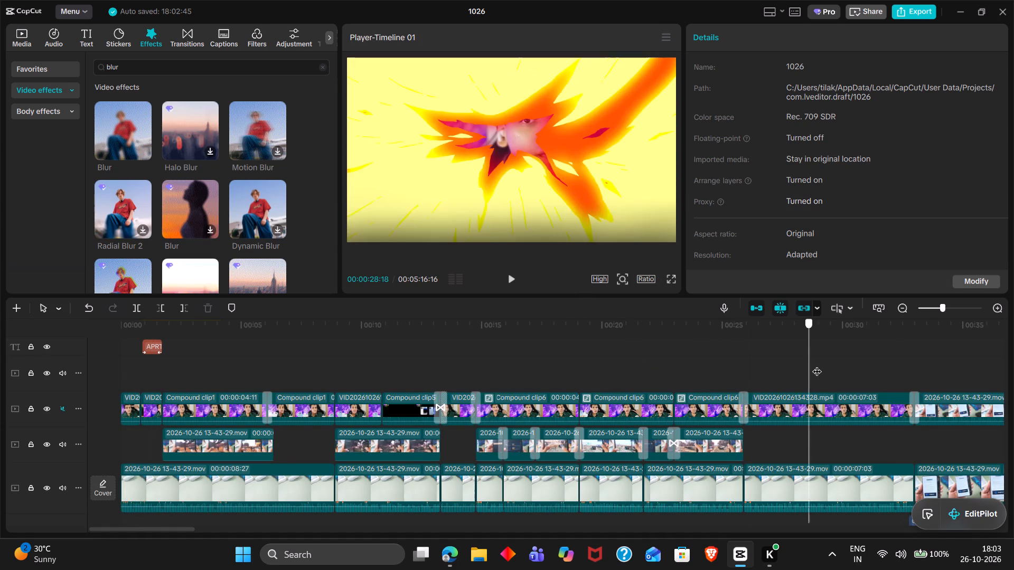
key("space")
scroll(817, 365, "left", 1)
key("space")
scroll(817, 365, "left", 1)
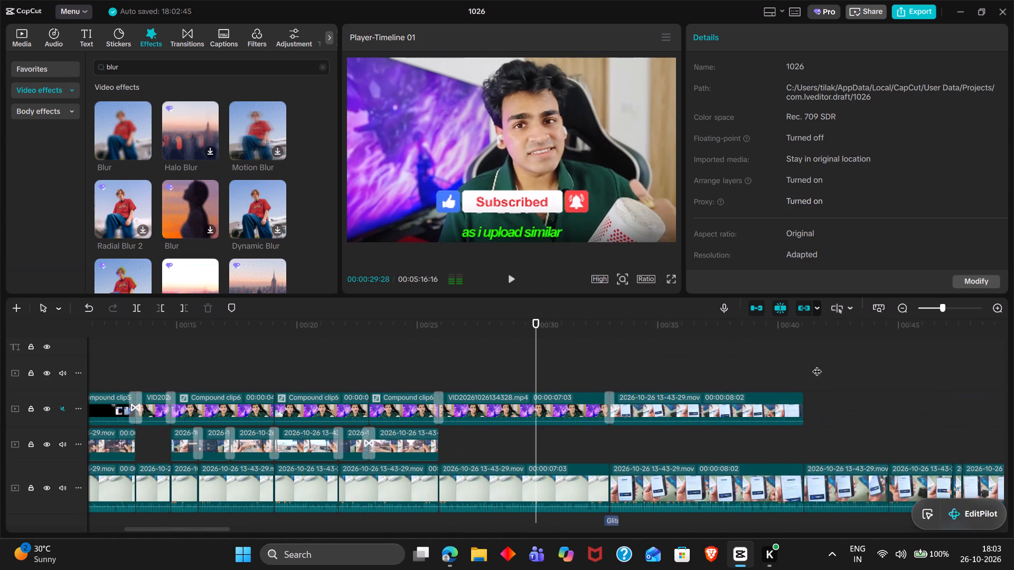
scroll(817, 365, "left", 2)
scroll(803, 405, "left", 1)
Play back from about 00:01:37 to 00:02:13 to check the setup and settings sections.
double_click(834, 411)
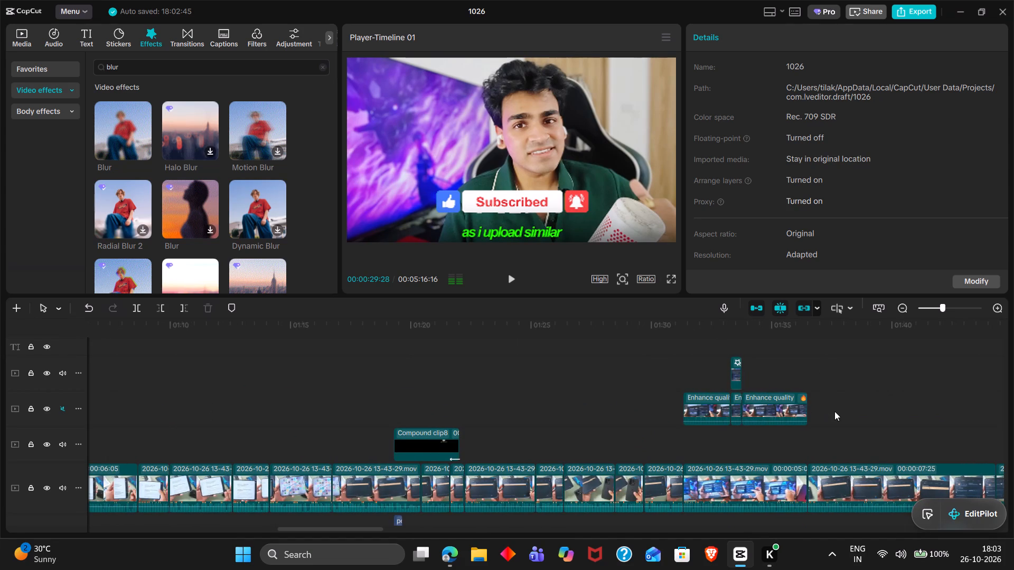
key("space")
scroll(834, 411, "left", 2)
key("space")
scroll(834, 411, "left", 1)
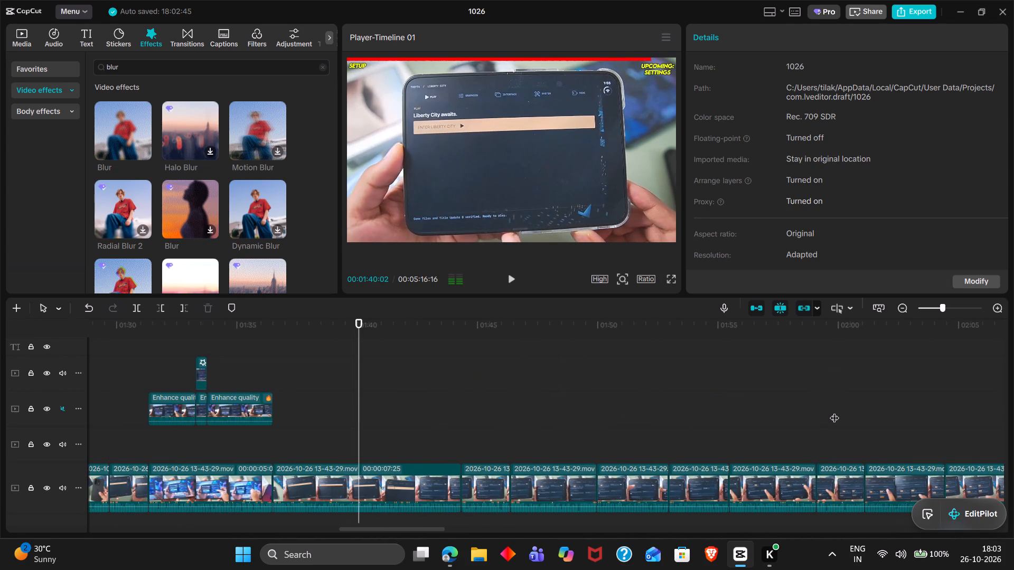
key("space")
scroll(834, 411, "left", 1)
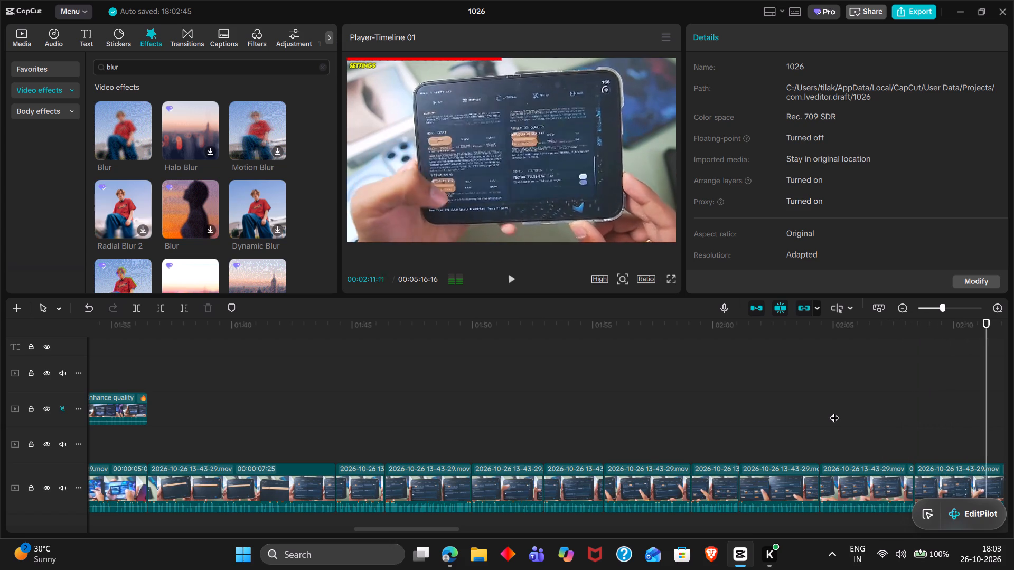
scroll(834, 411, "left", 1)
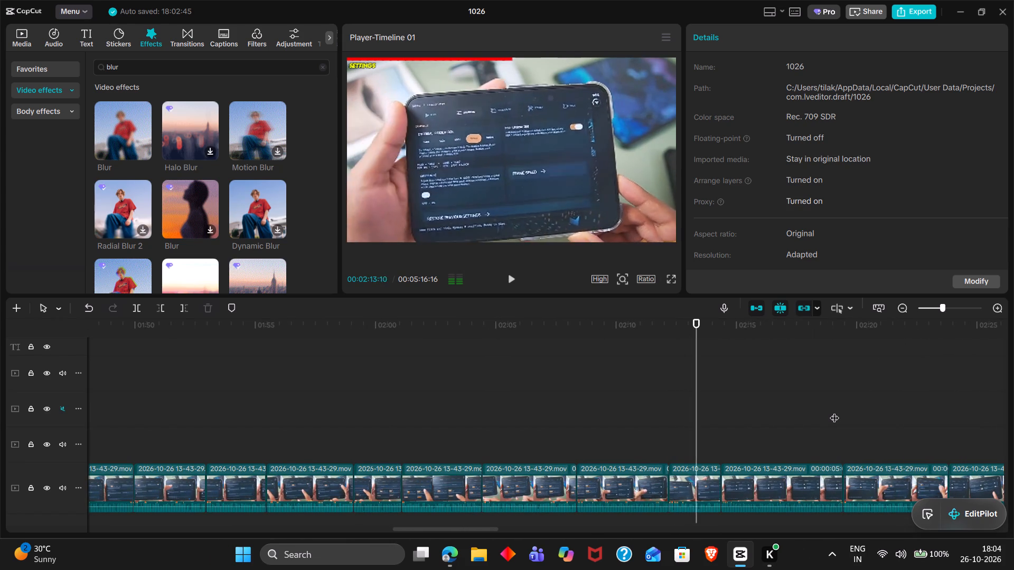